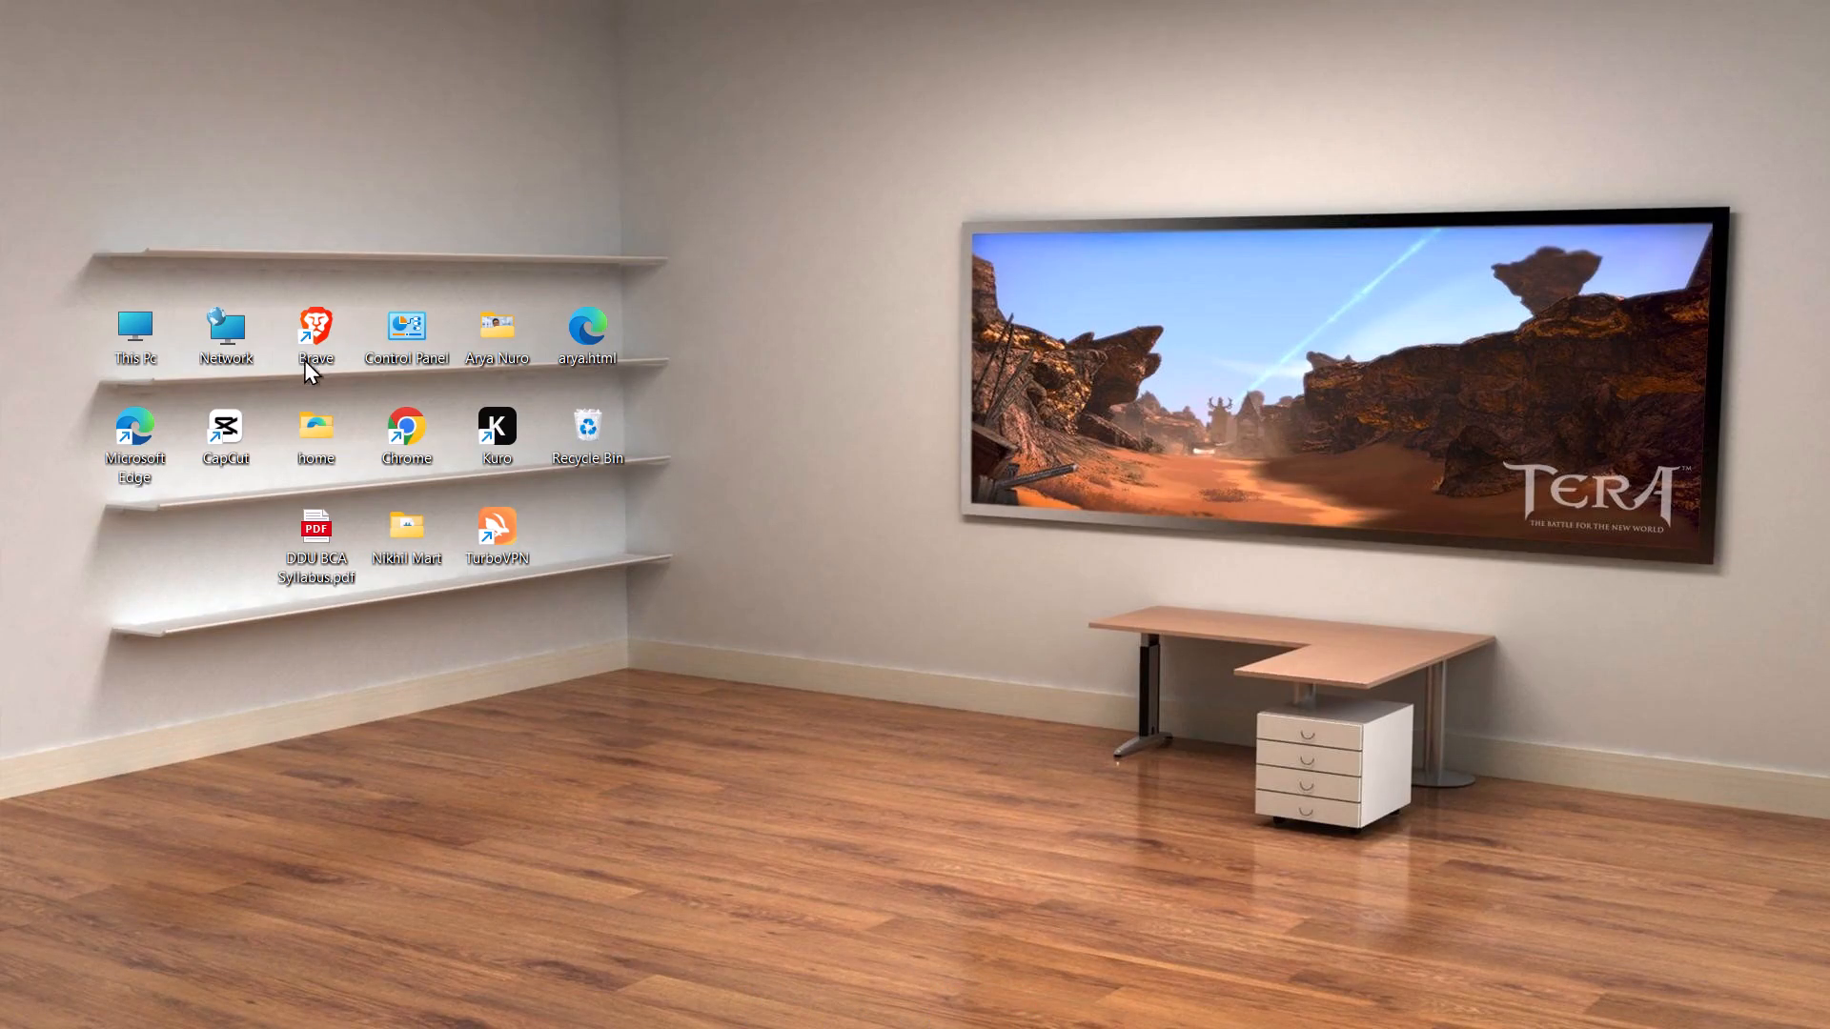
Import the video 0909 (3).mp4 from the FINAL VIDEO folder into the project.
click(302, 279)
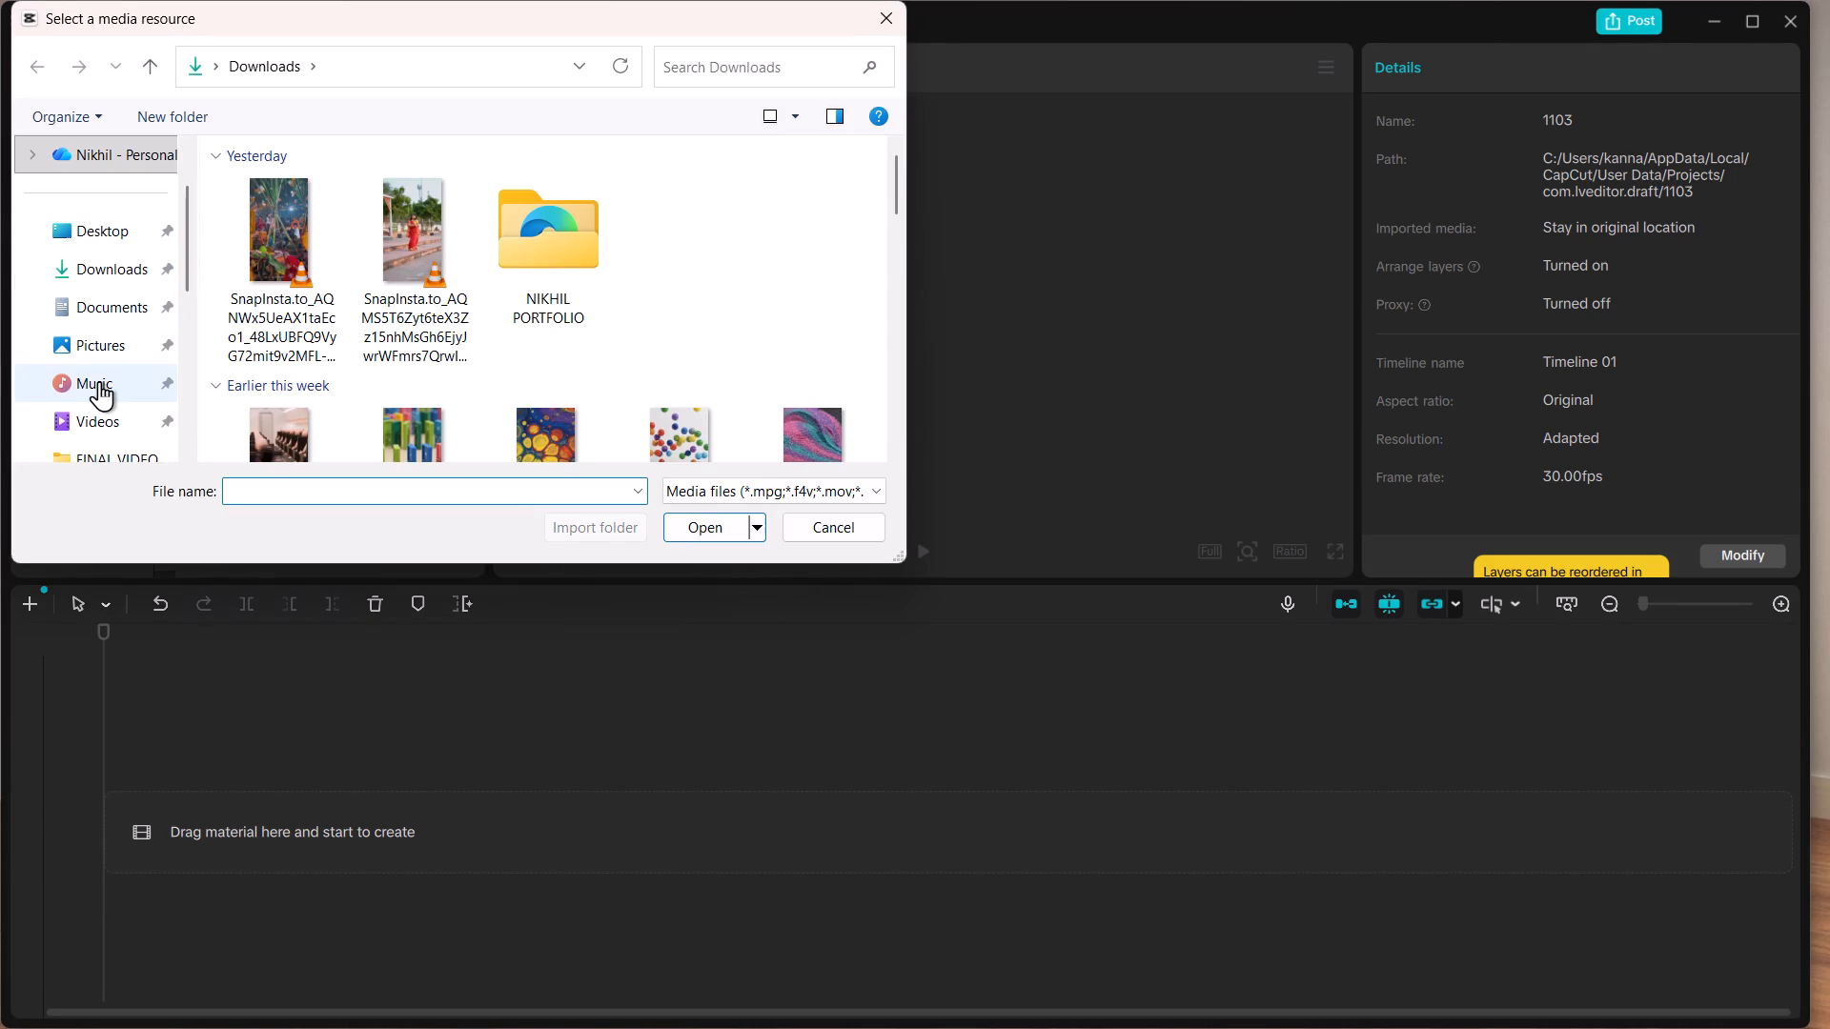
click(88, 455)
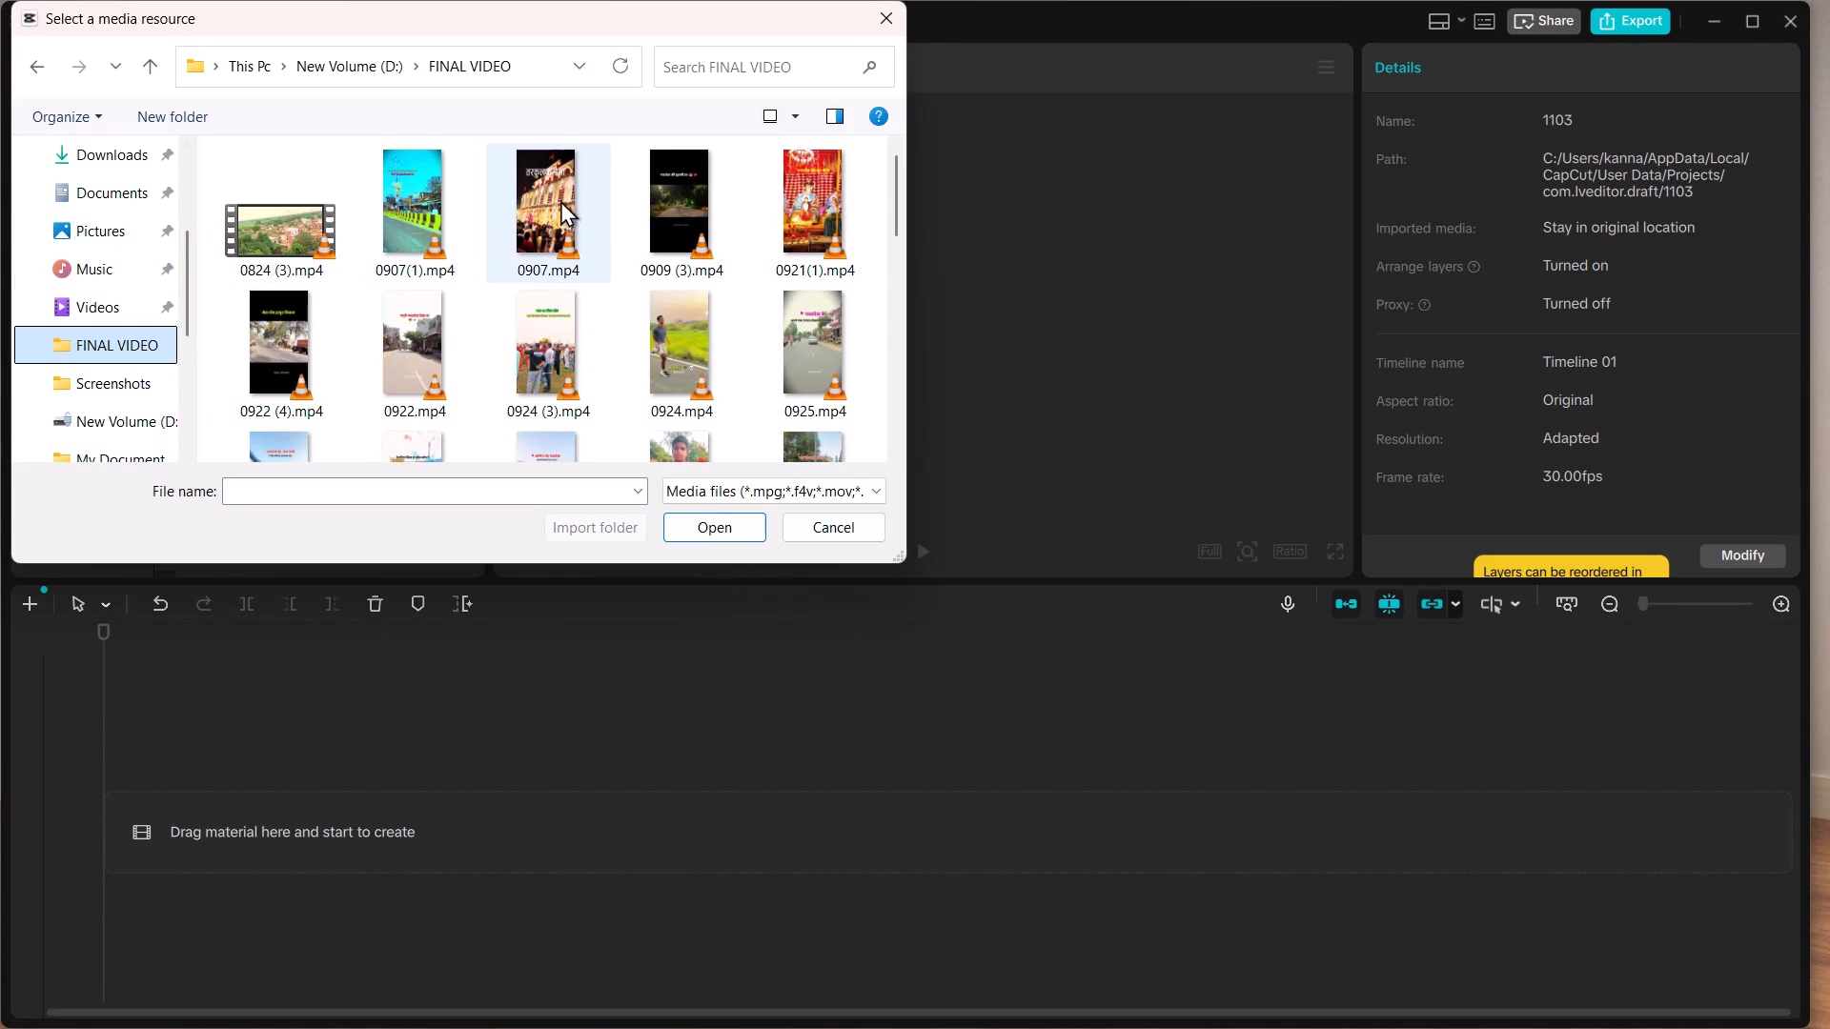
click(662, 205)
click(703, 543)
click(709, 527)
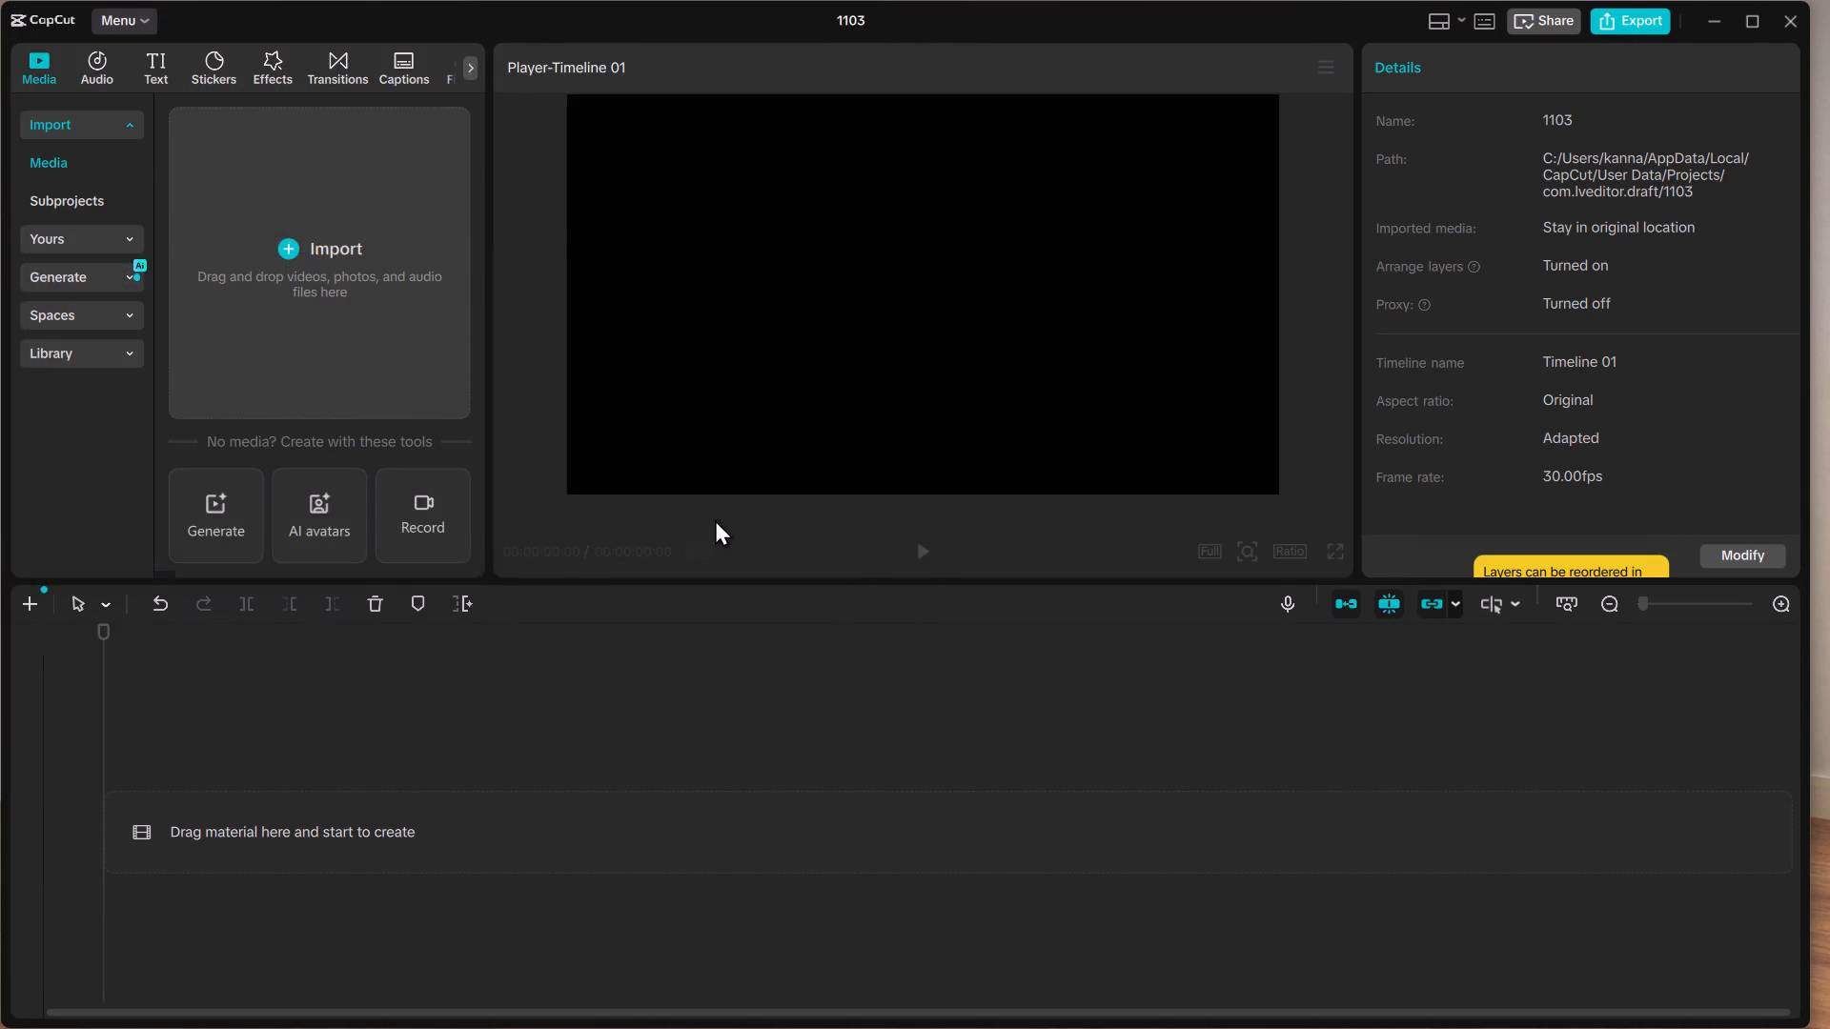
Place the imported 0909 (3).mp4 clip at the start of the empty timeline.
drag(213, 215, 234, 733)
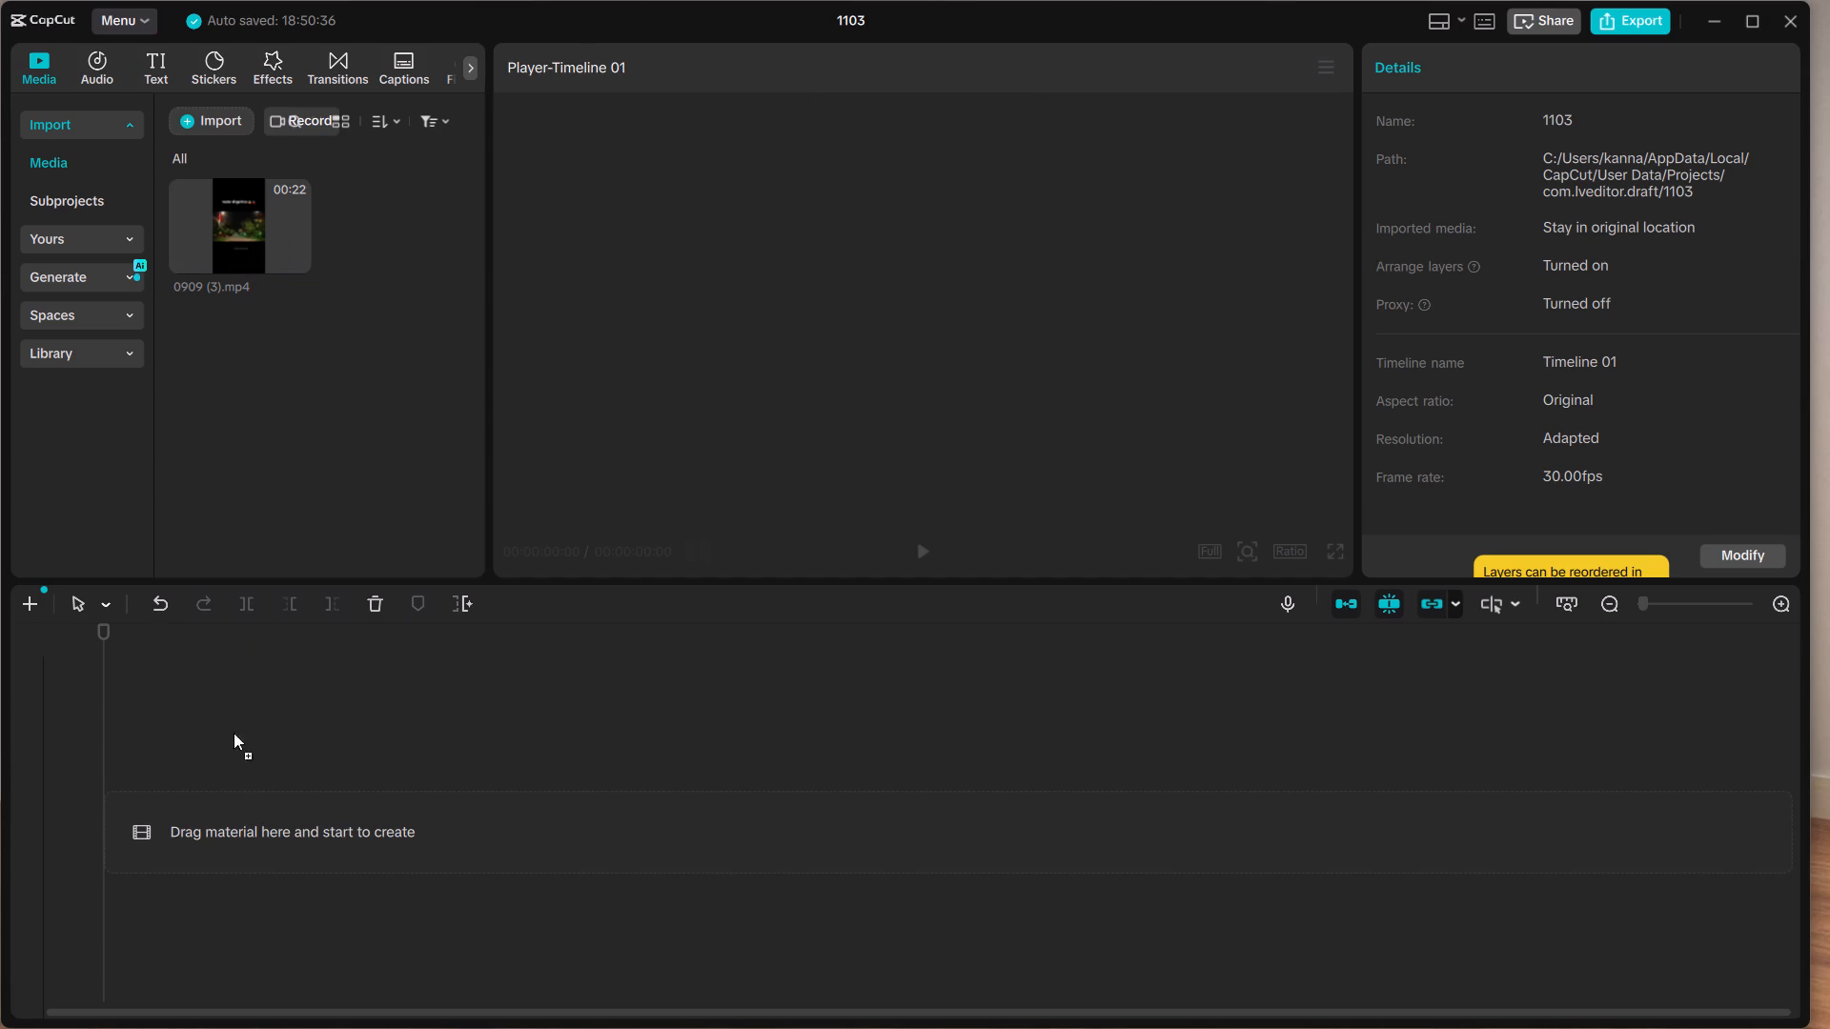
drag(234, 733, 219, 820)
key(space)
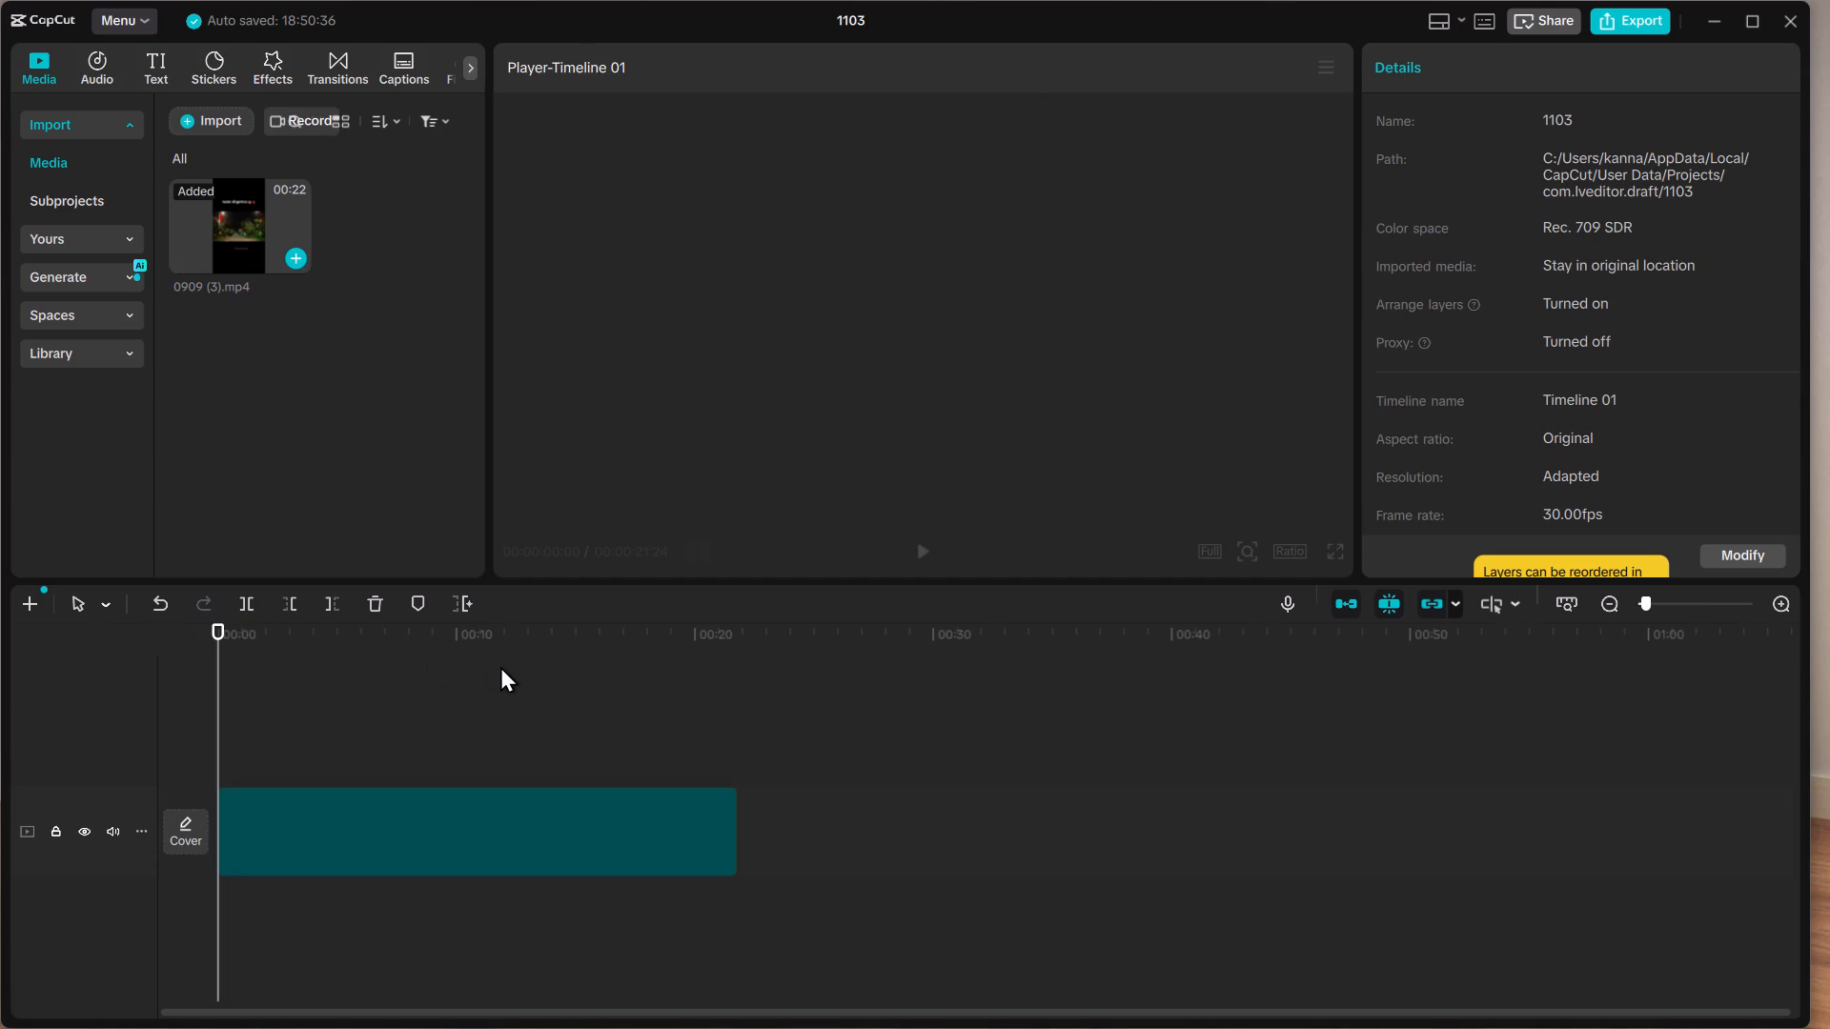
key(space)
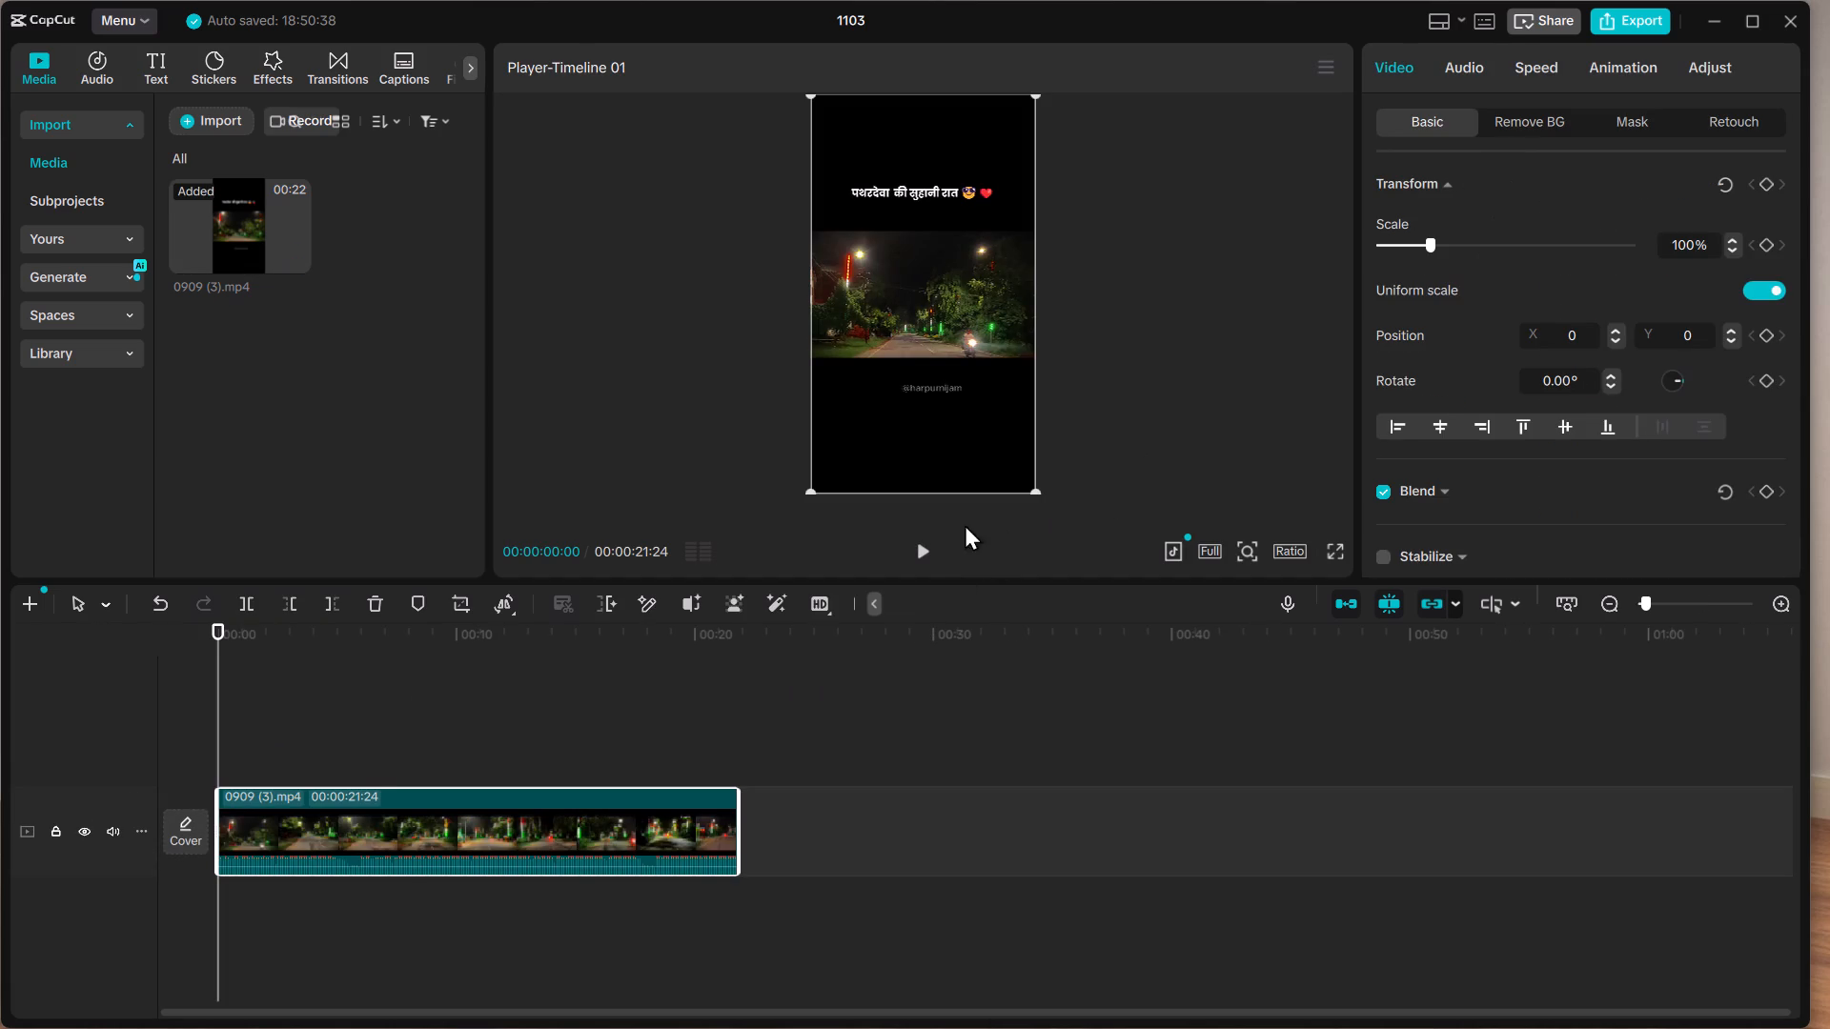
Add a default text clip above the video at the start of the timeline.
click(146, 71)
click(223, 170)
drag(203, 169, 237, 247)
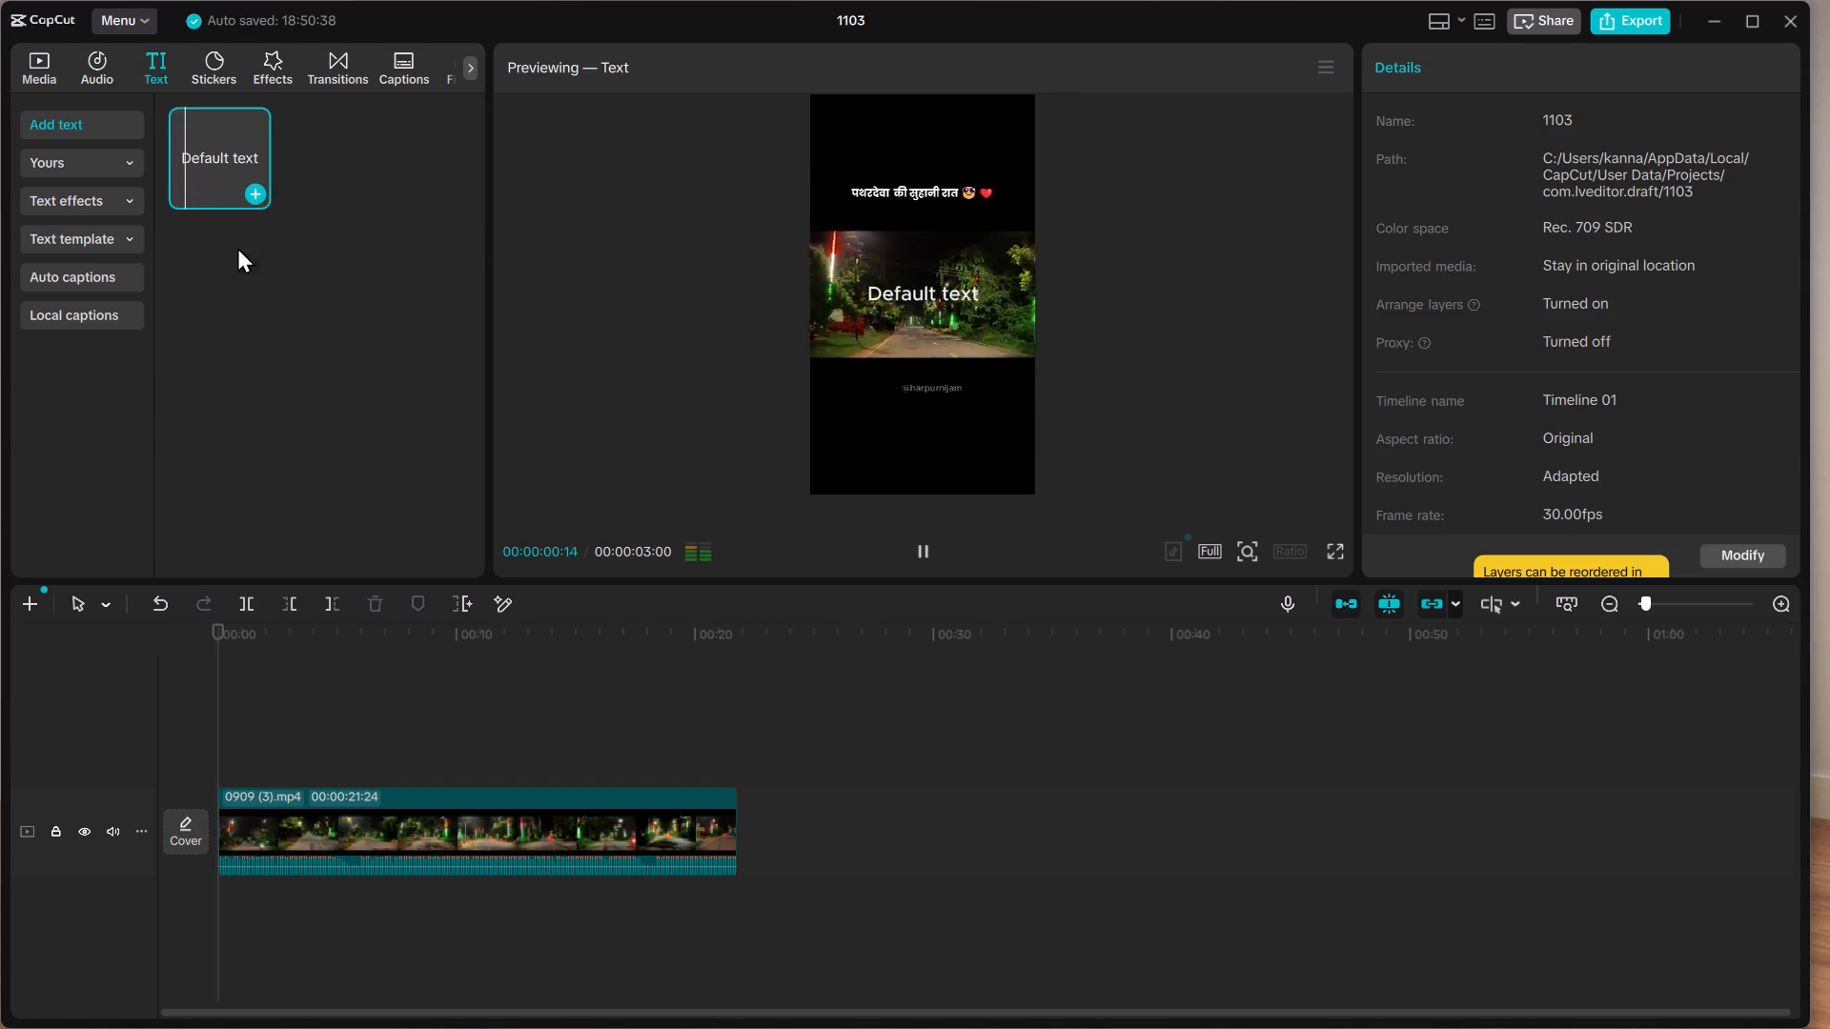
drag(237, 247, 219, 777)
Extend the default text clip to end with the video at 00:00:21:24.
drag(287, 770, 308, 772)
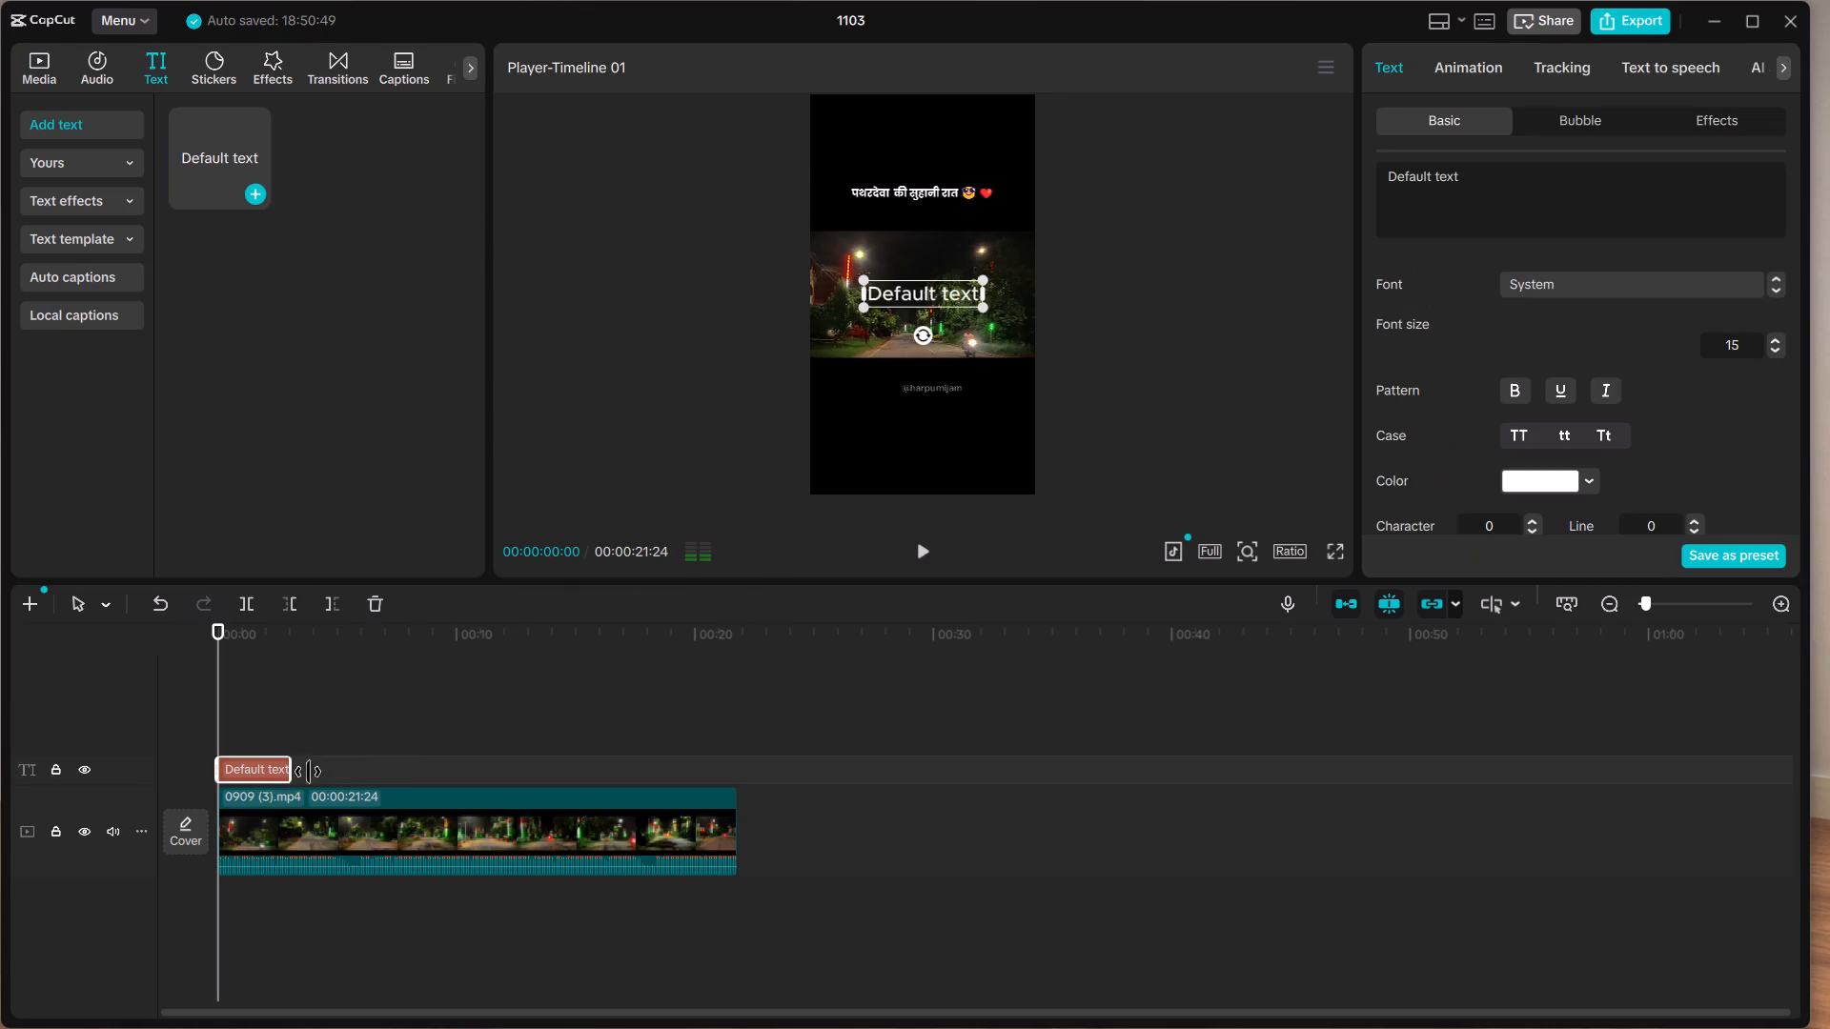
drag(308, 772, 742, 901)
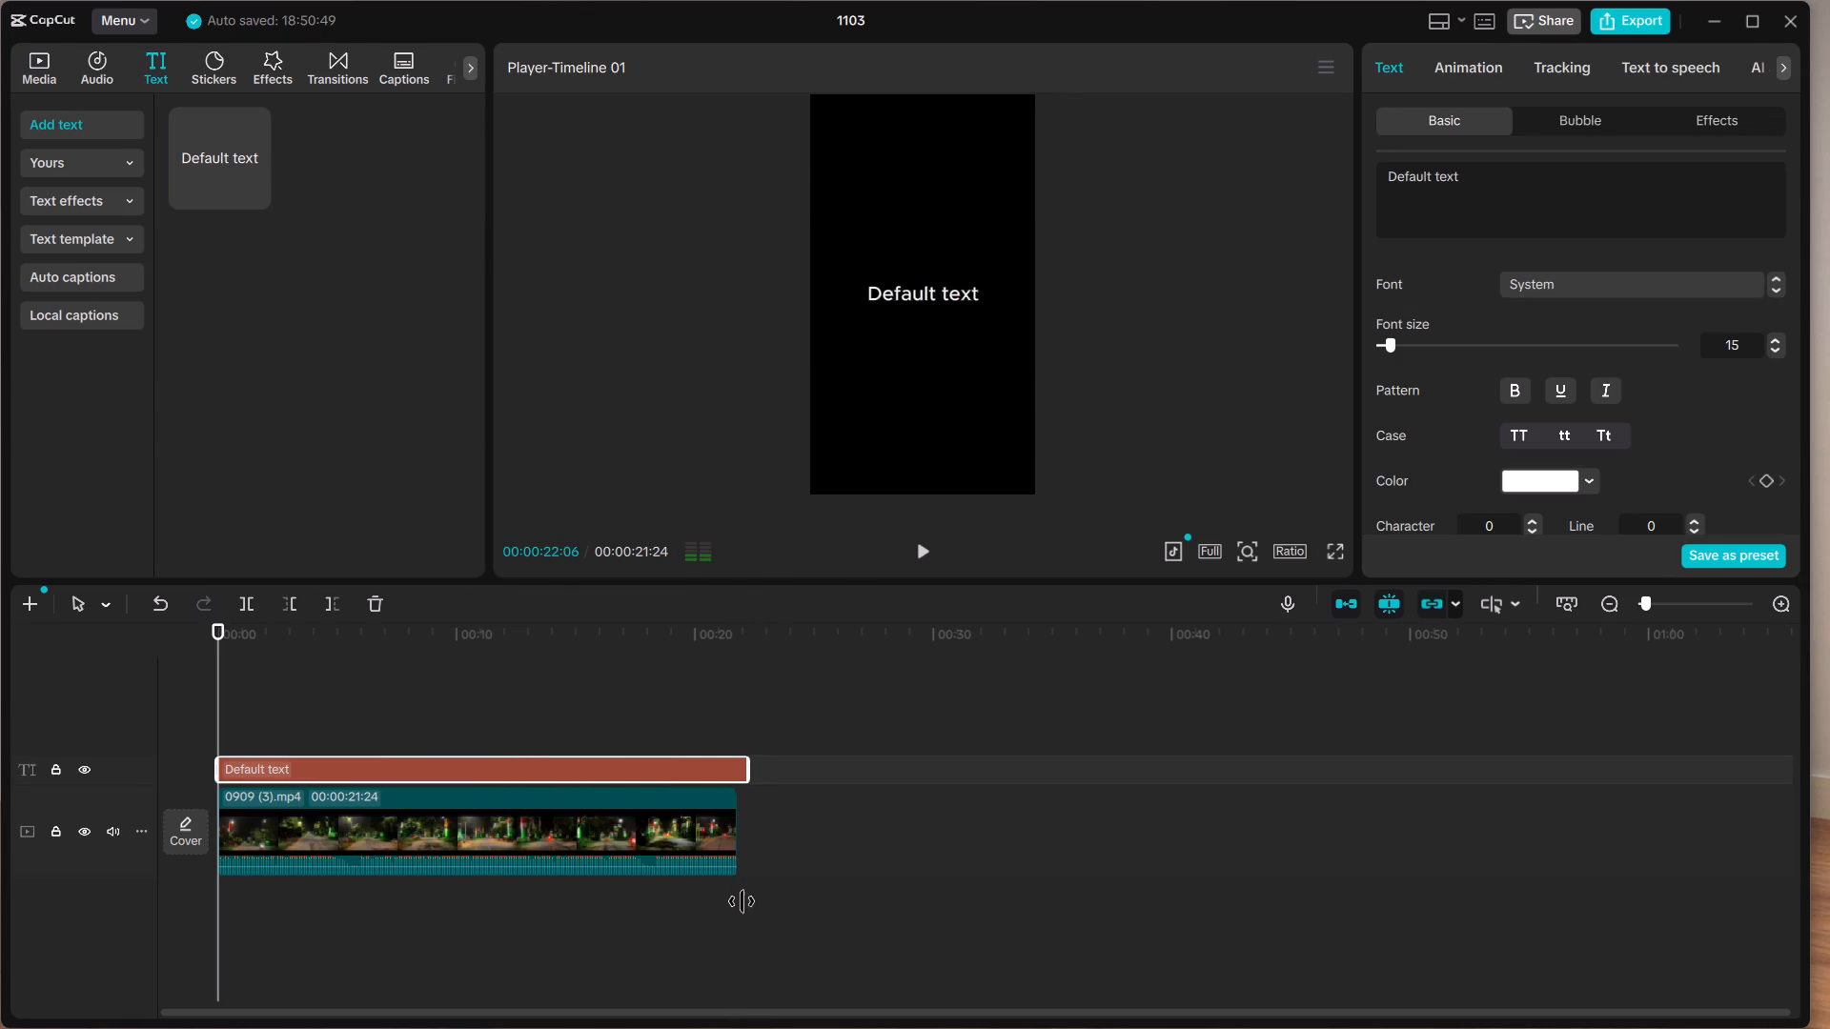
drag(742, 901, 727, 893)
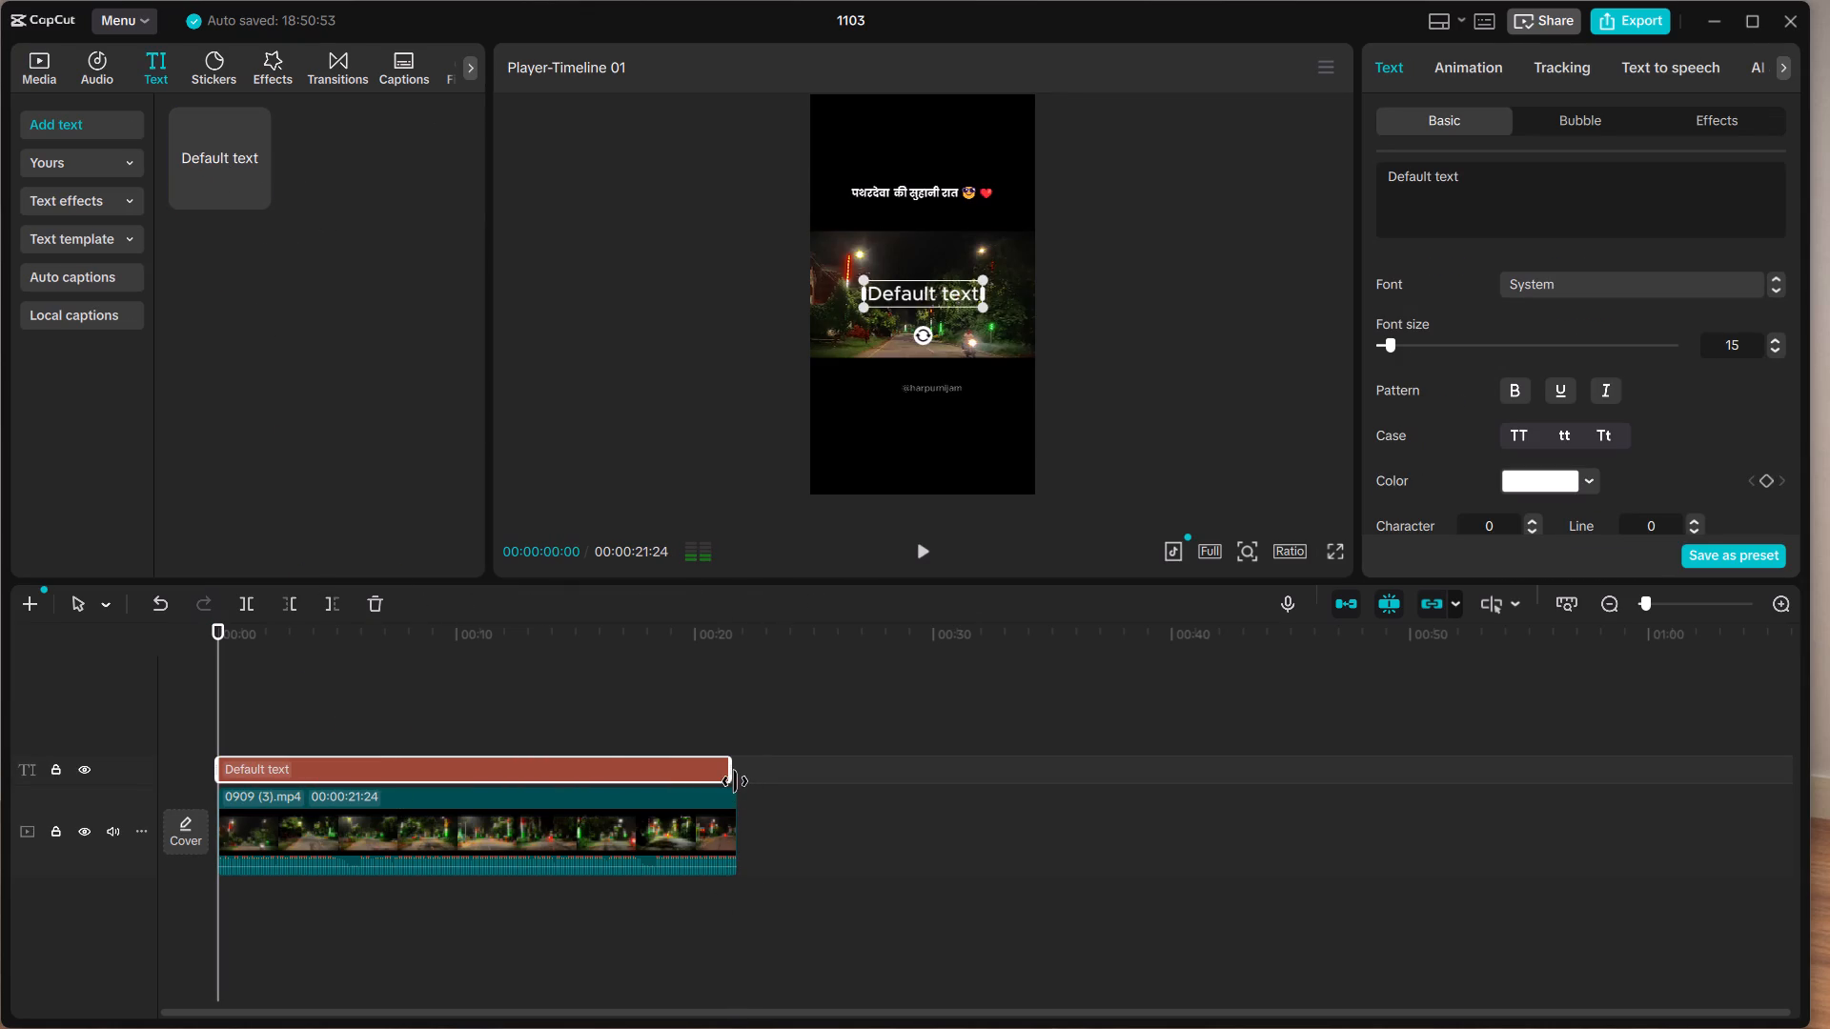
drag(731, 777, 729, 830)
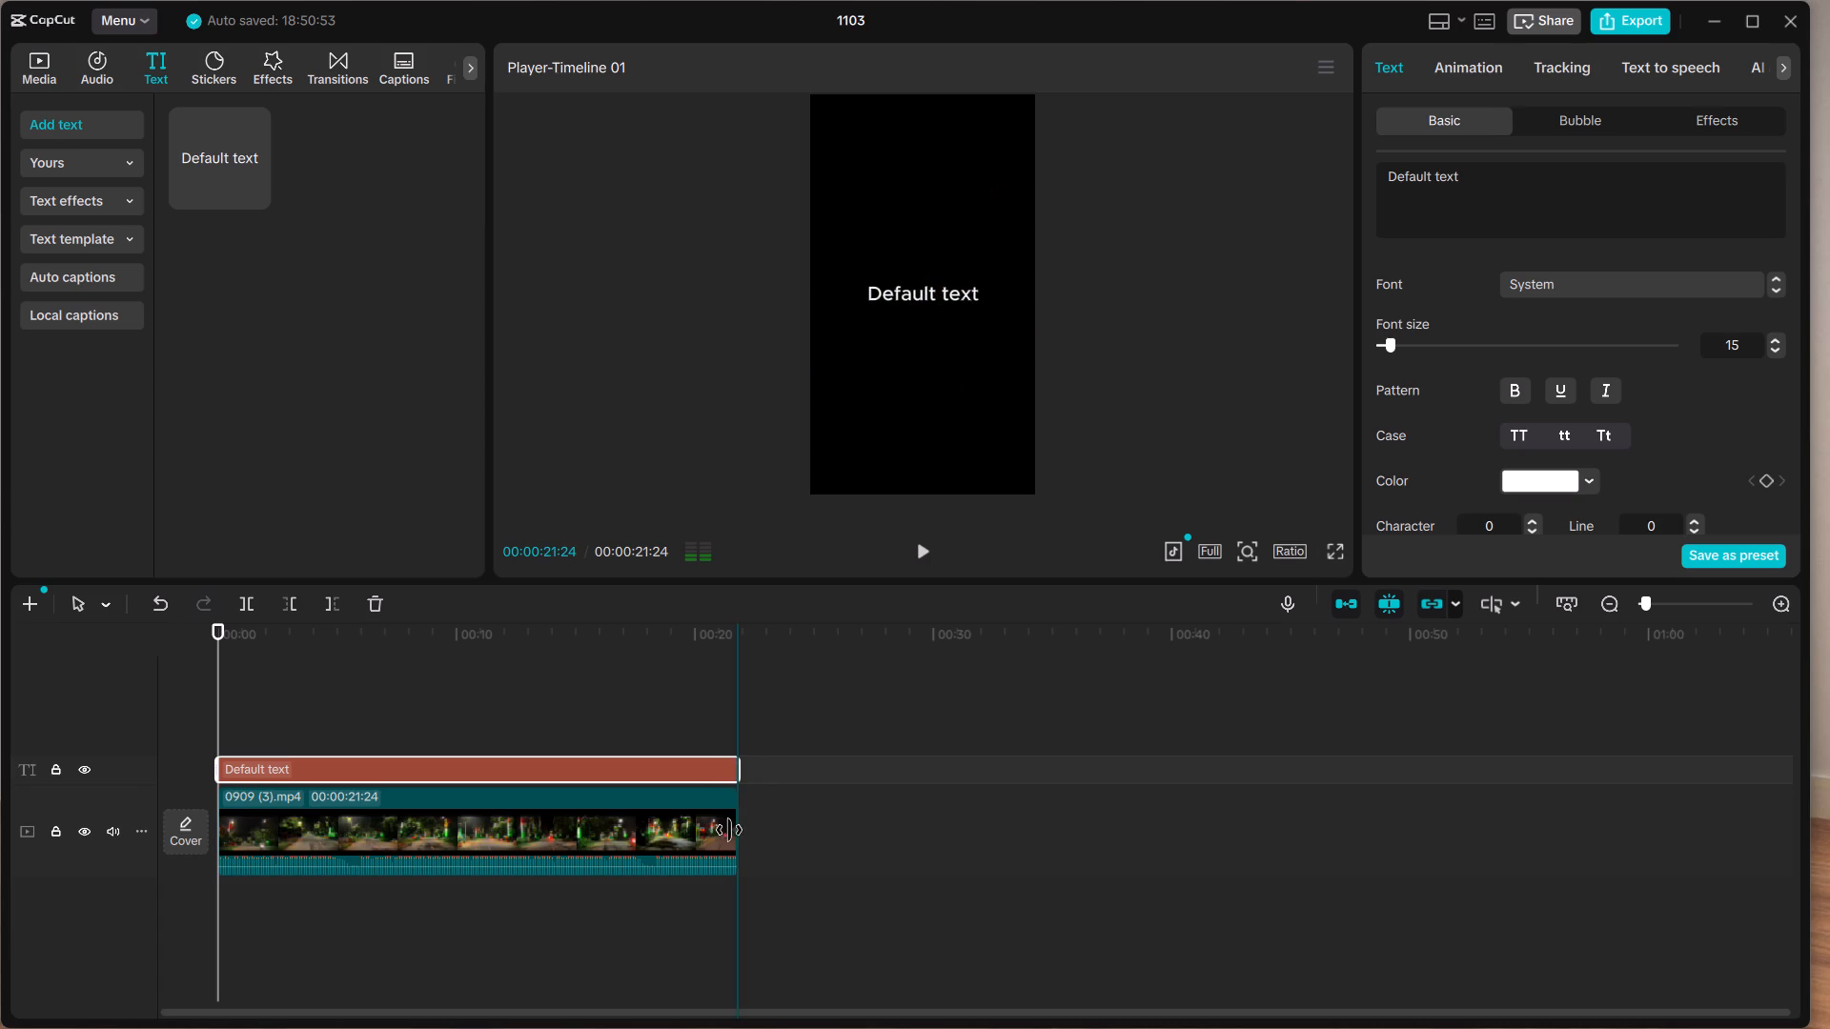
drag(729, 830, 732, 830)
Move the text overlay slightly downward within the video frame.
drag(945, 306, 947, 314)
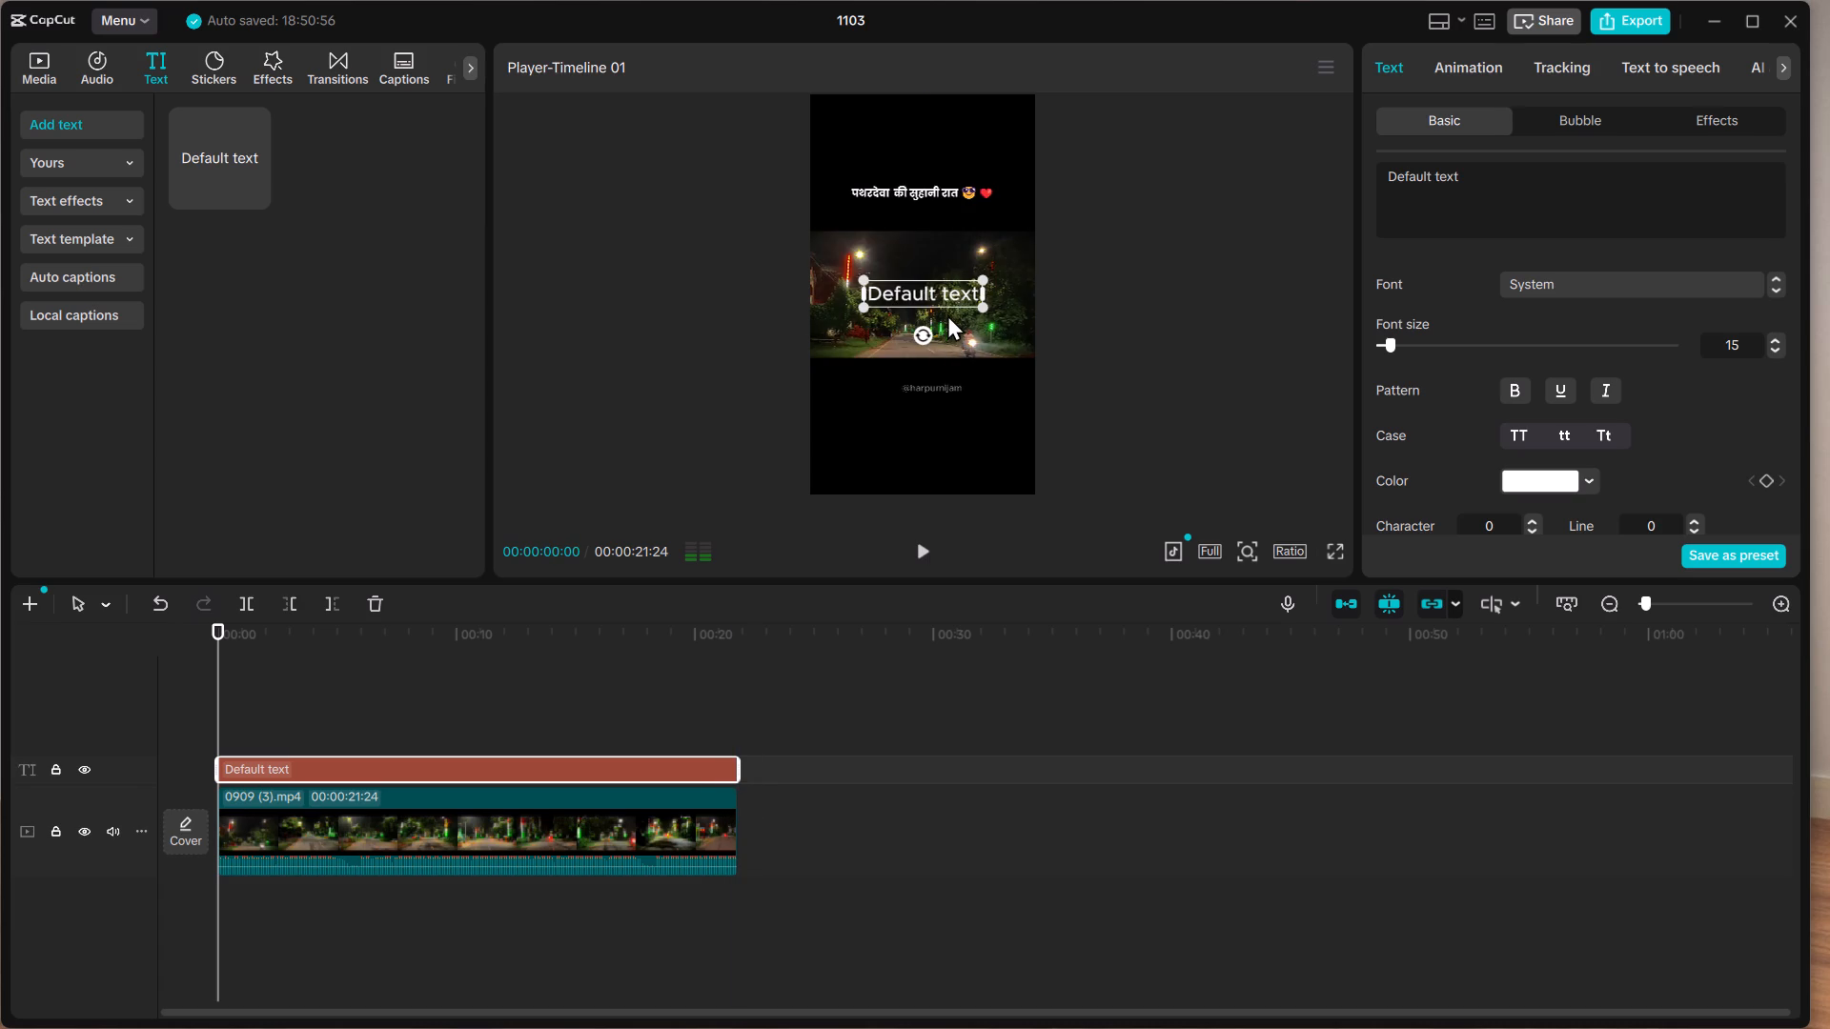
Move the default text overlay below the night-road picture, over the faint watermark.
drag(947, 314, 954, 403)
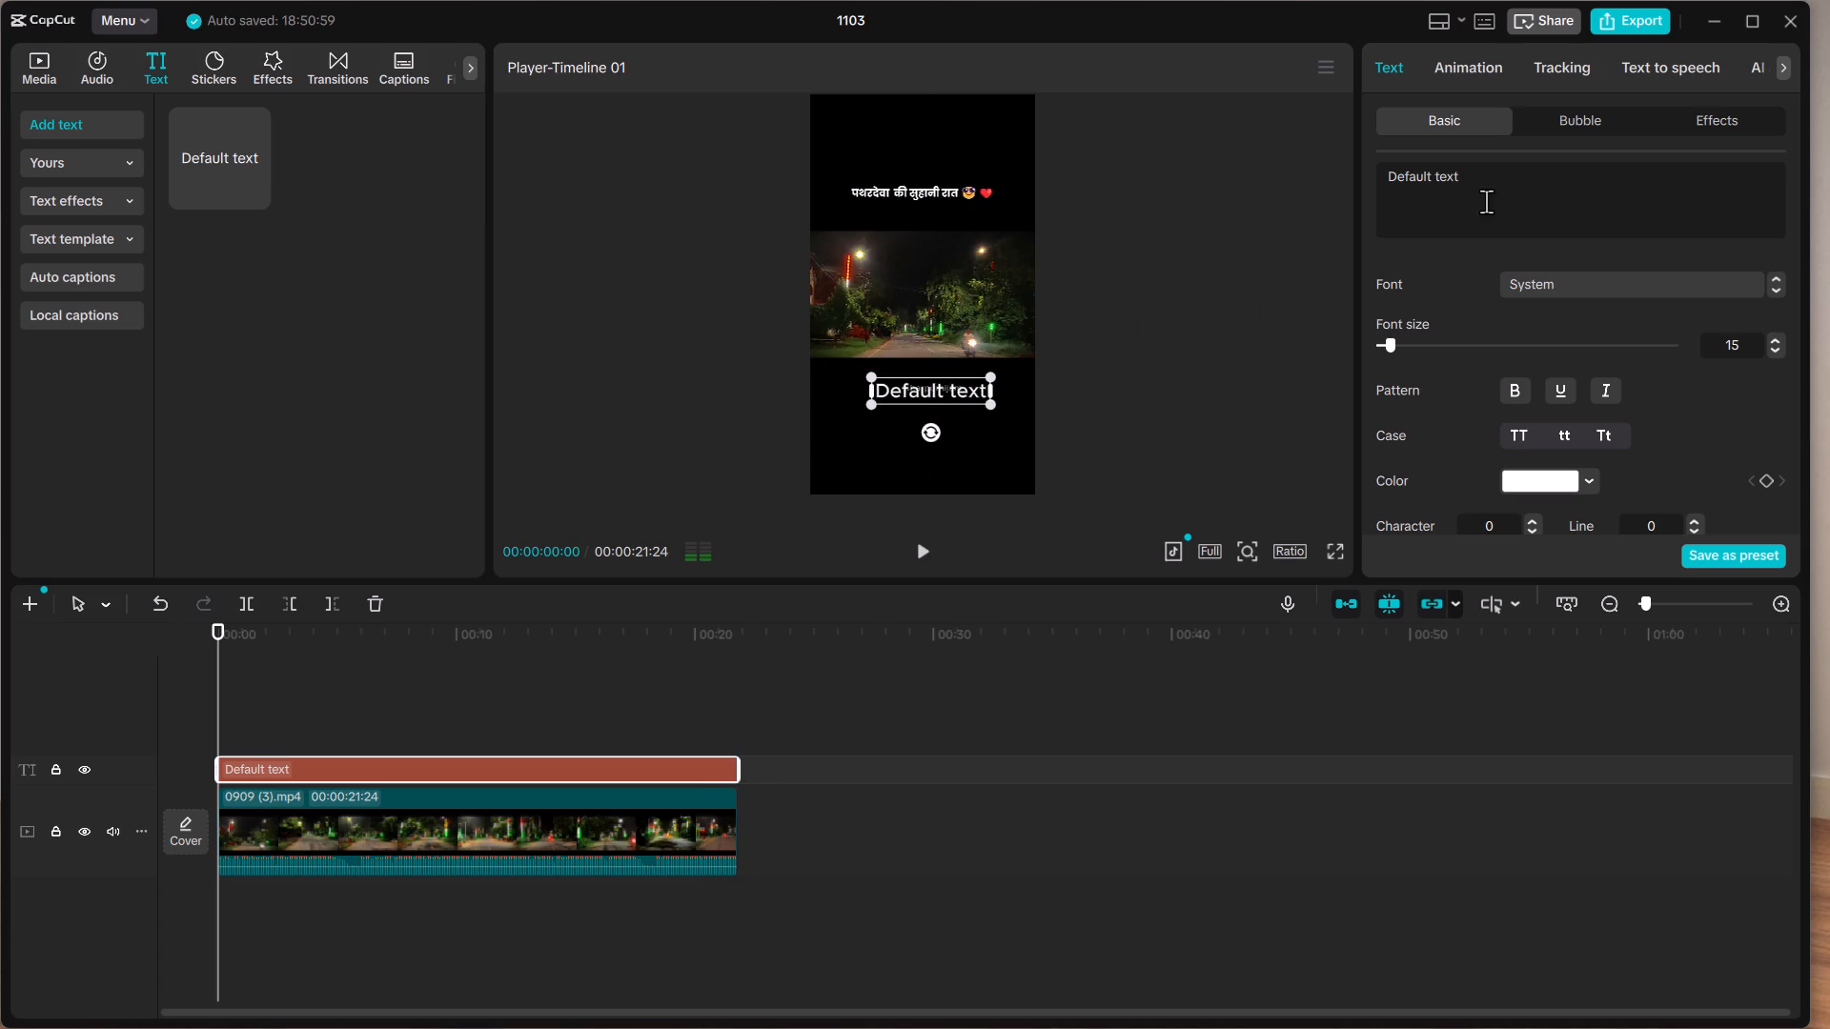
drag(1486, 198, 1288, 176)
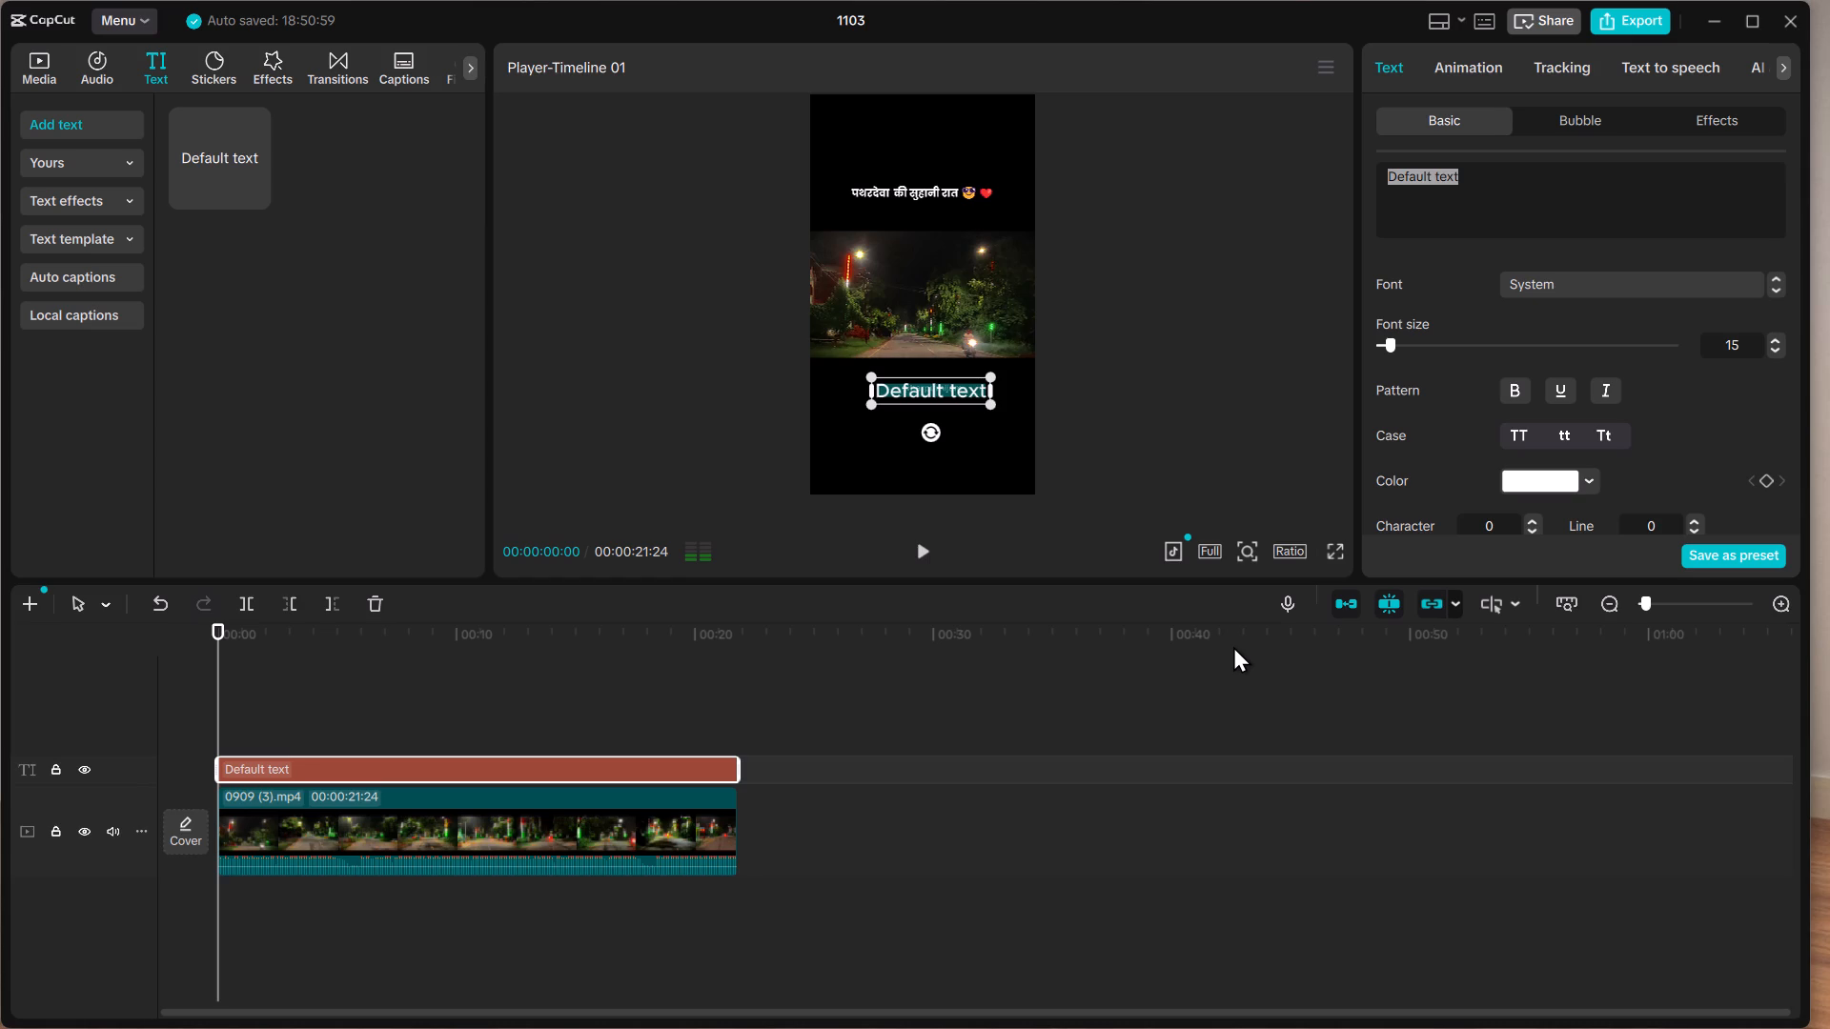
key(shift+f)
key(BackSpace)
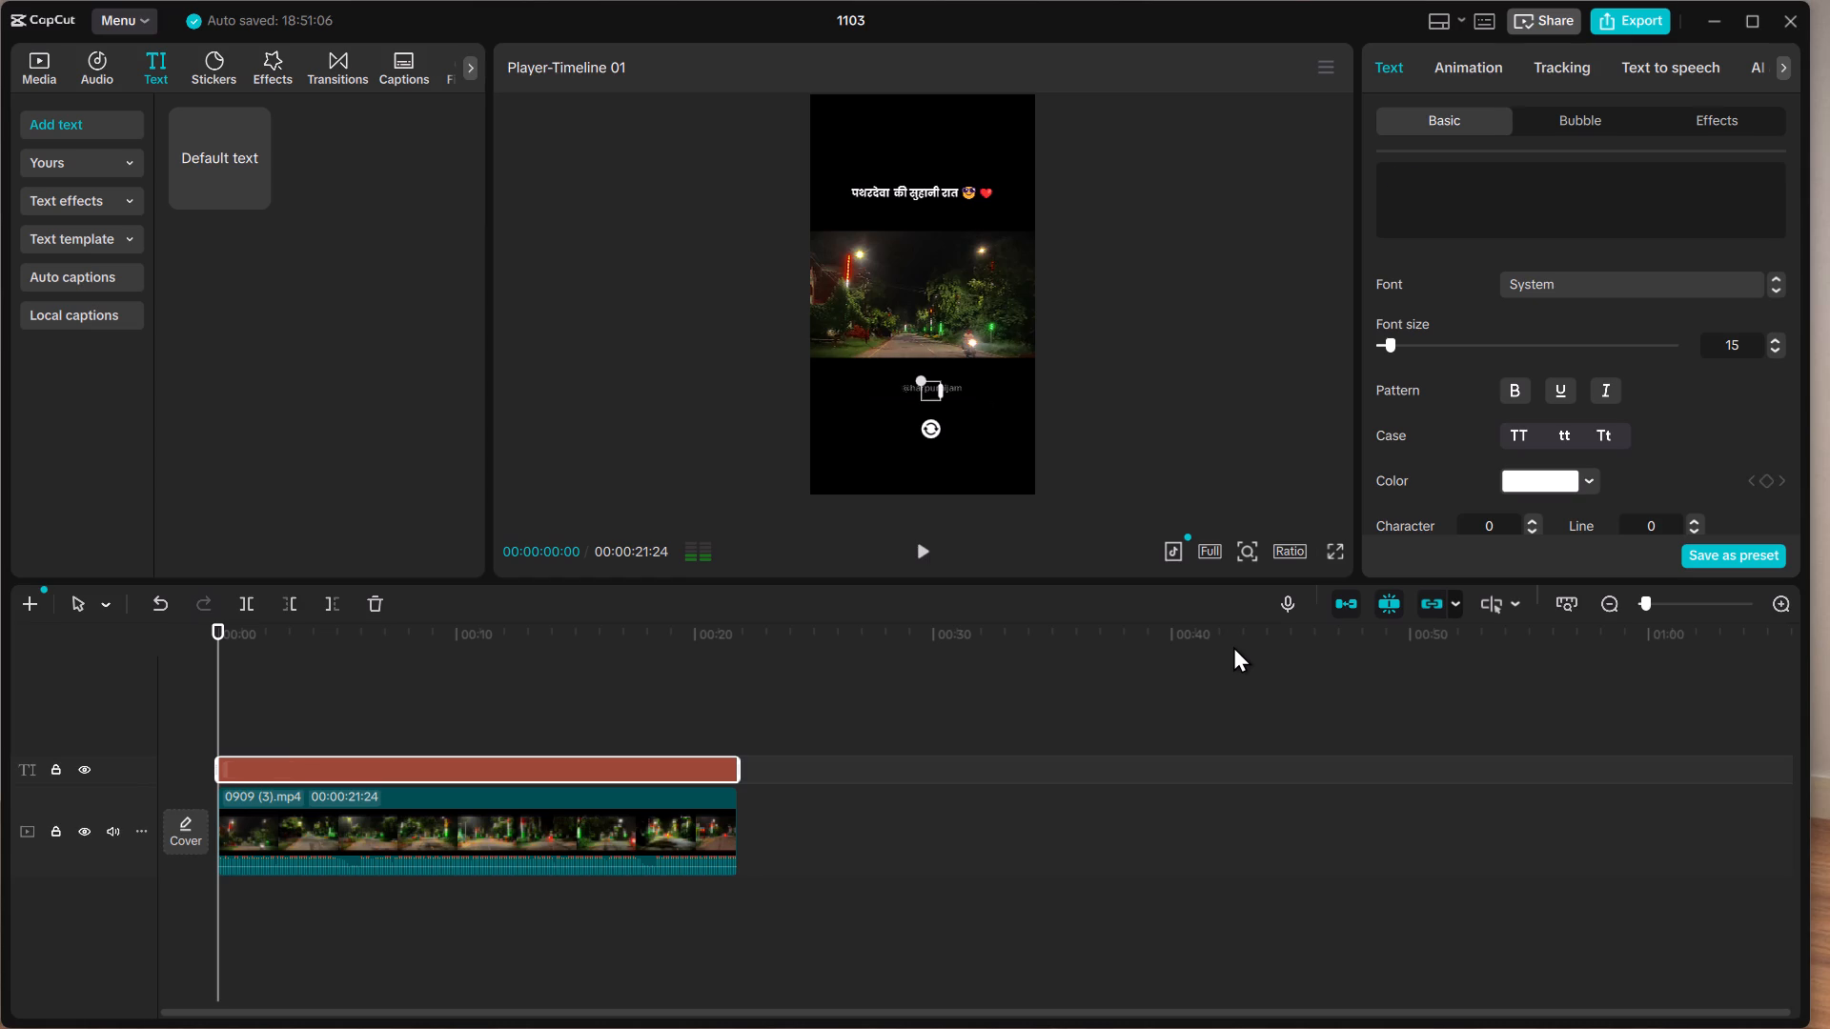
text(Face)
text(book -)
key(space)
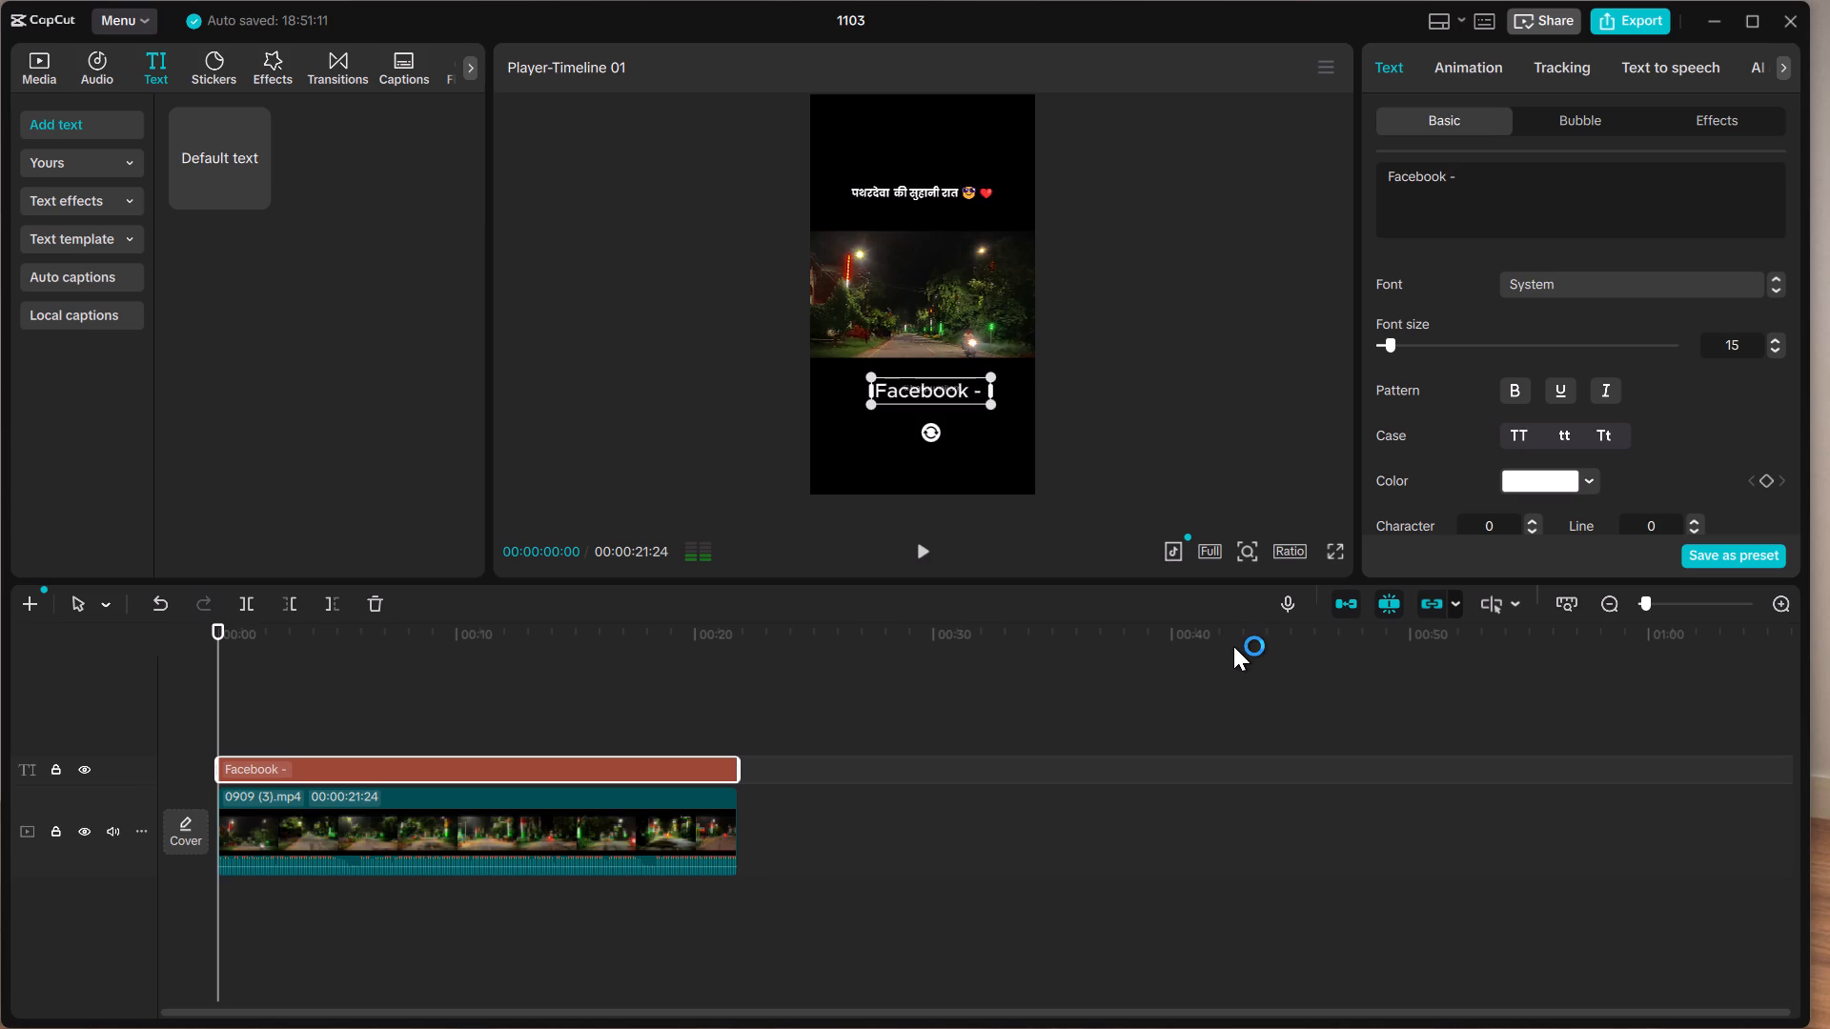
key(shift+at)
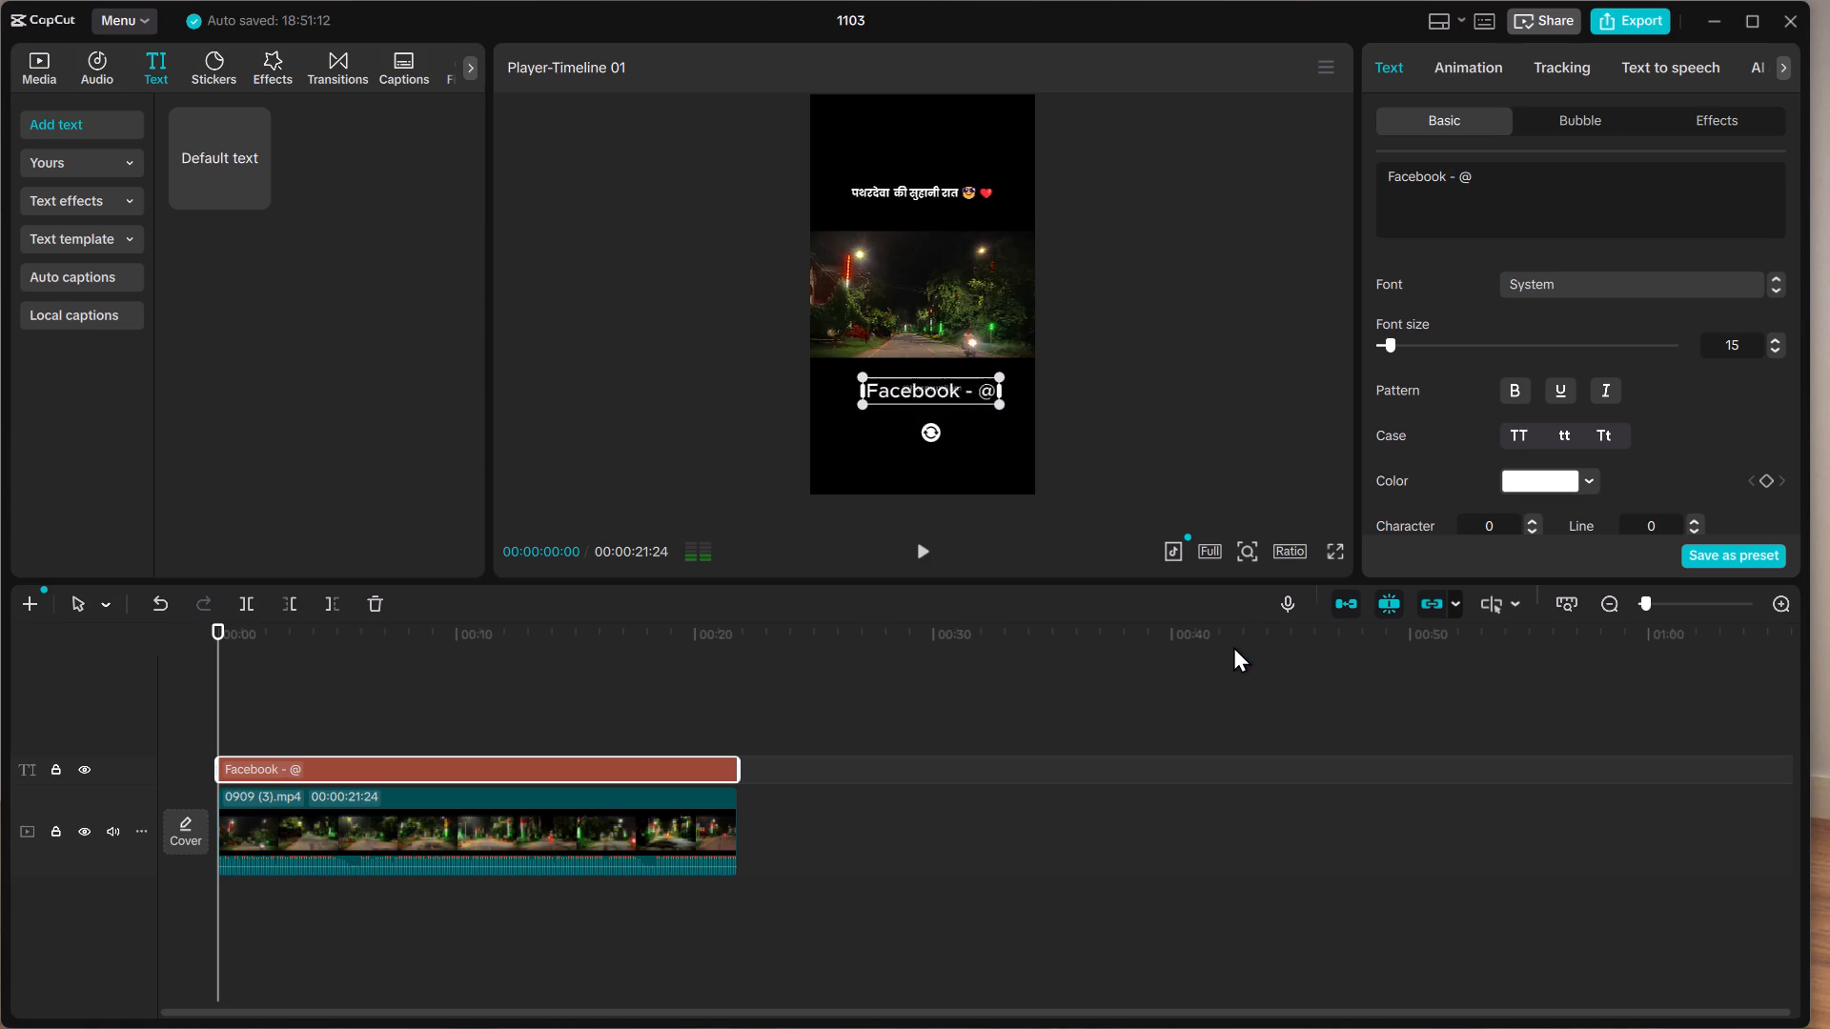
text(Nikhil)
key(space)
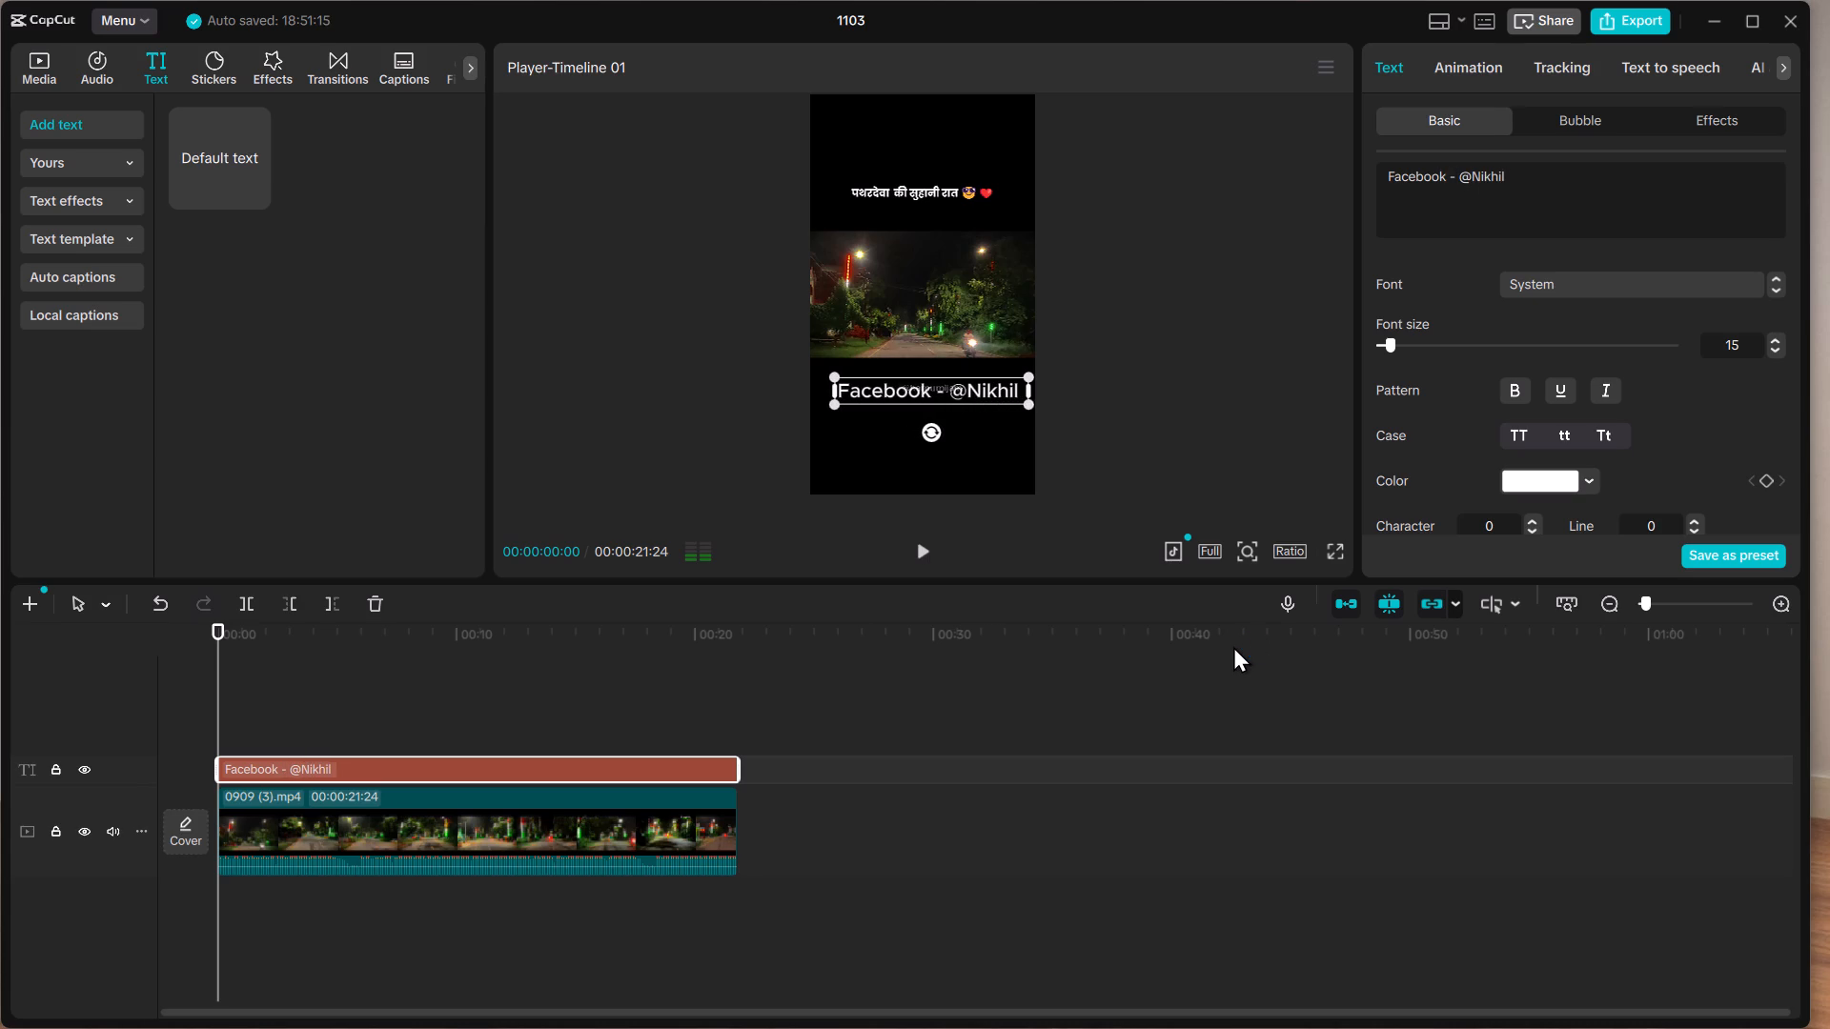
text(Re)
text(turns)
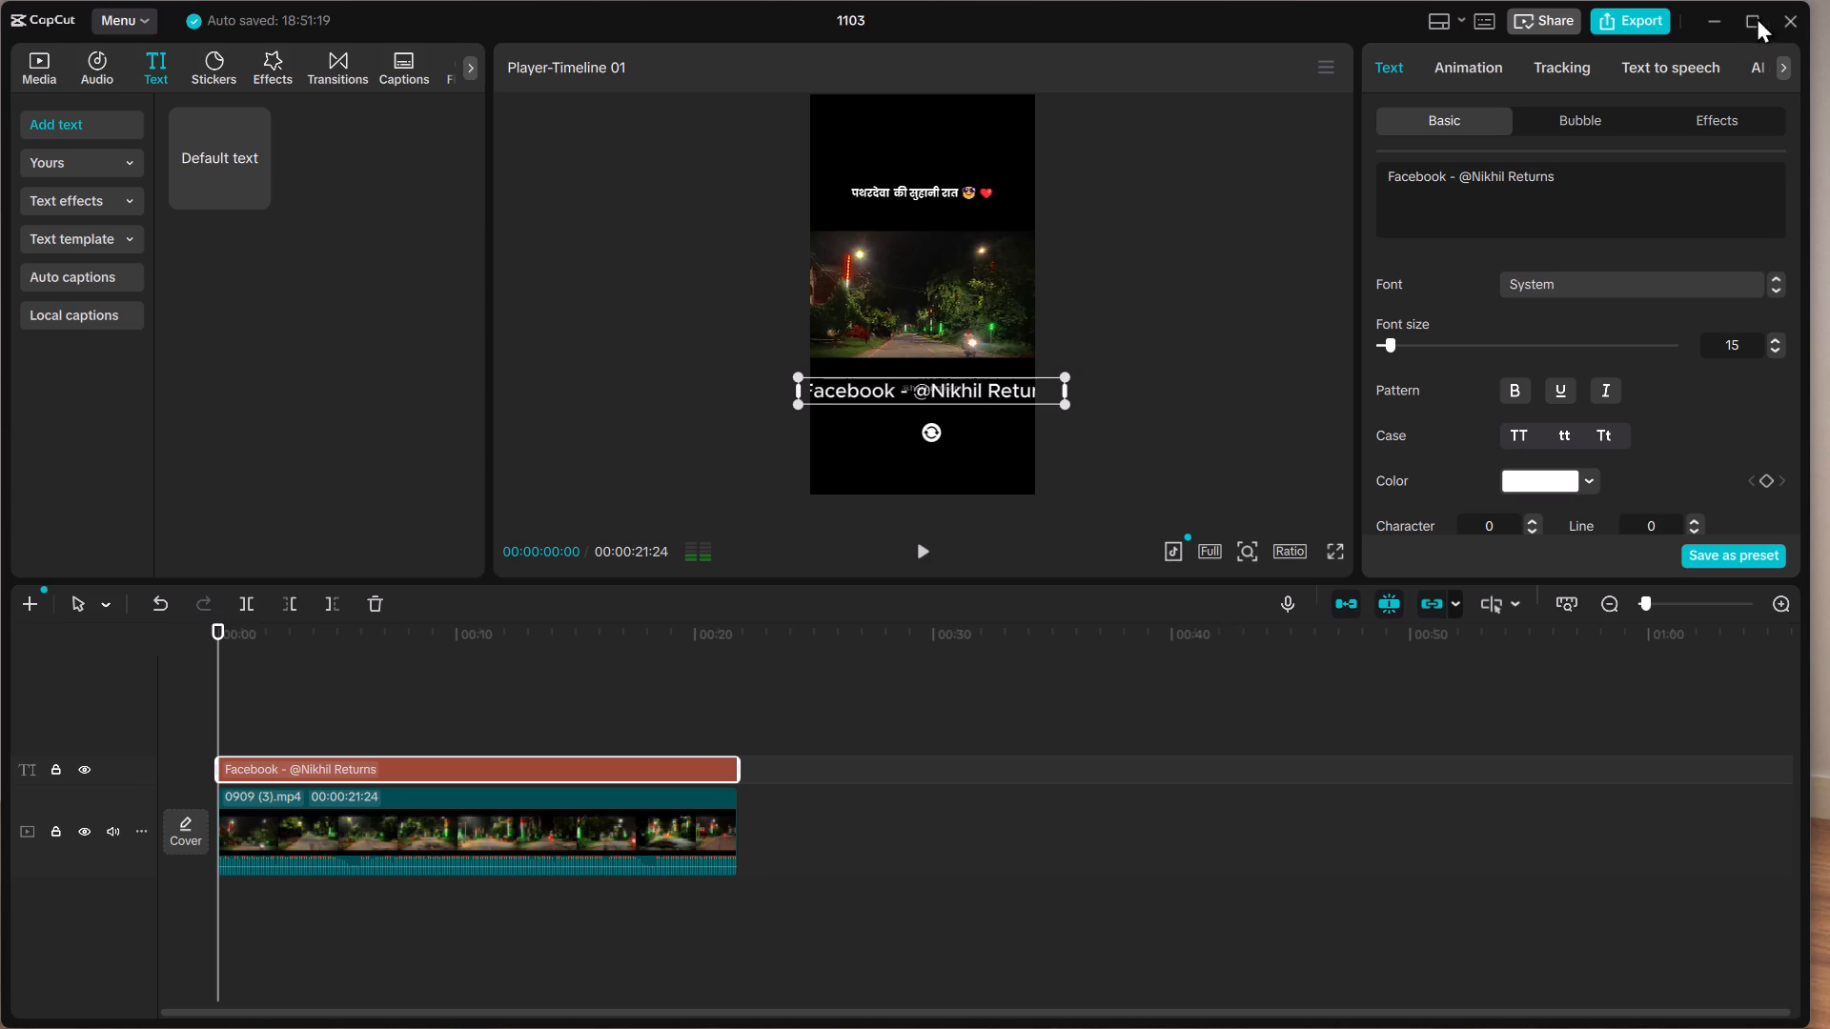
Apply the preset style with white lettering on a black background to the Facebook text.
scroll(1611, 362, down, 4)
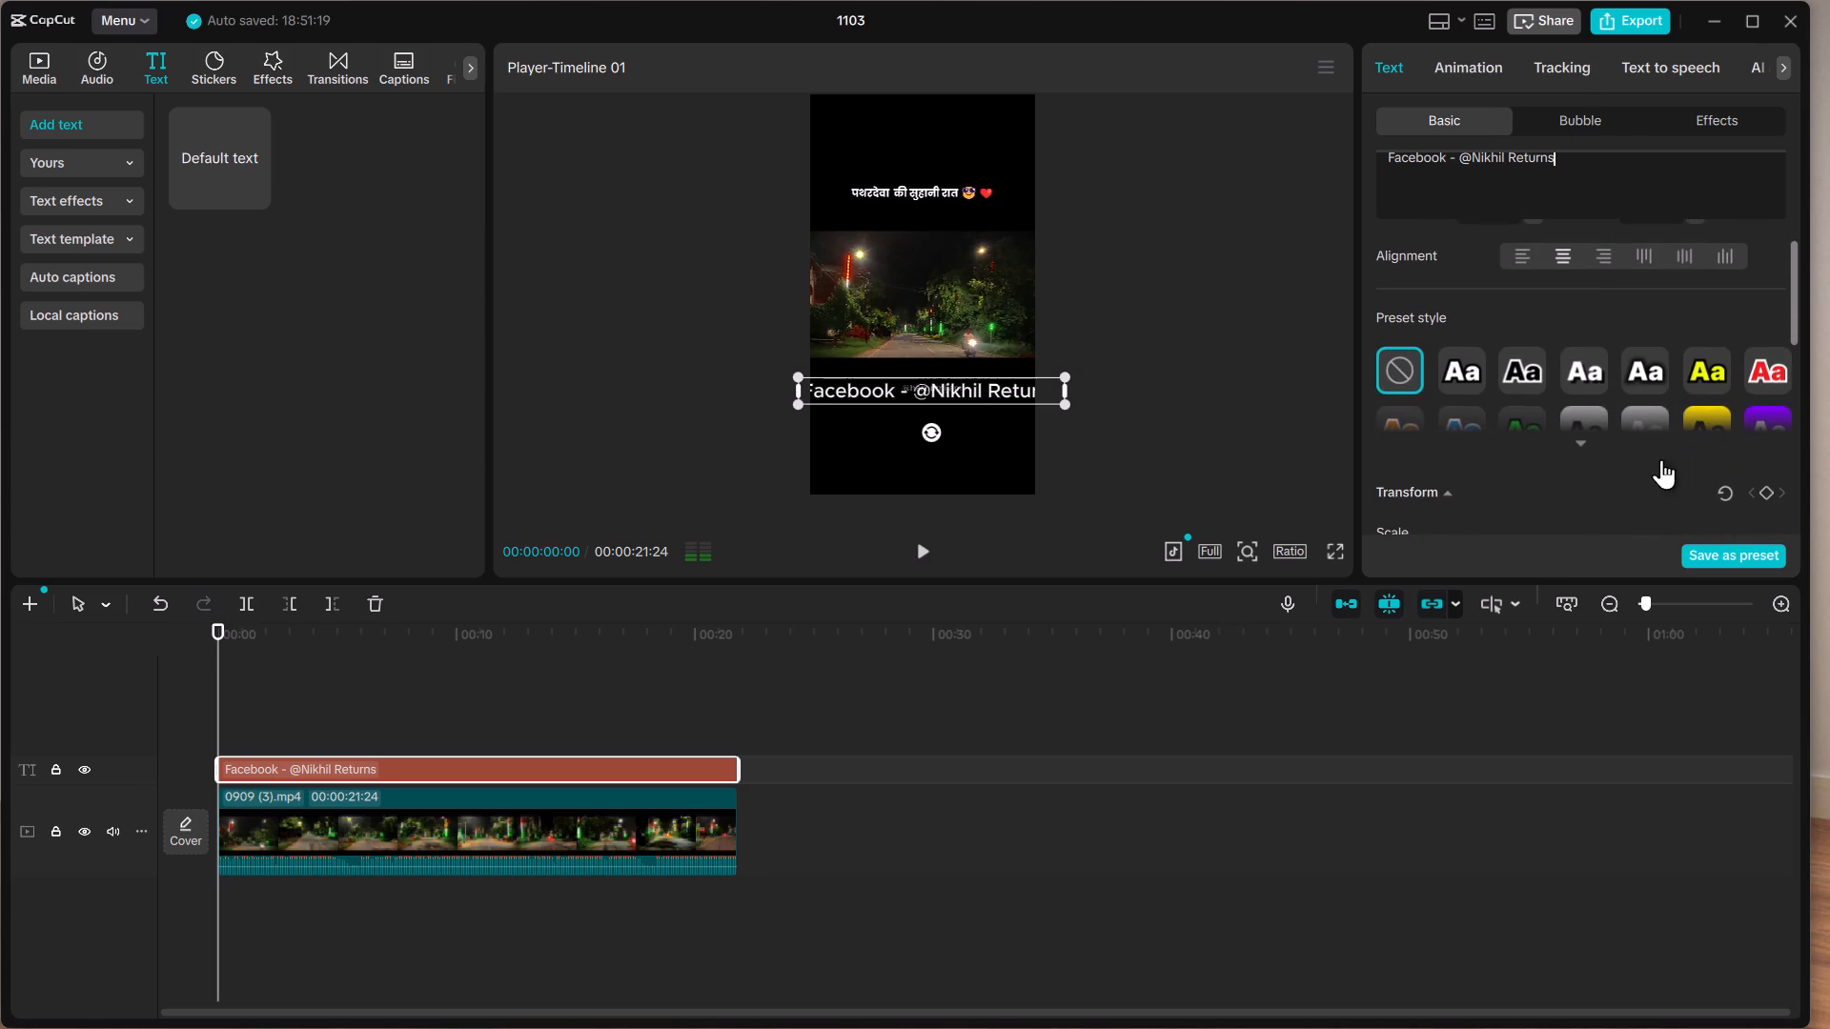
click(1578, 438)
click(1523, 493)
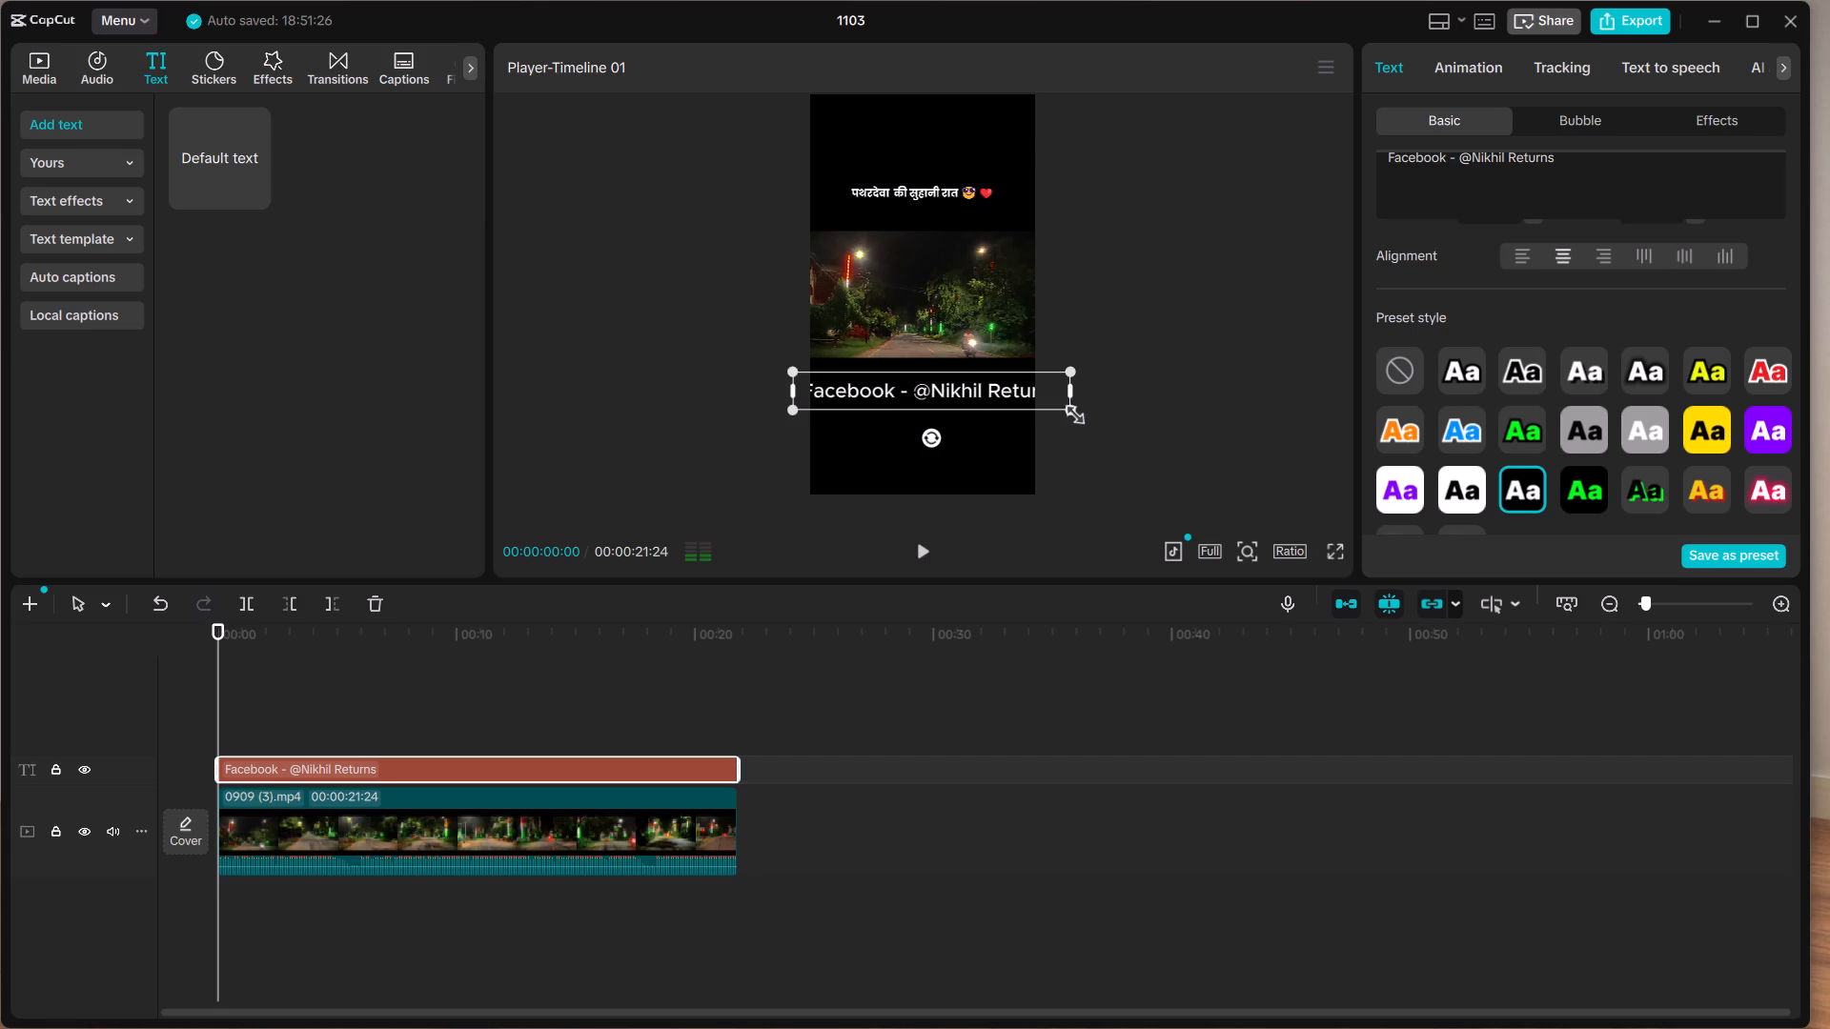
Shrink the Facebook text to about 40% scale so it fits over the watermark.
drag(1065, 409, 945, 353)
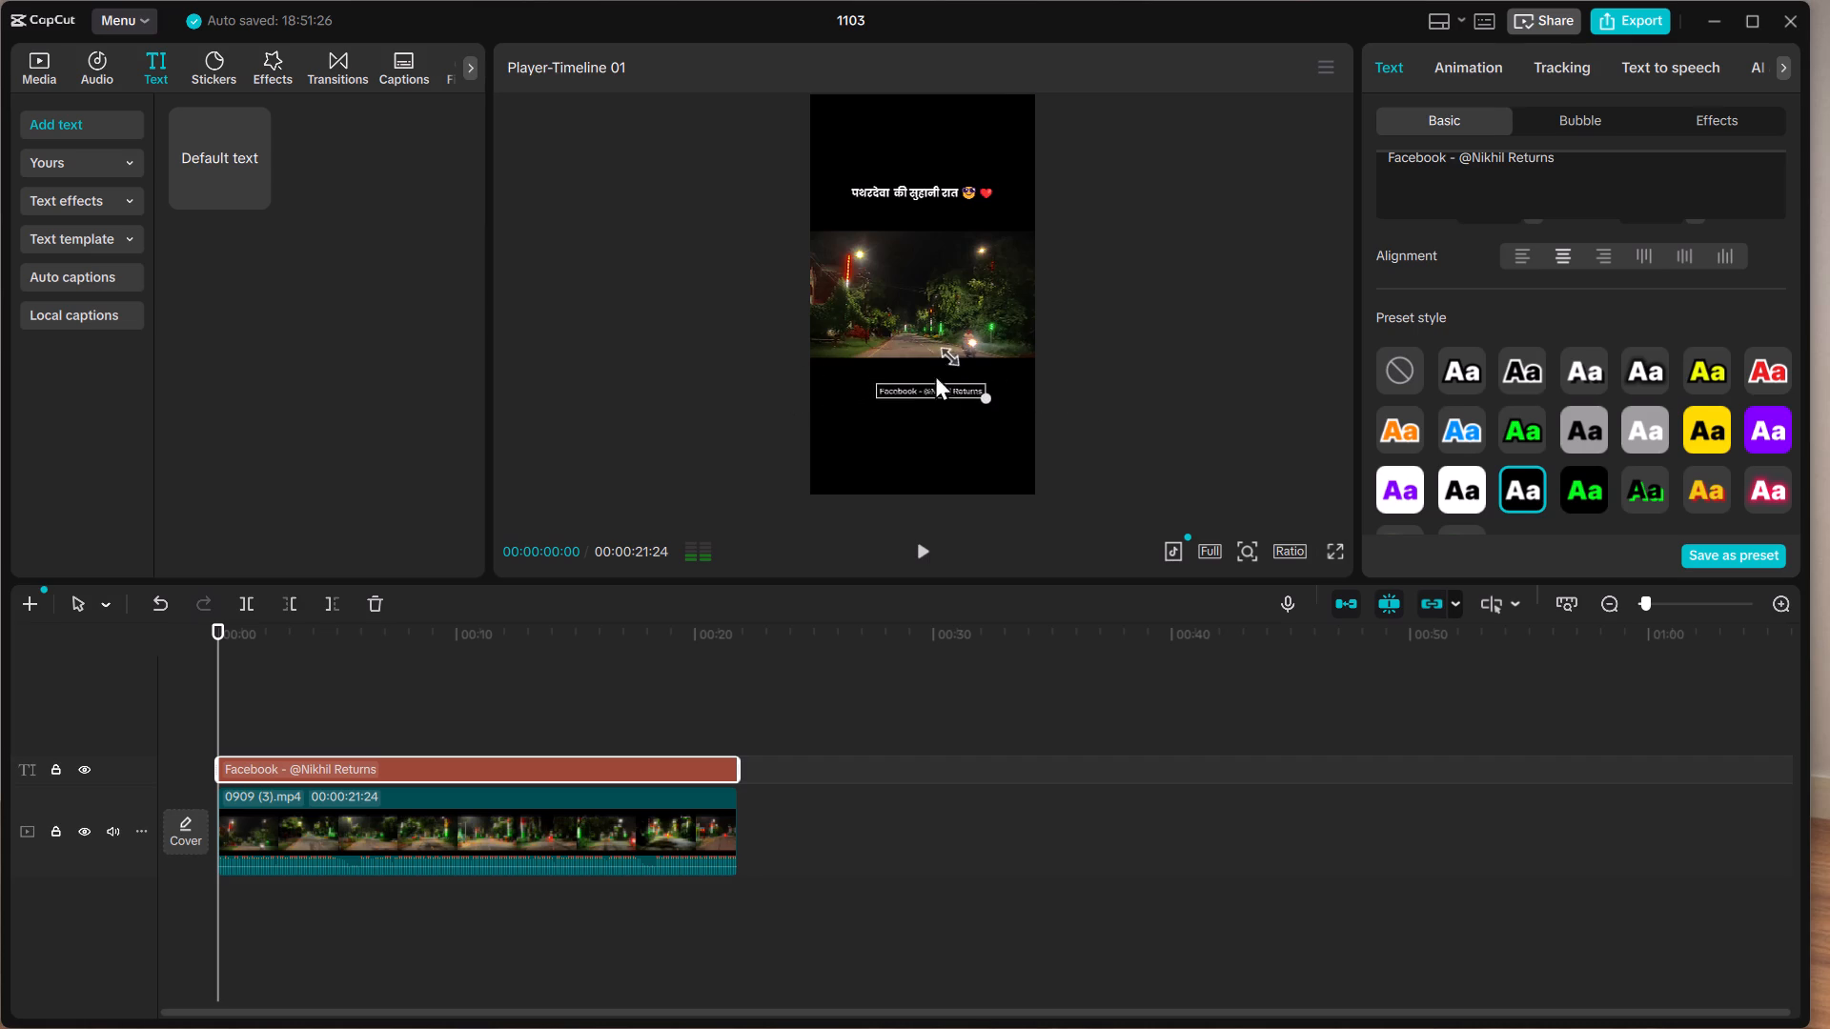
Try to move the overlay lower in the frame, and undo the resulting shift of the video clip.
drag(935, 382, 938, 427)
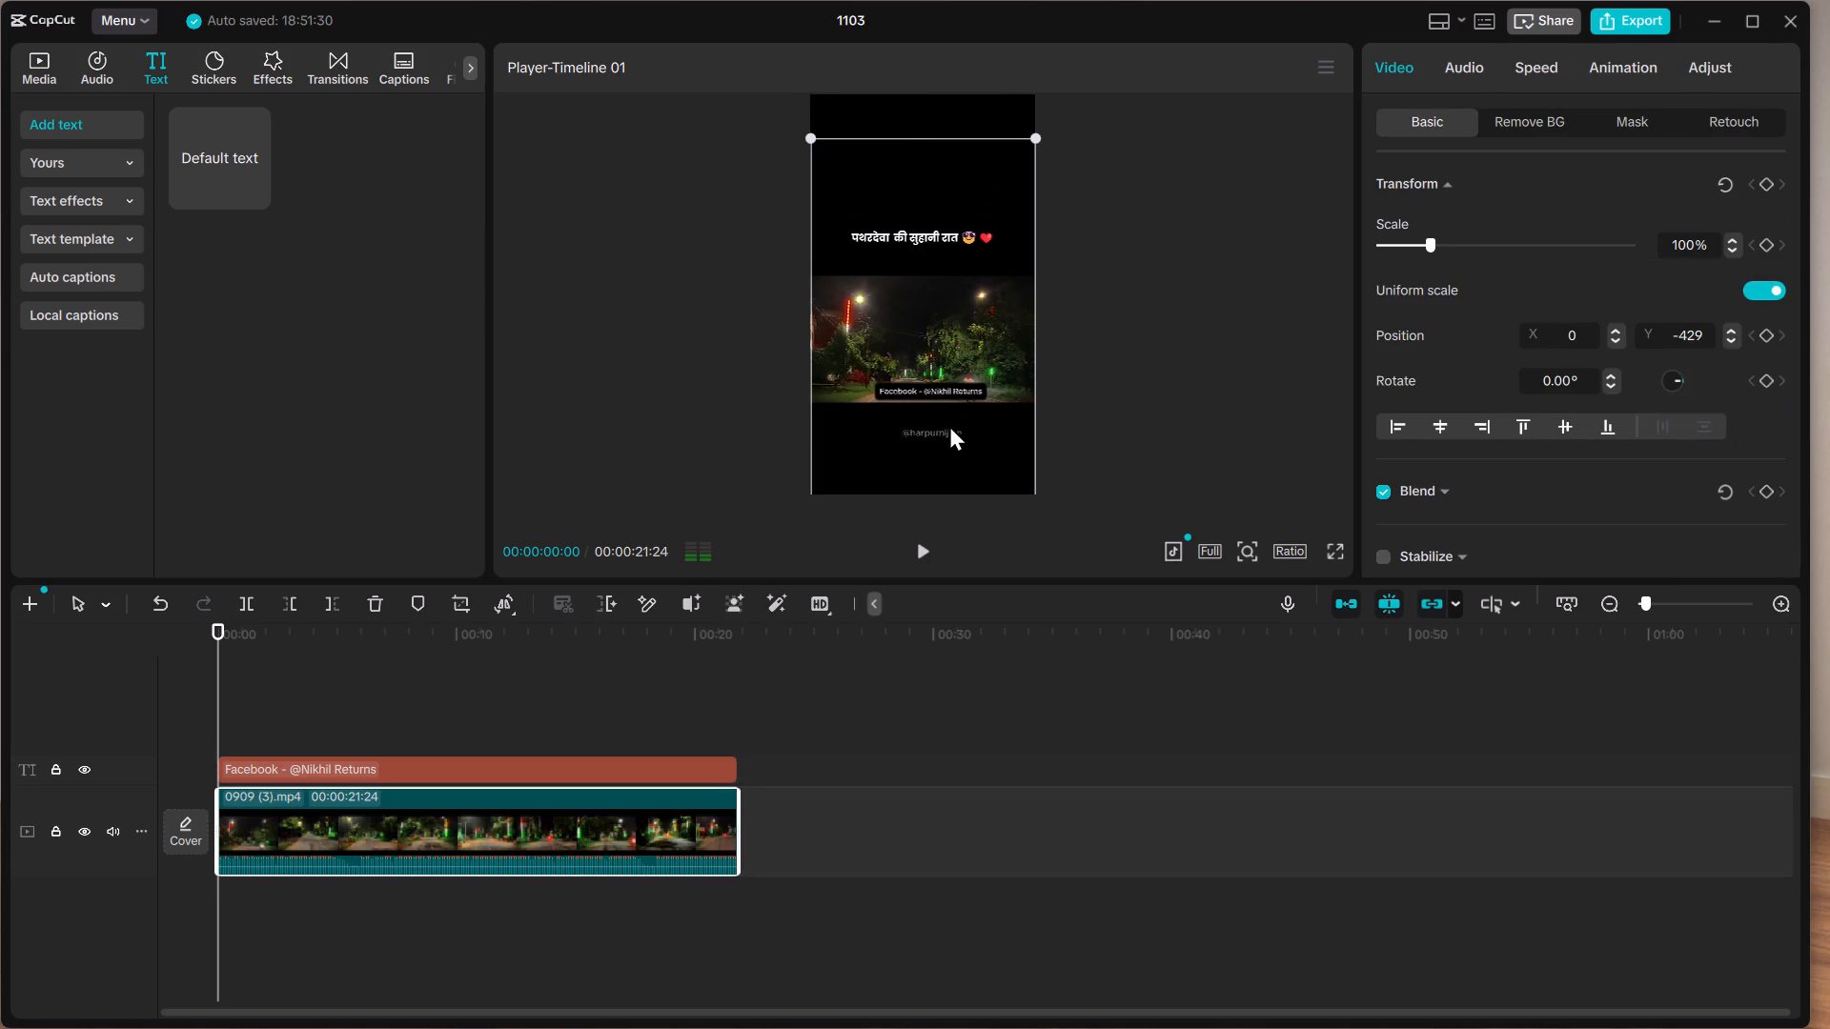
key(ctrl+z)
Fine-tune the Facebook text over the watermark, with its scale at 36% and its Y position at -943.
click(939, 390)
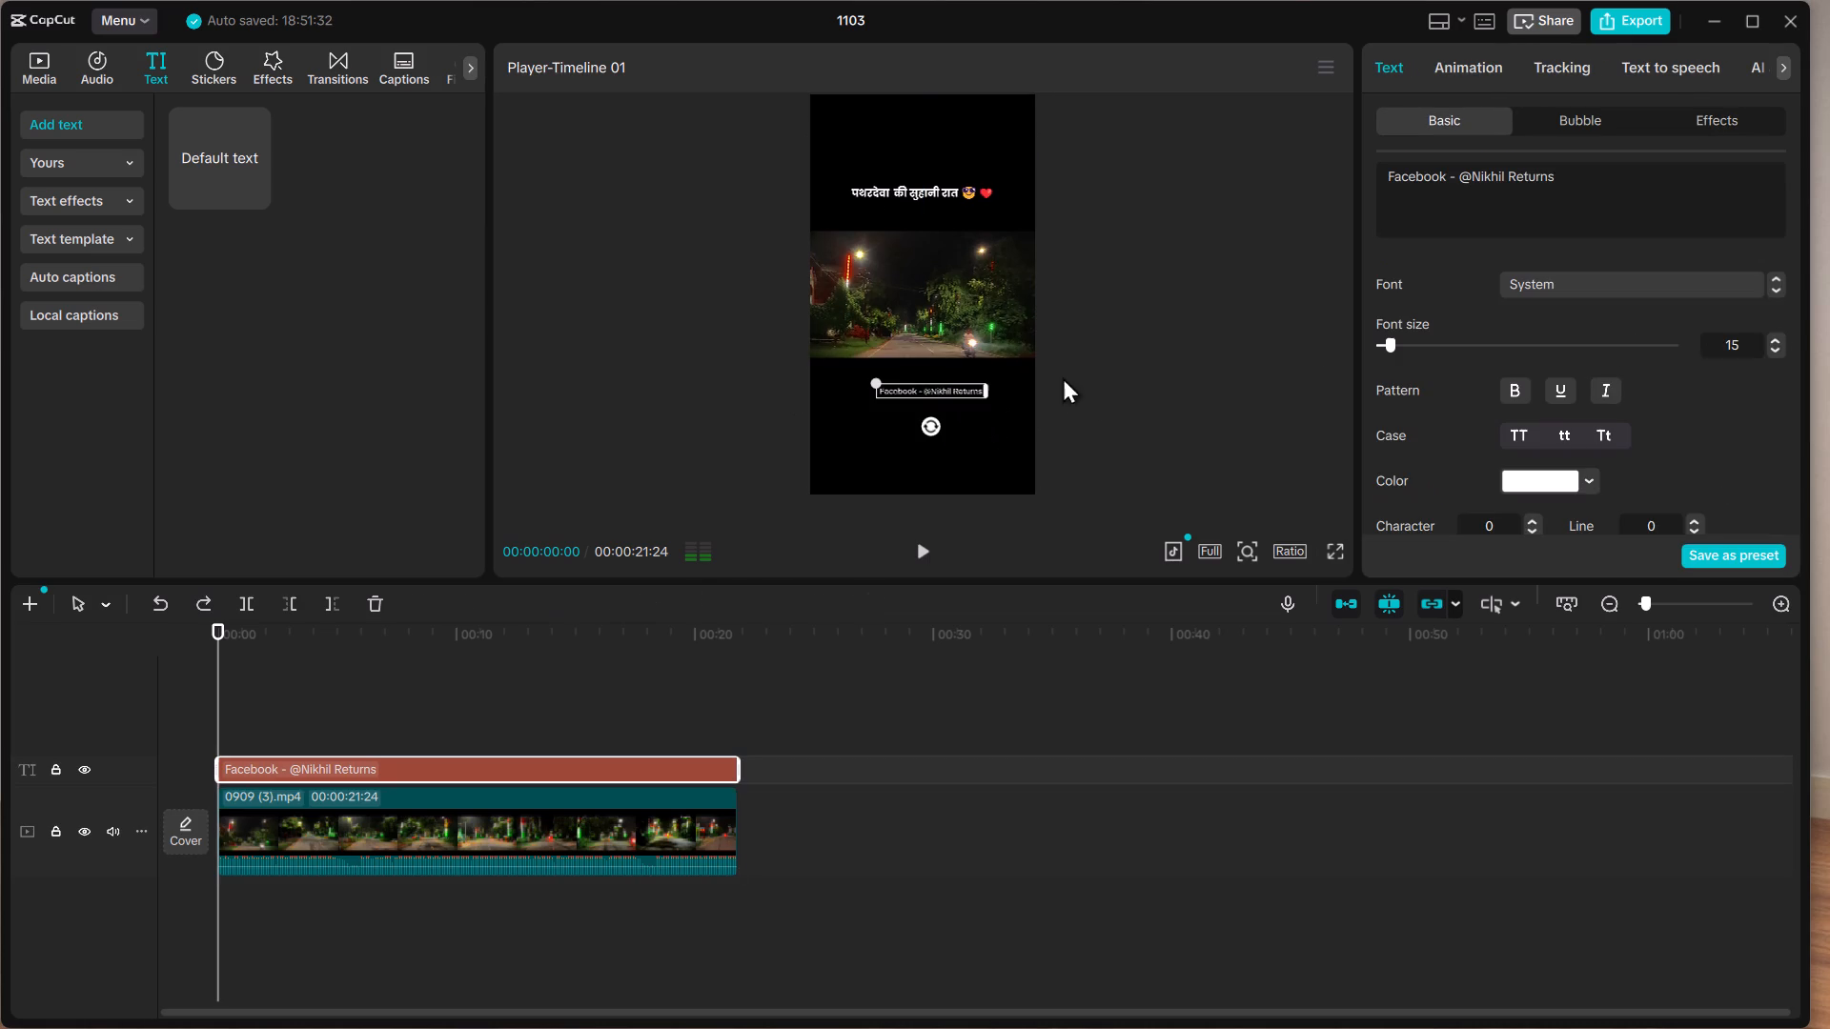
click(958, 392)
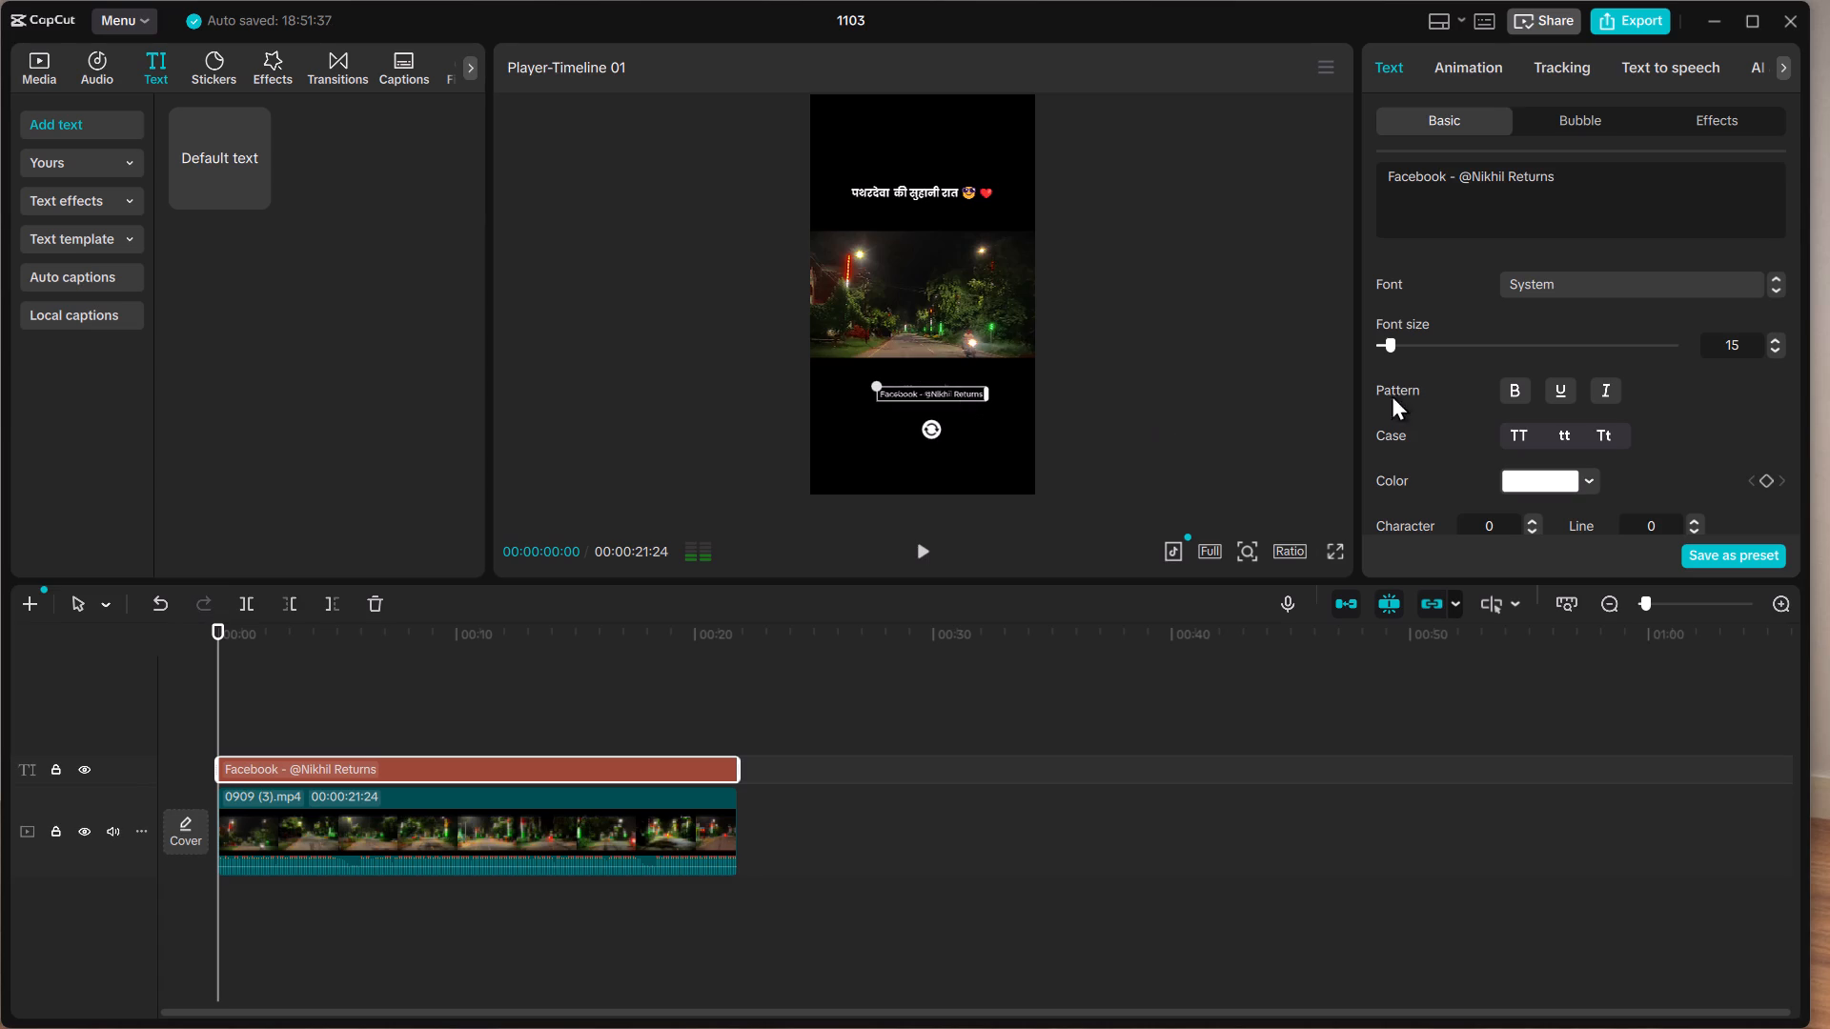
scroll(1520, 427, down, 10)
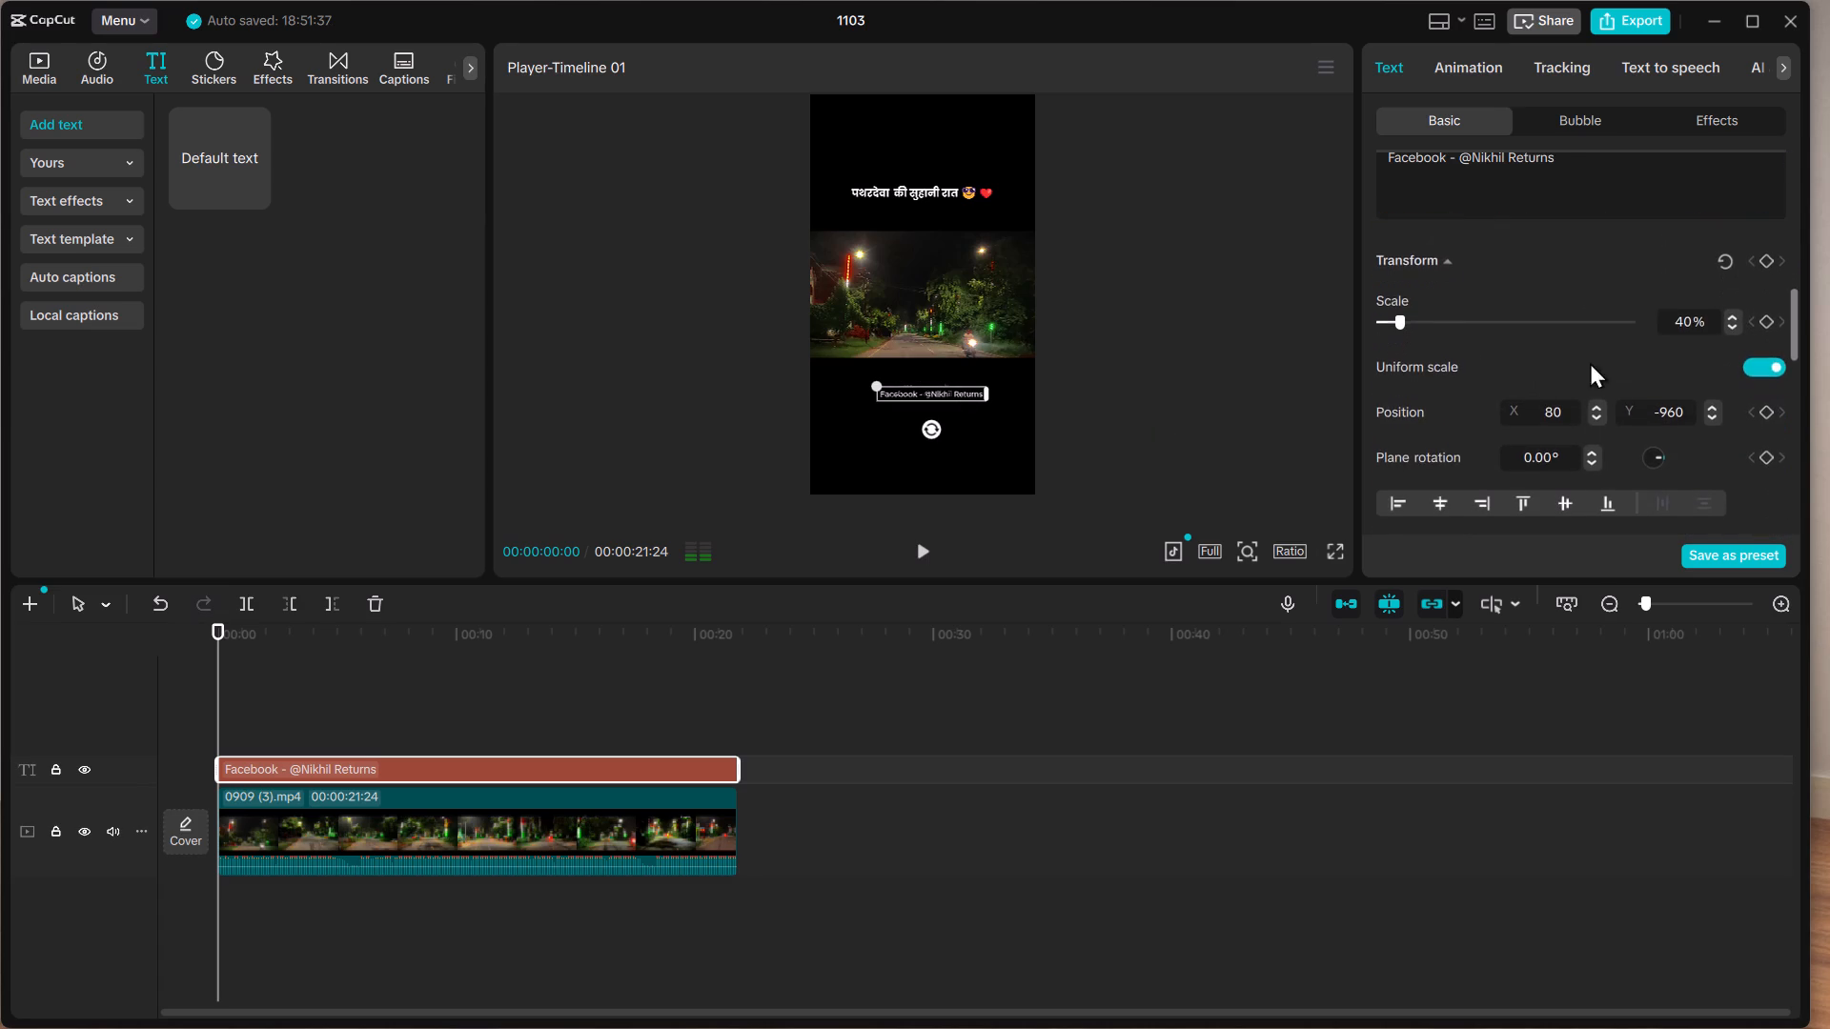
triple_click(1732, 328)
click(1732, 328)
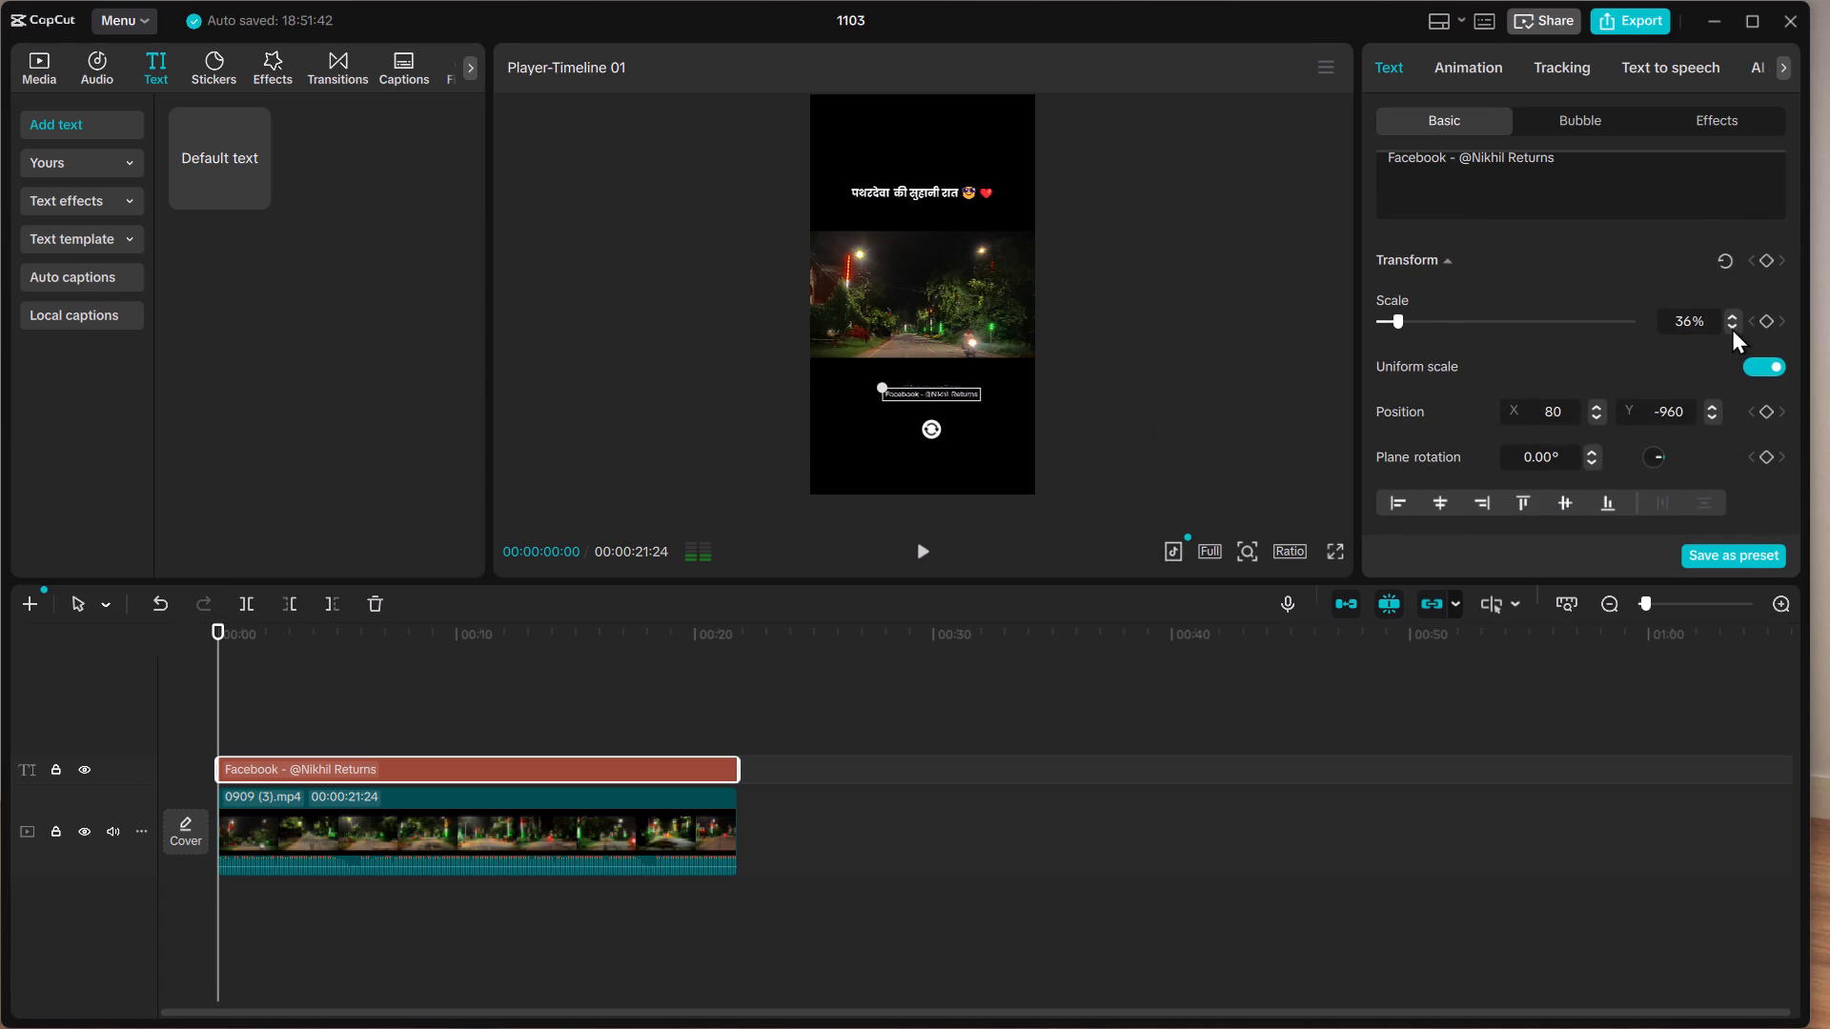
click(1708, 409)
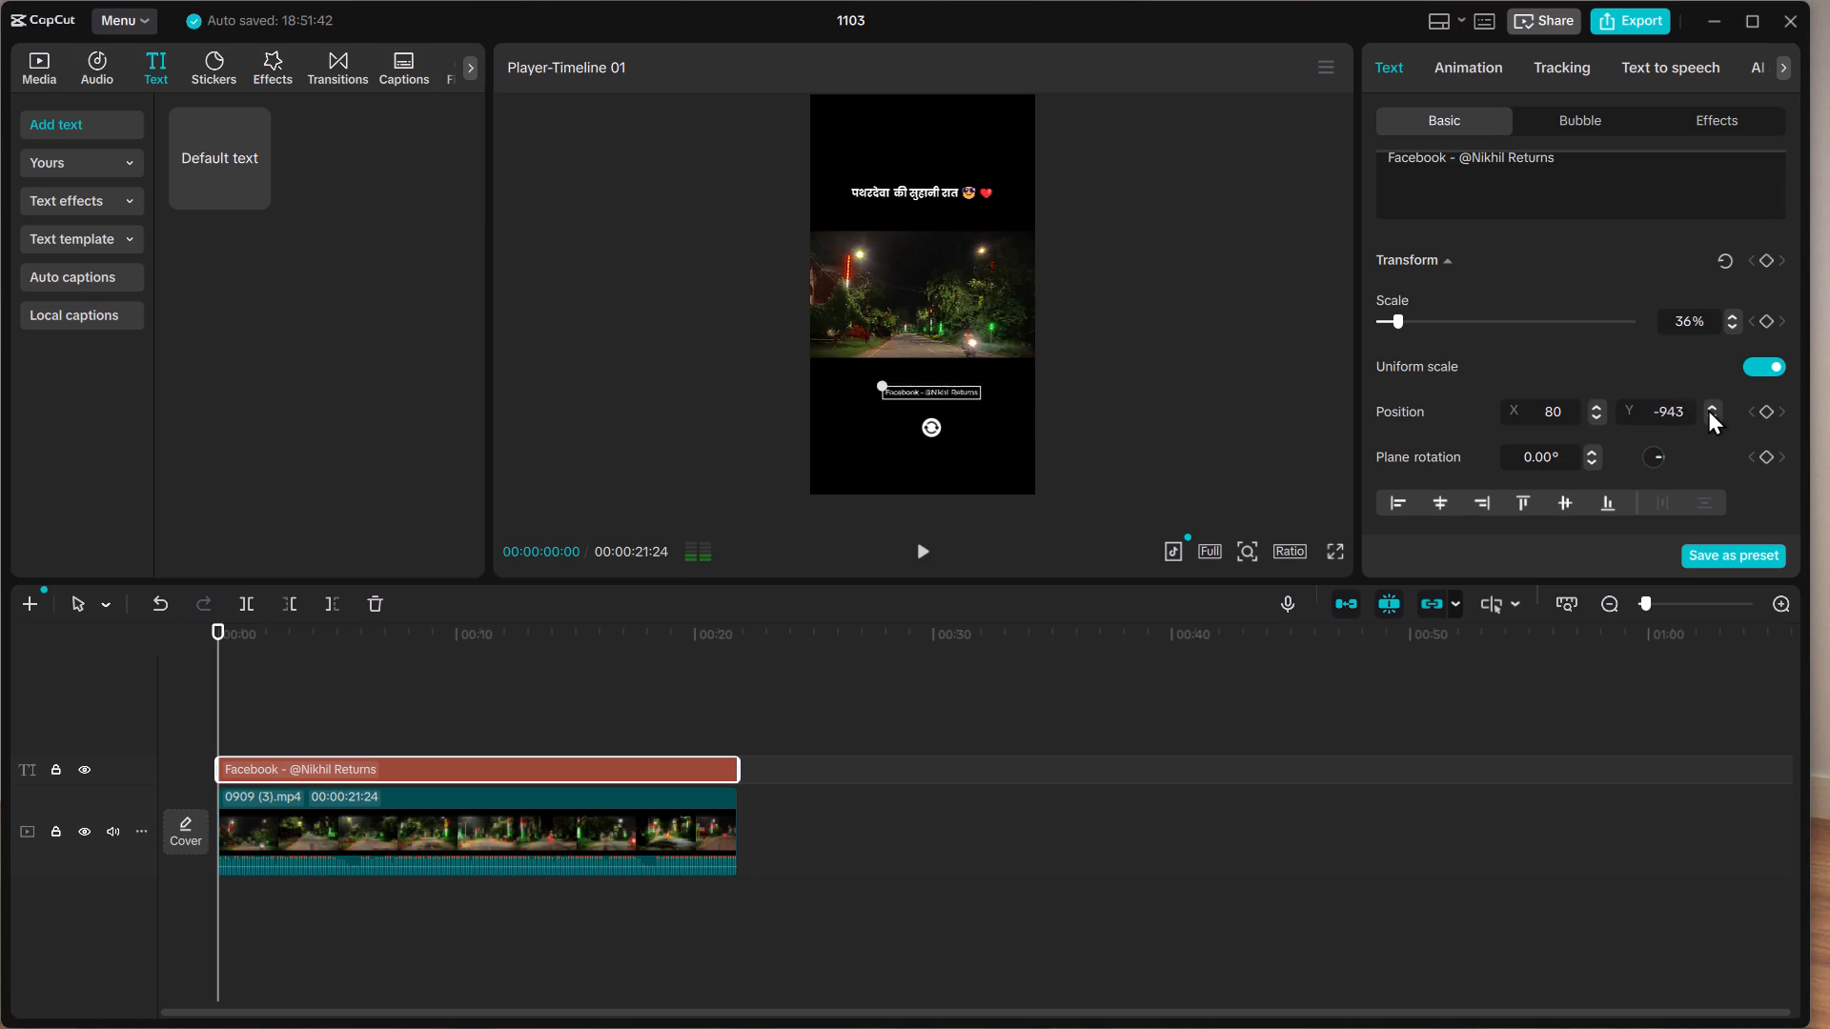
click(919, 734)
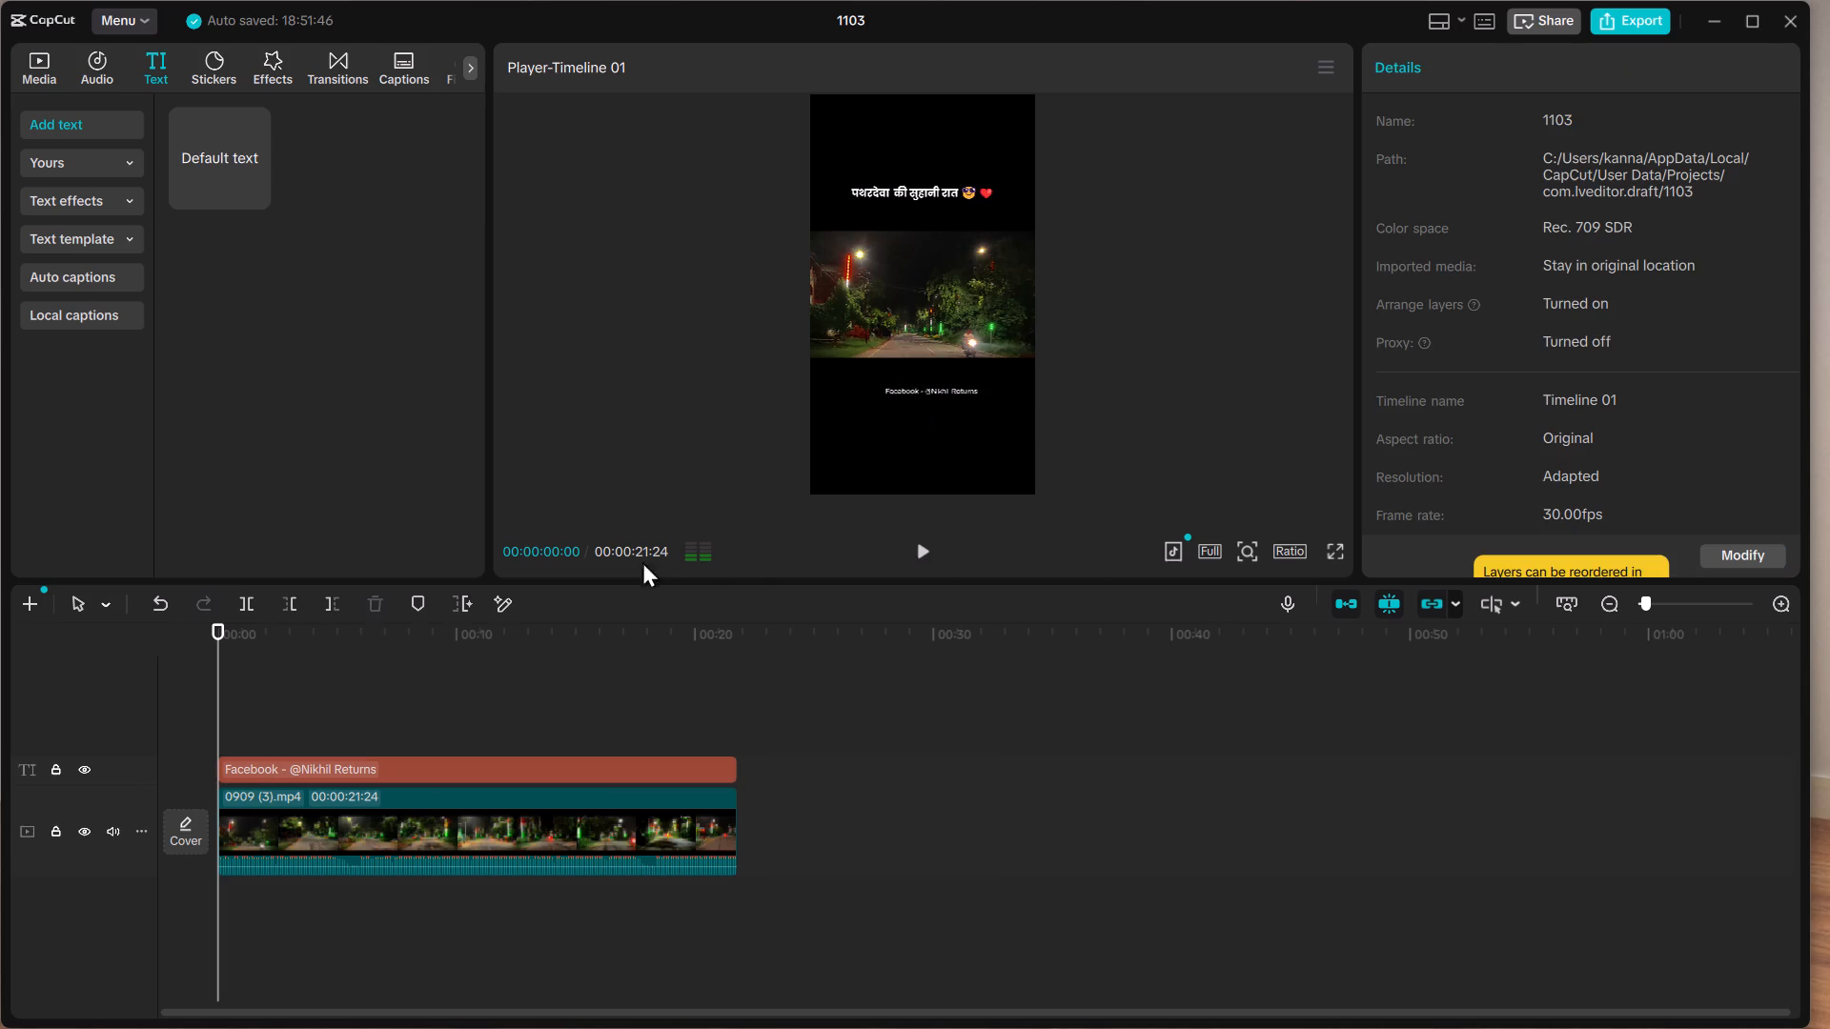
Open the full-screen preview to check the text overlay on the video.
click(1331, 556)
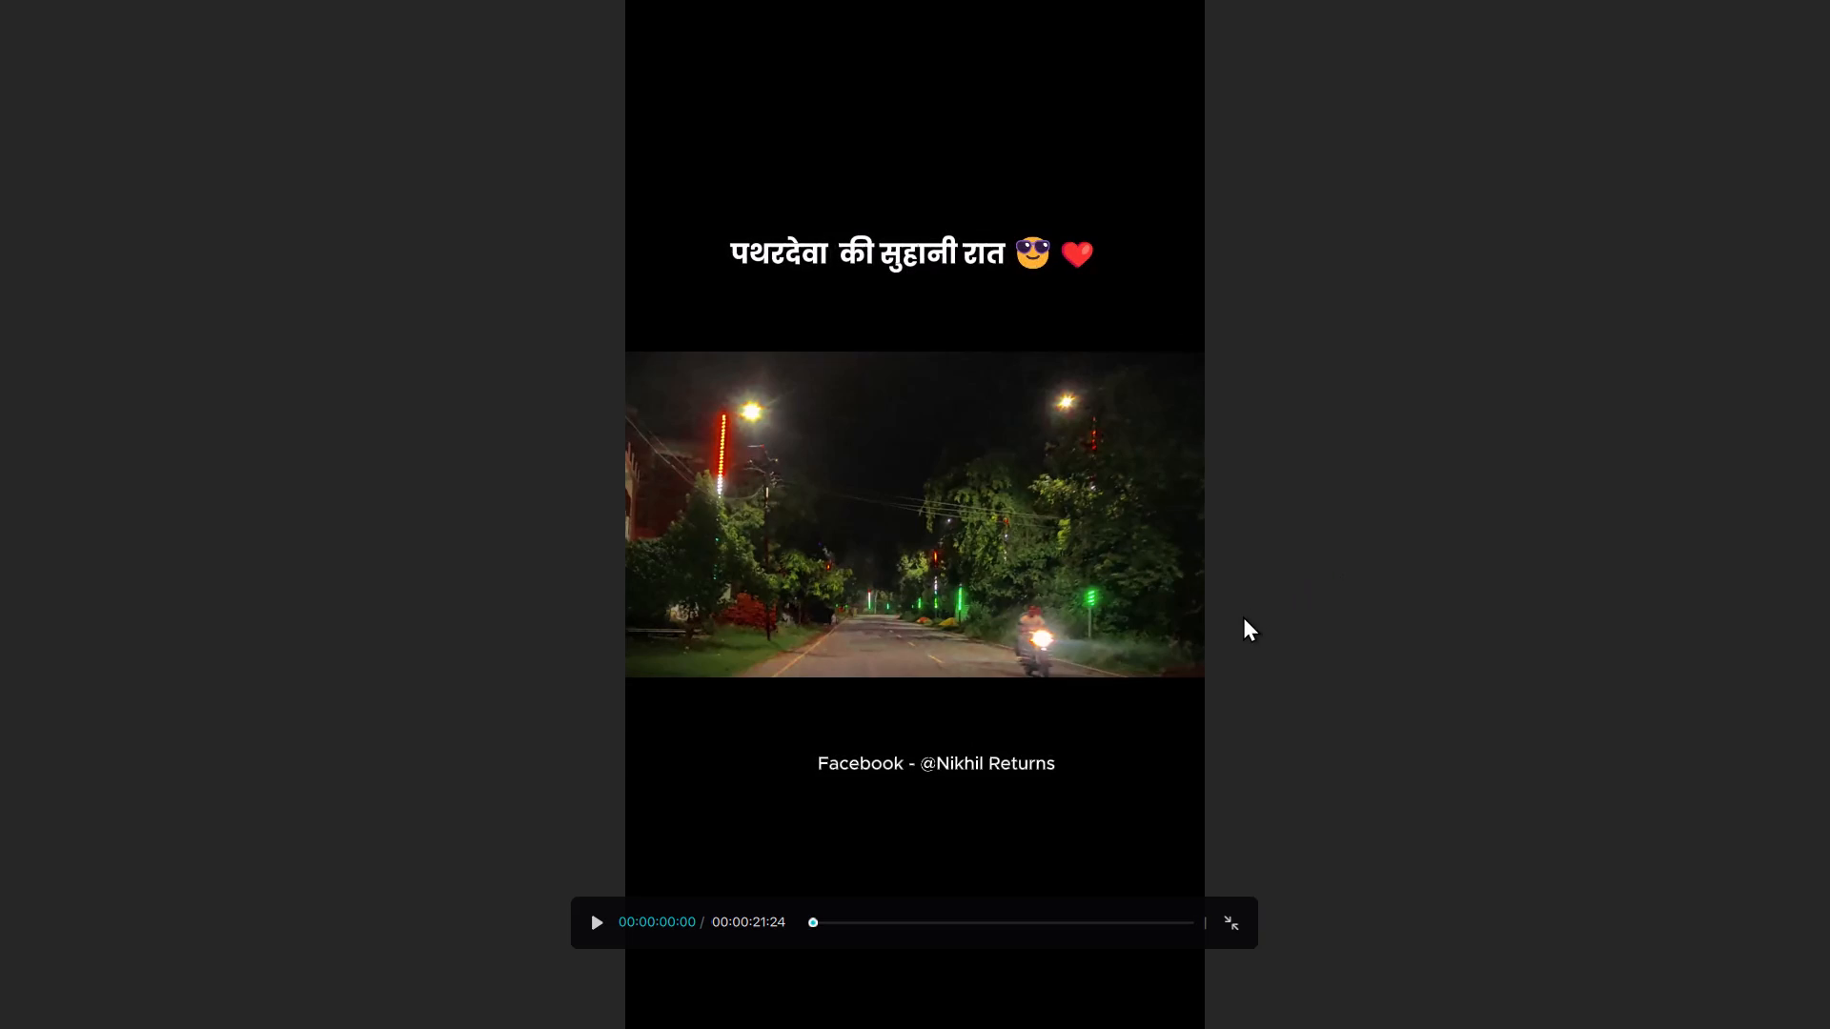
Play the edited video from the beginning in the full-screen preview to check the text overlay.
click(982, 470)
click(870, 512)
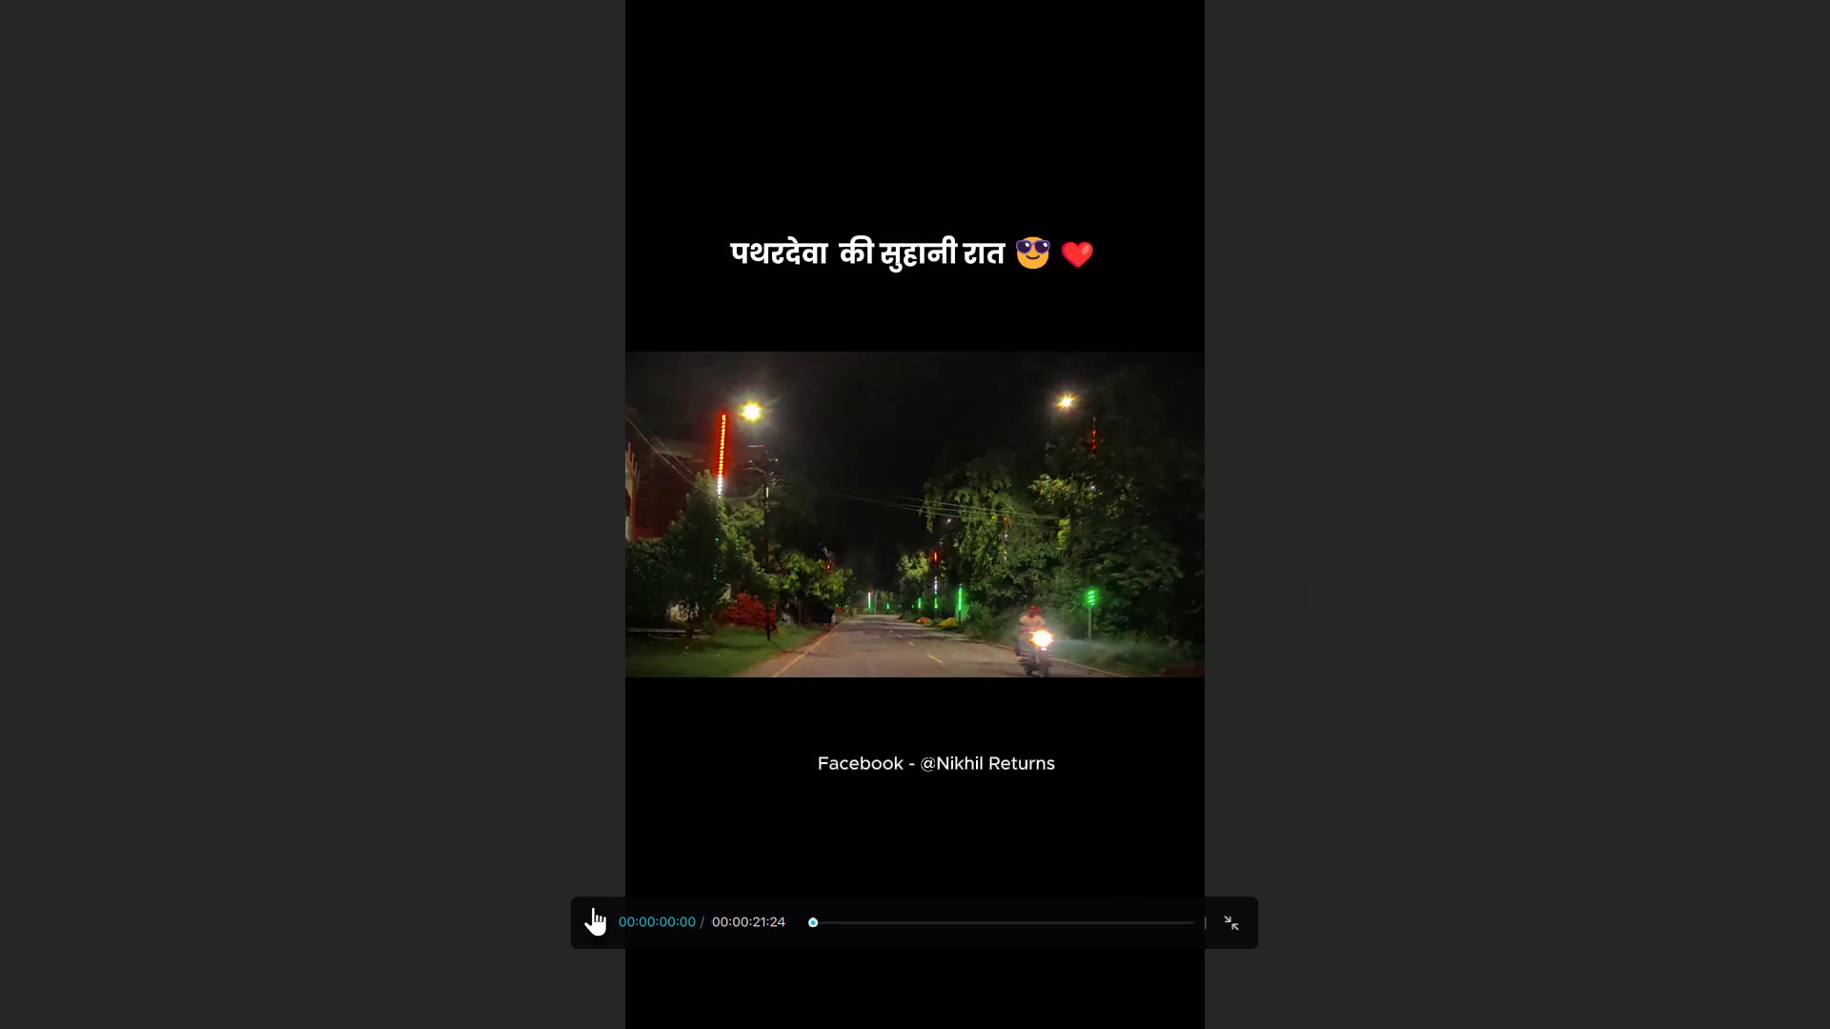
click(593, 906)
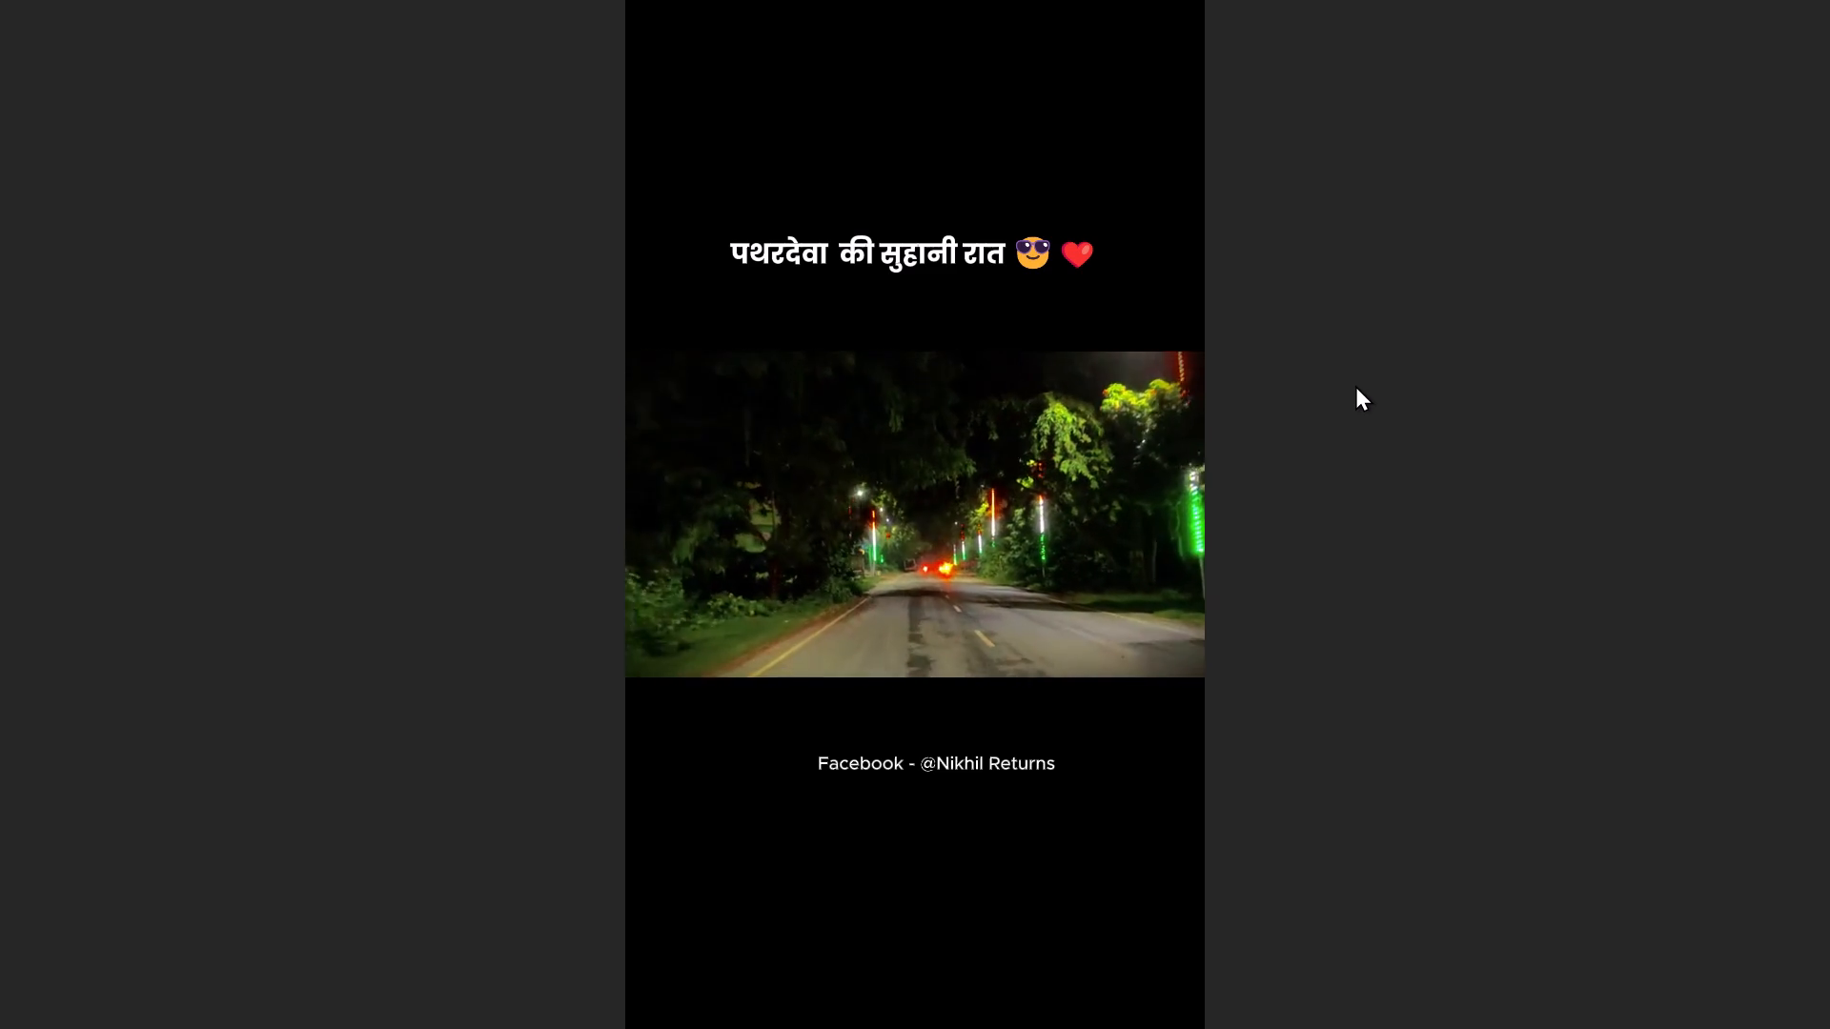
Finish watching the edited video and leave the full-screen preview.
click(1002, 539)
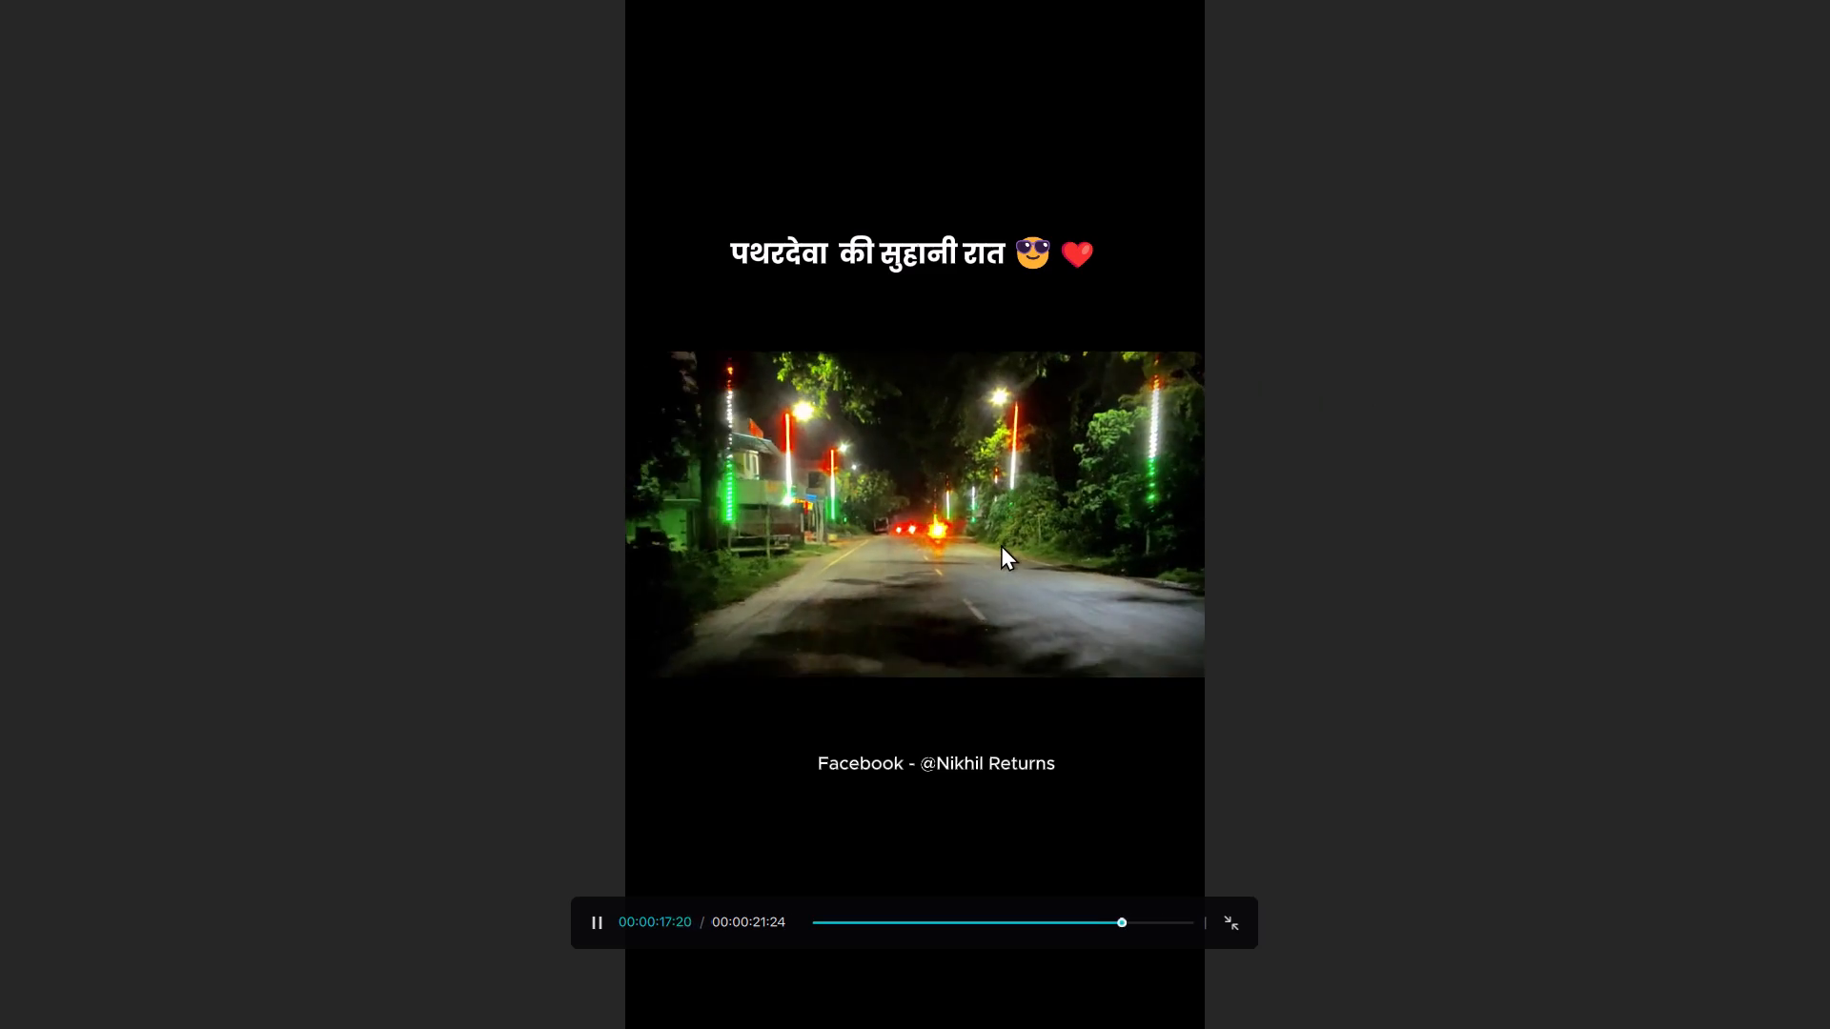
click(1239, 923)
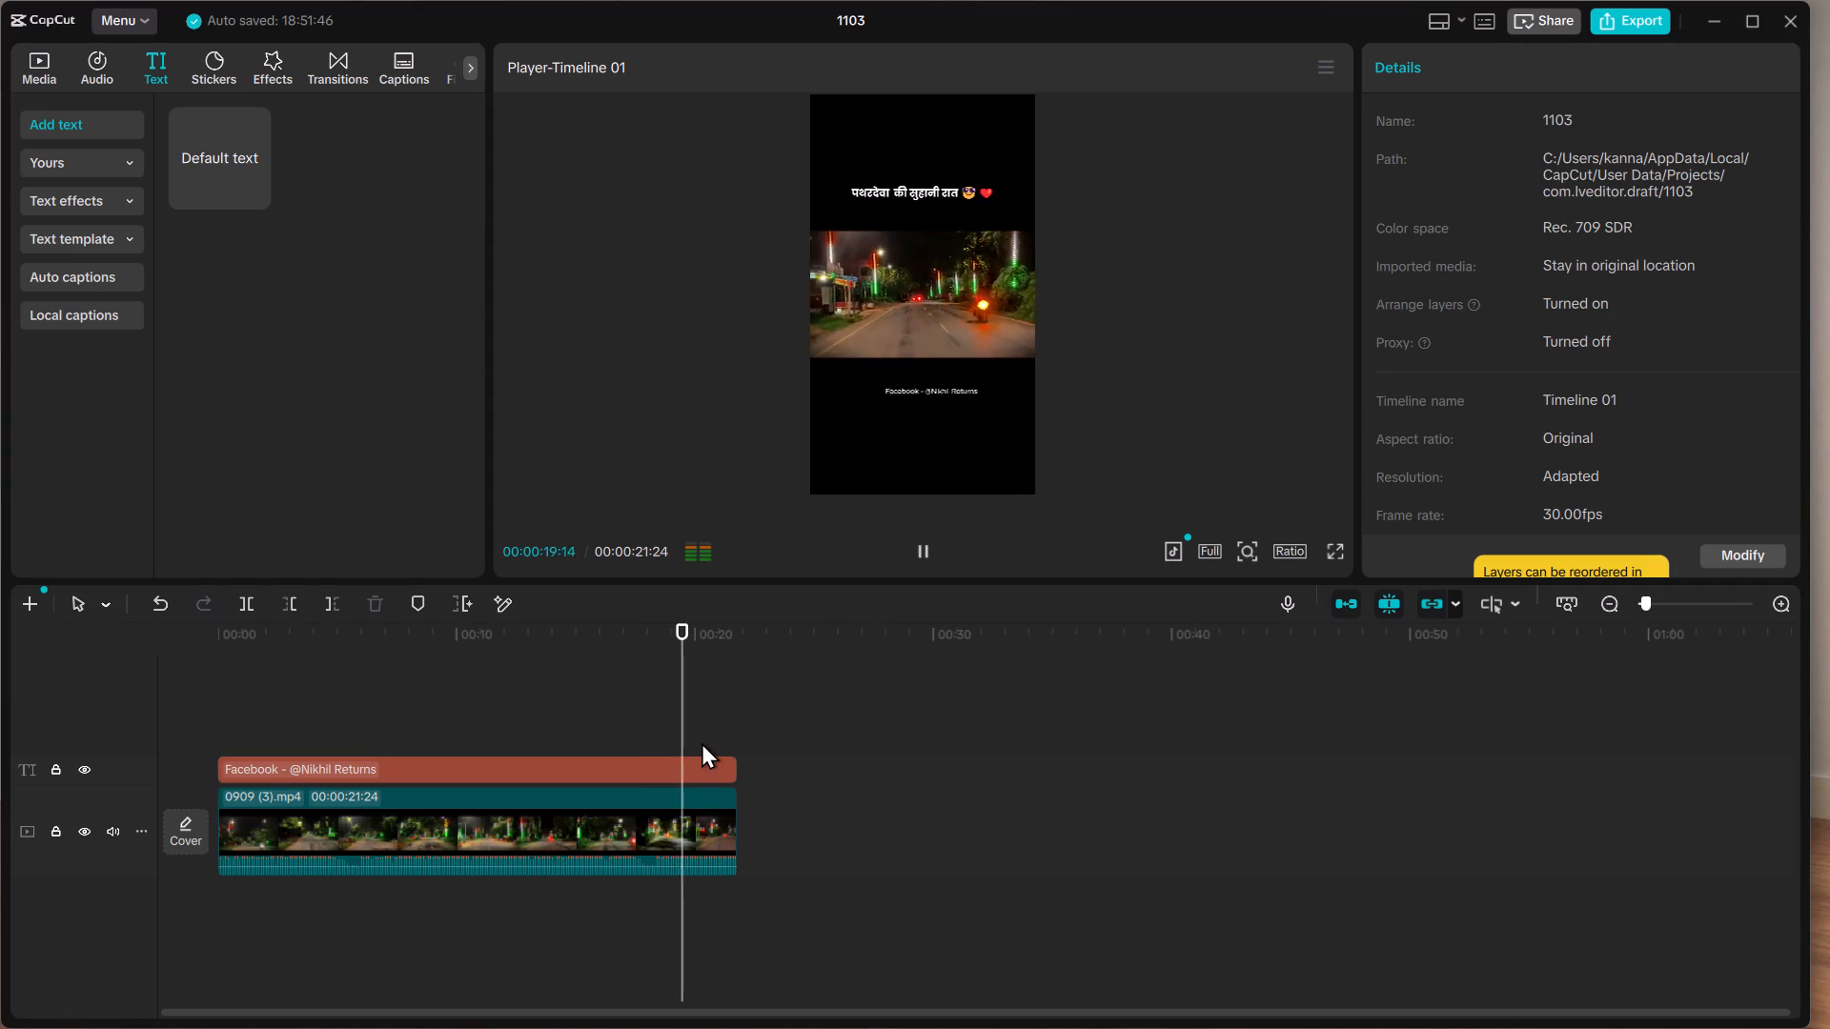
Return the playhead to the timeline start and reduce the Facebook text overlay's scale to 34%.
drag(693, 730, 0, 695)
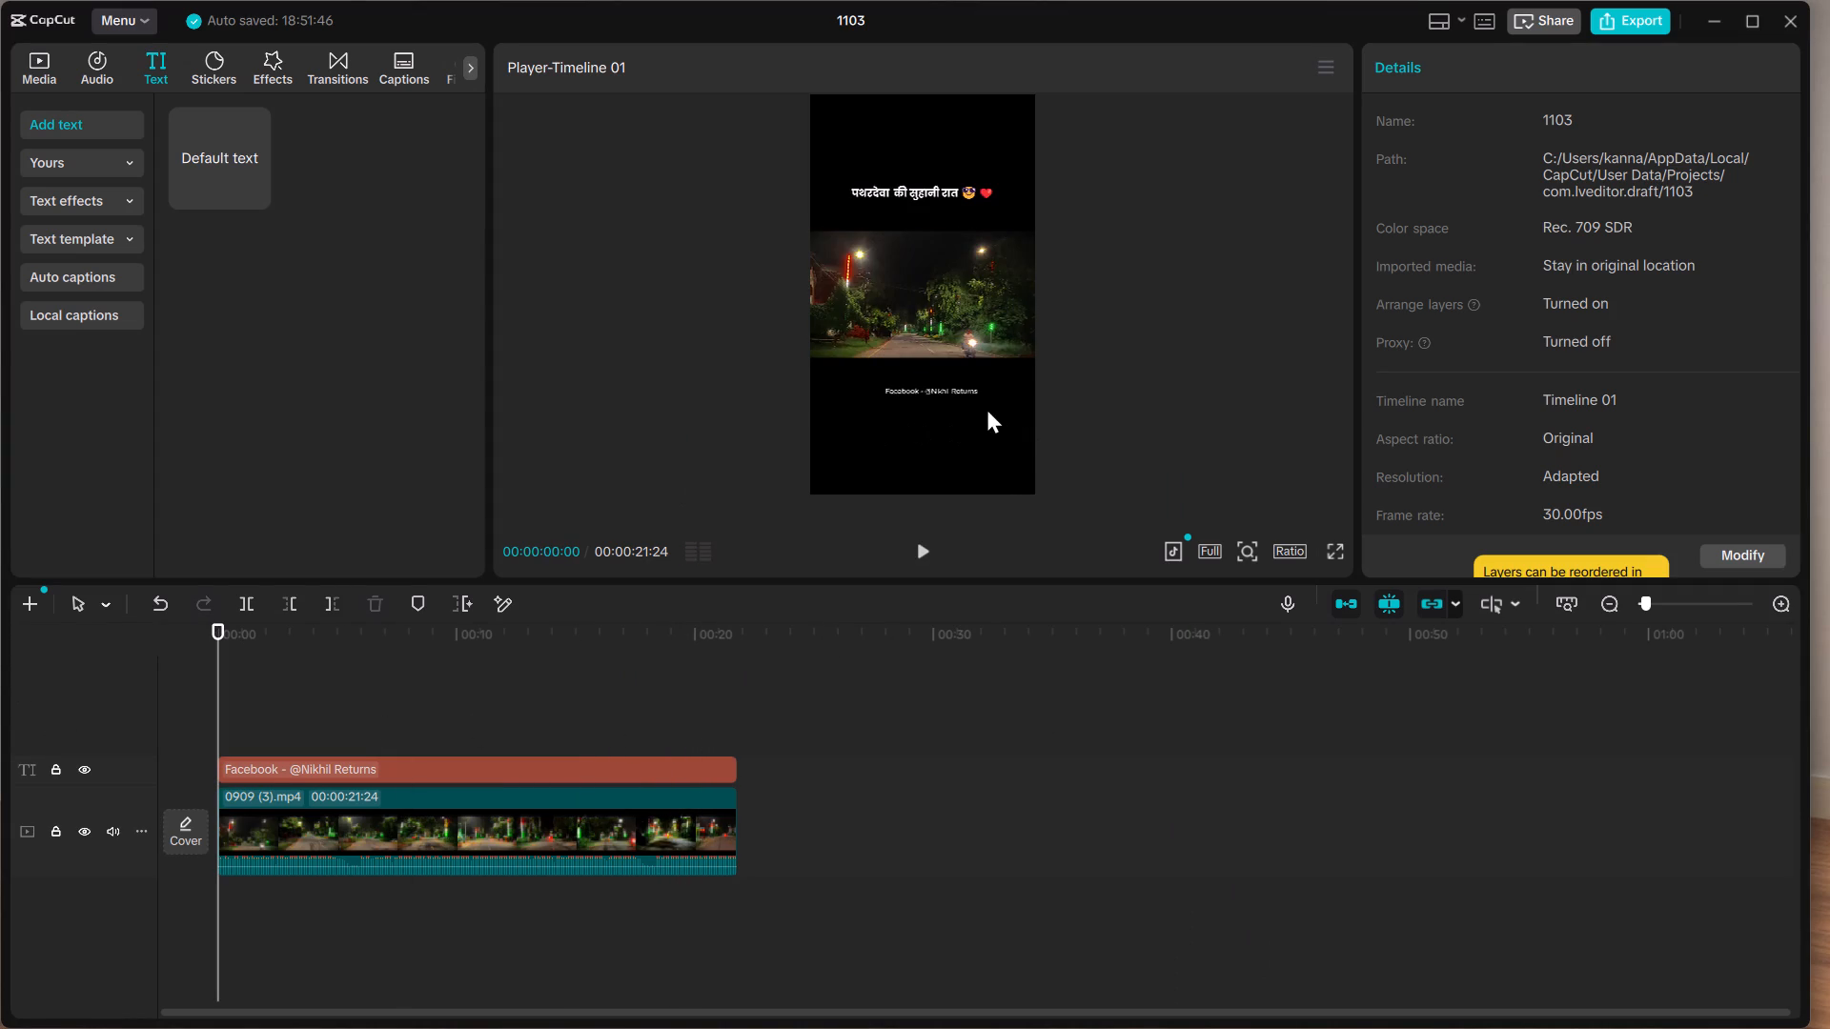
click(562, 766)
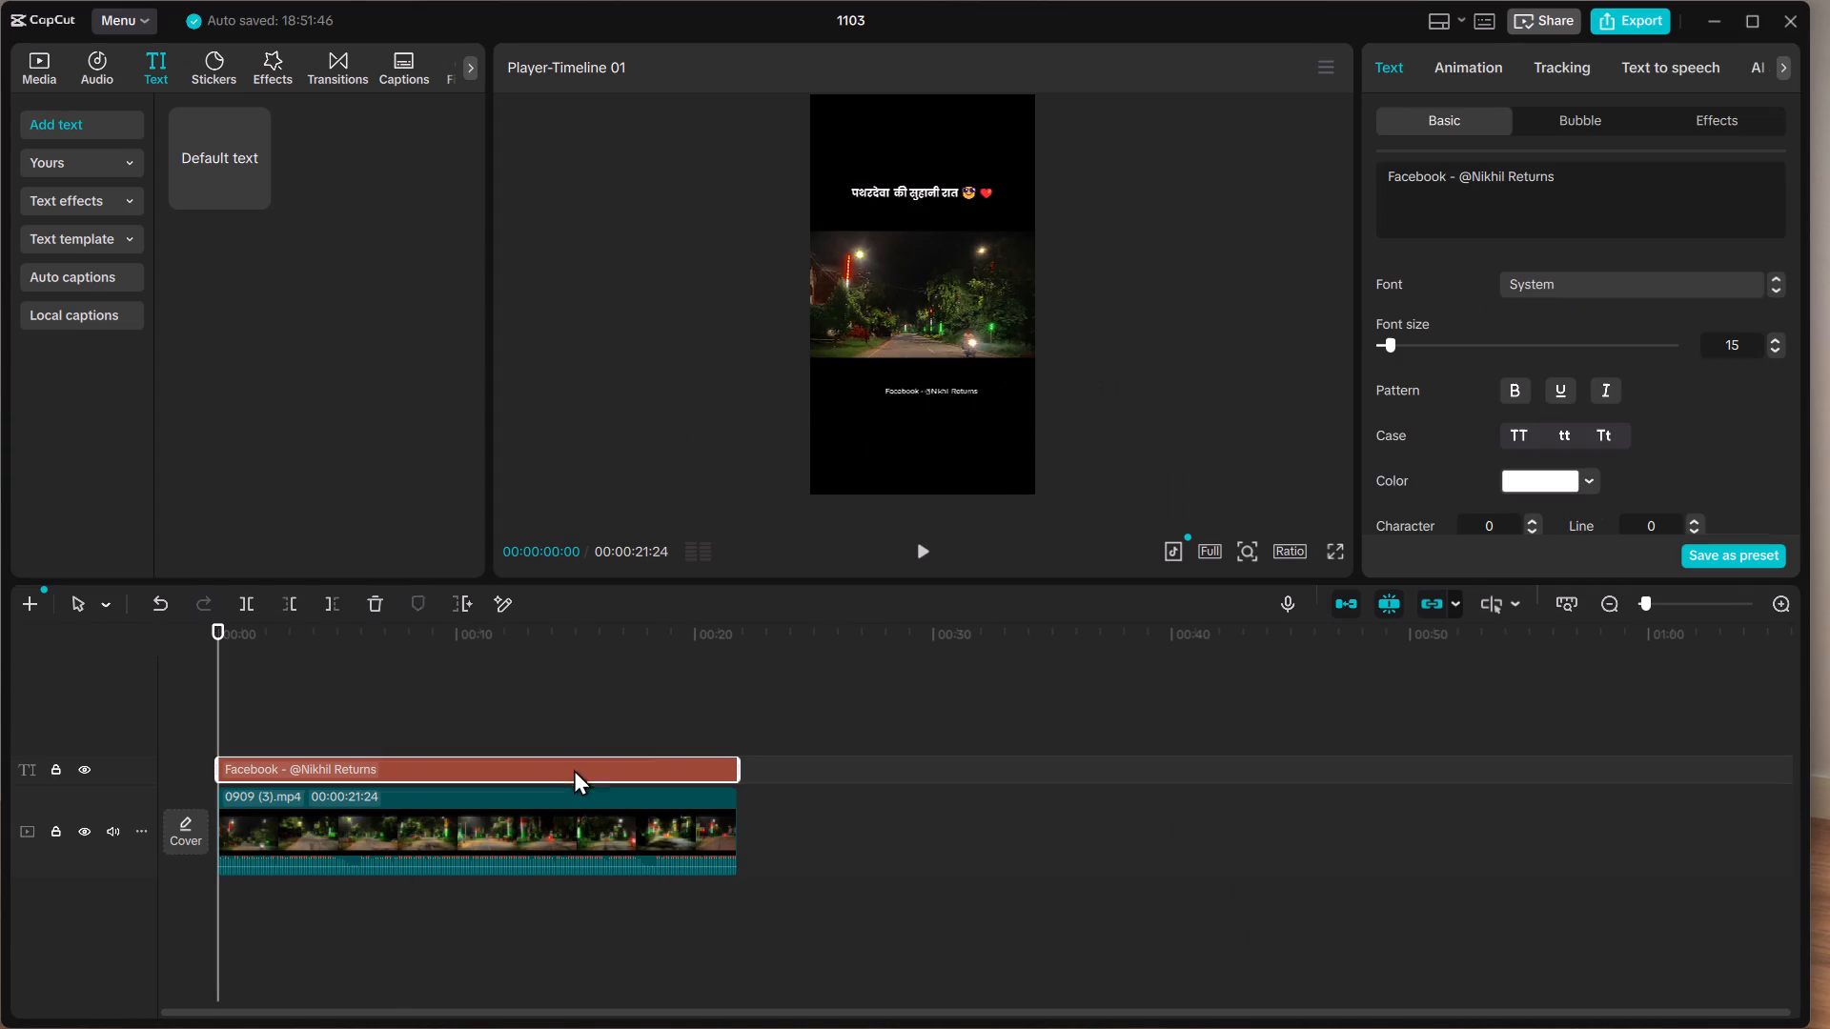
scroll(1709, 380, down, 8)
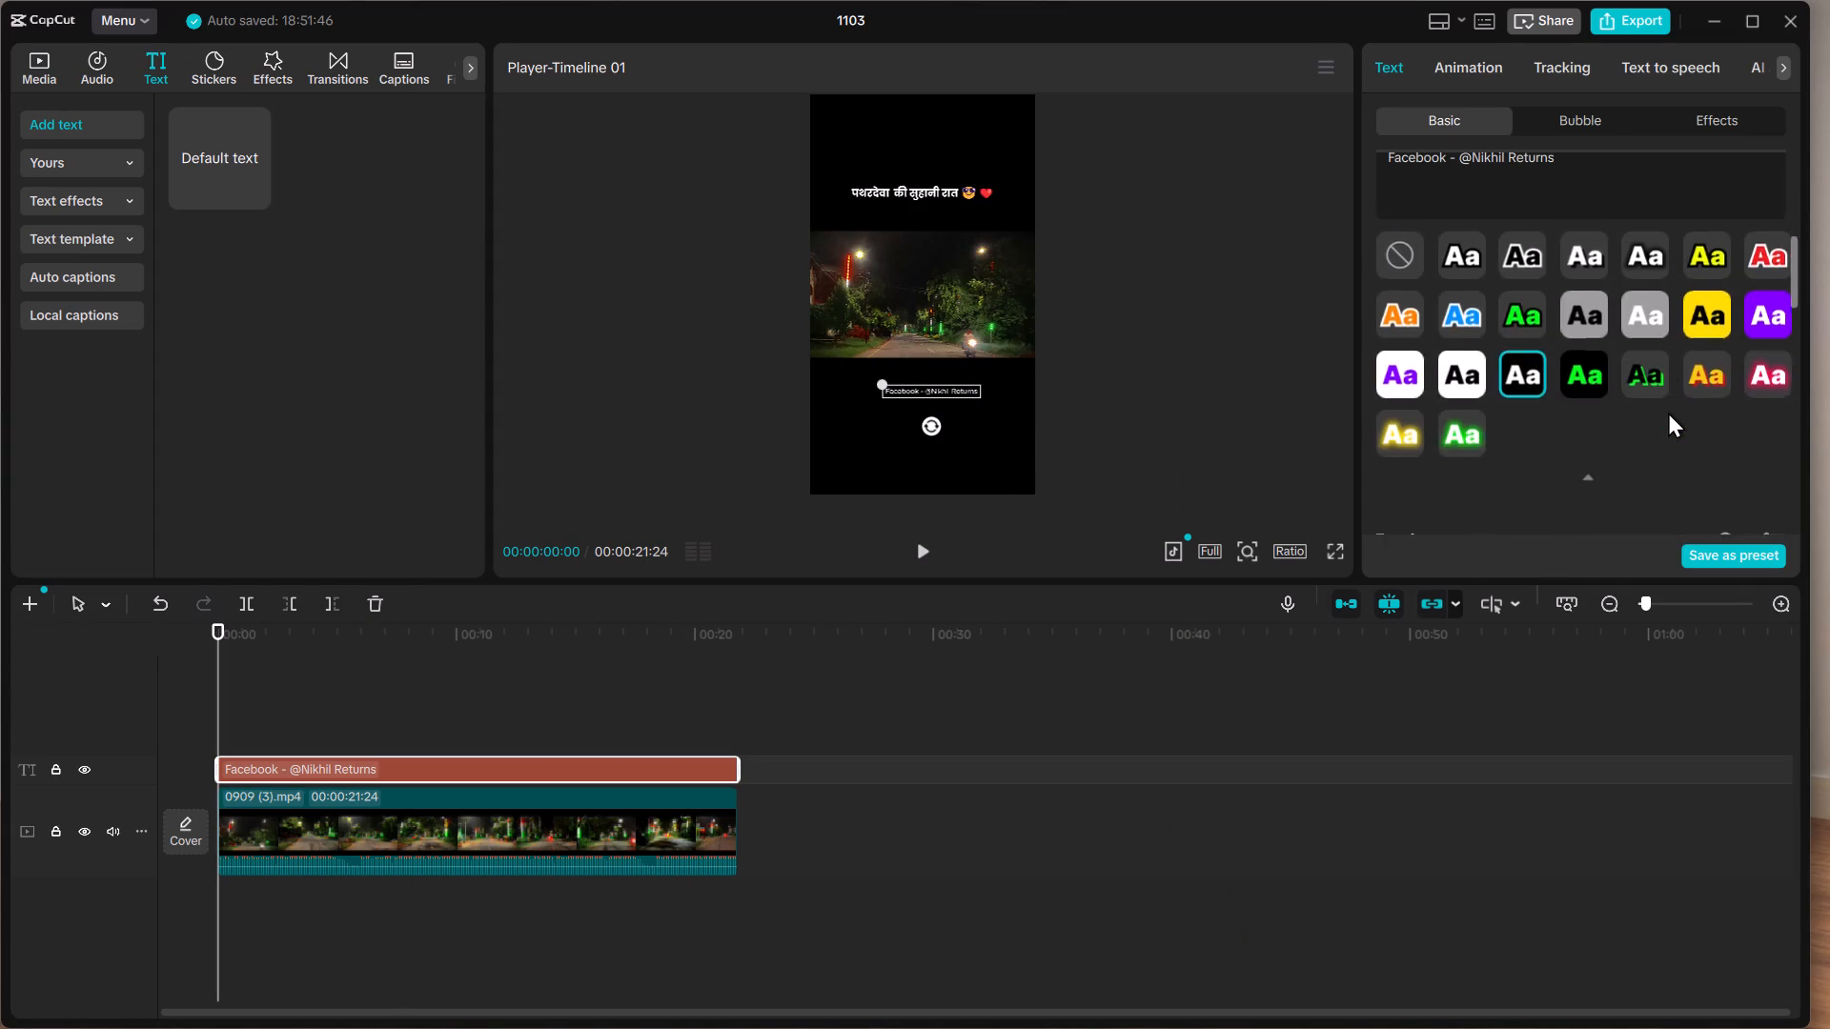
scroll(1668, 412, down, 2)
click(1727, 429)
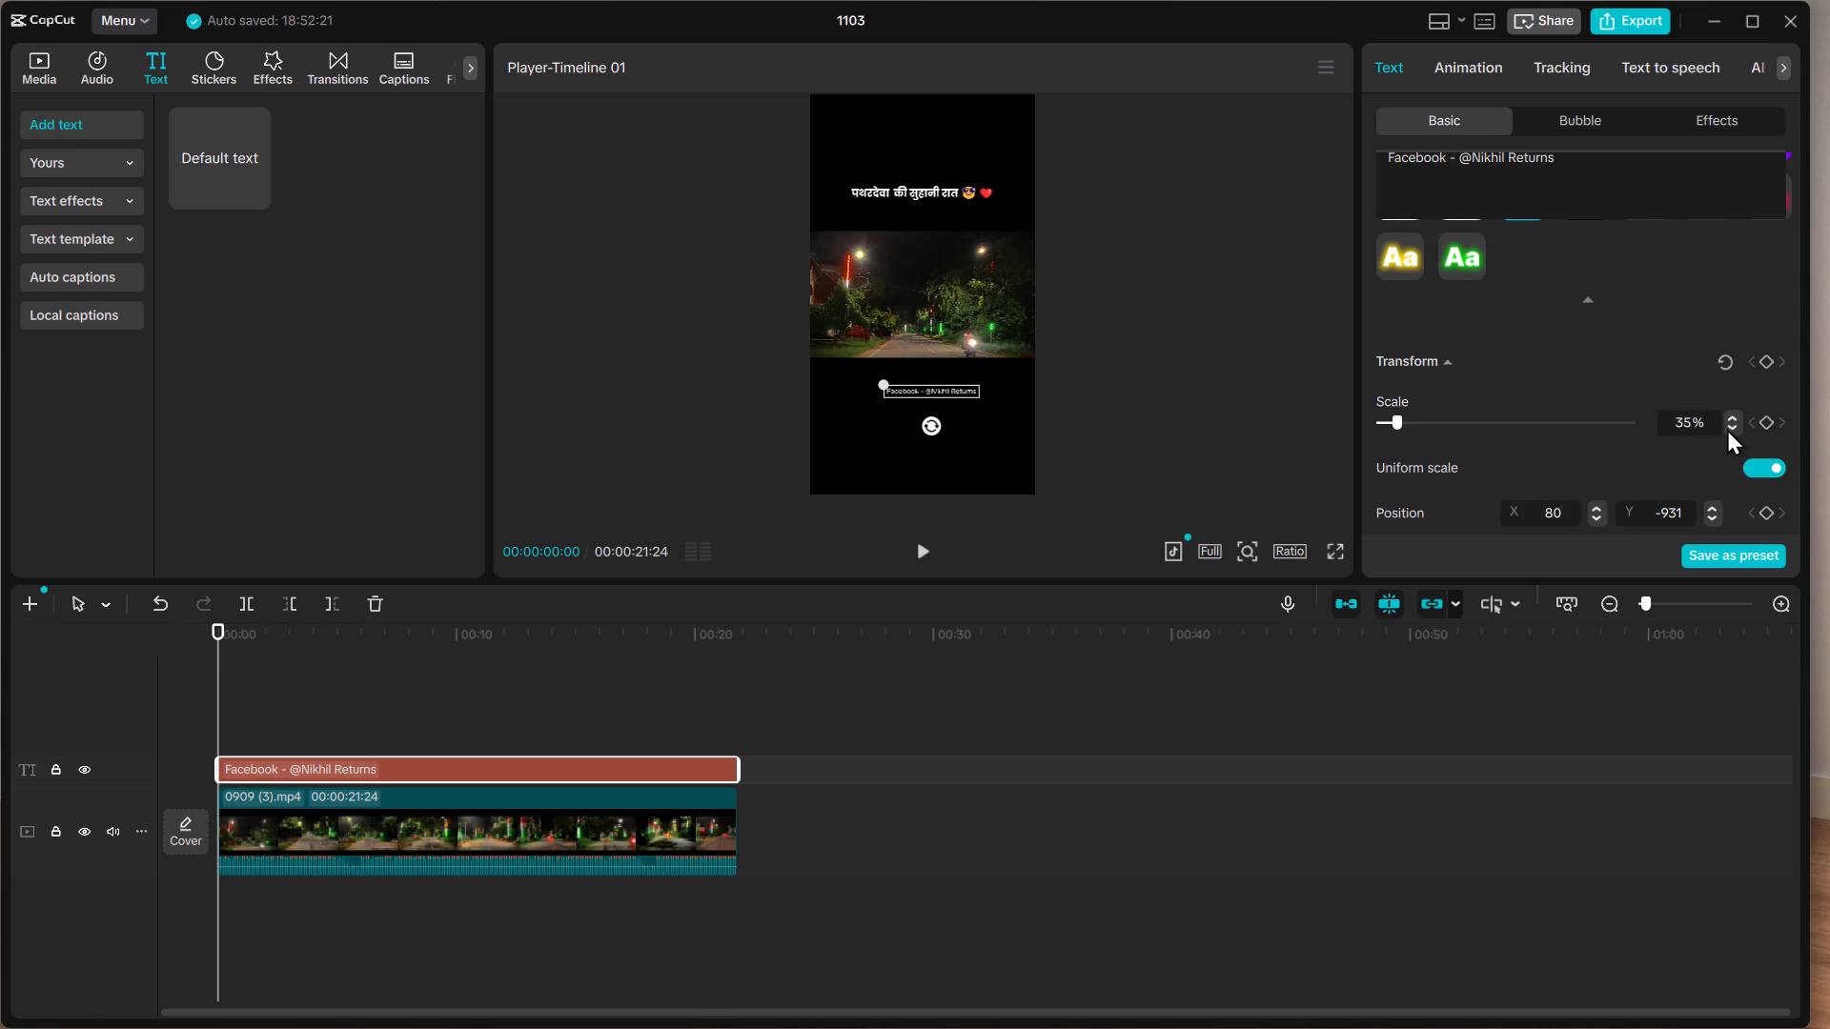
click(1727, 429)
Play the video from the beginning in the full-screen preview to check the resized text overlay.
click(1326, 560)
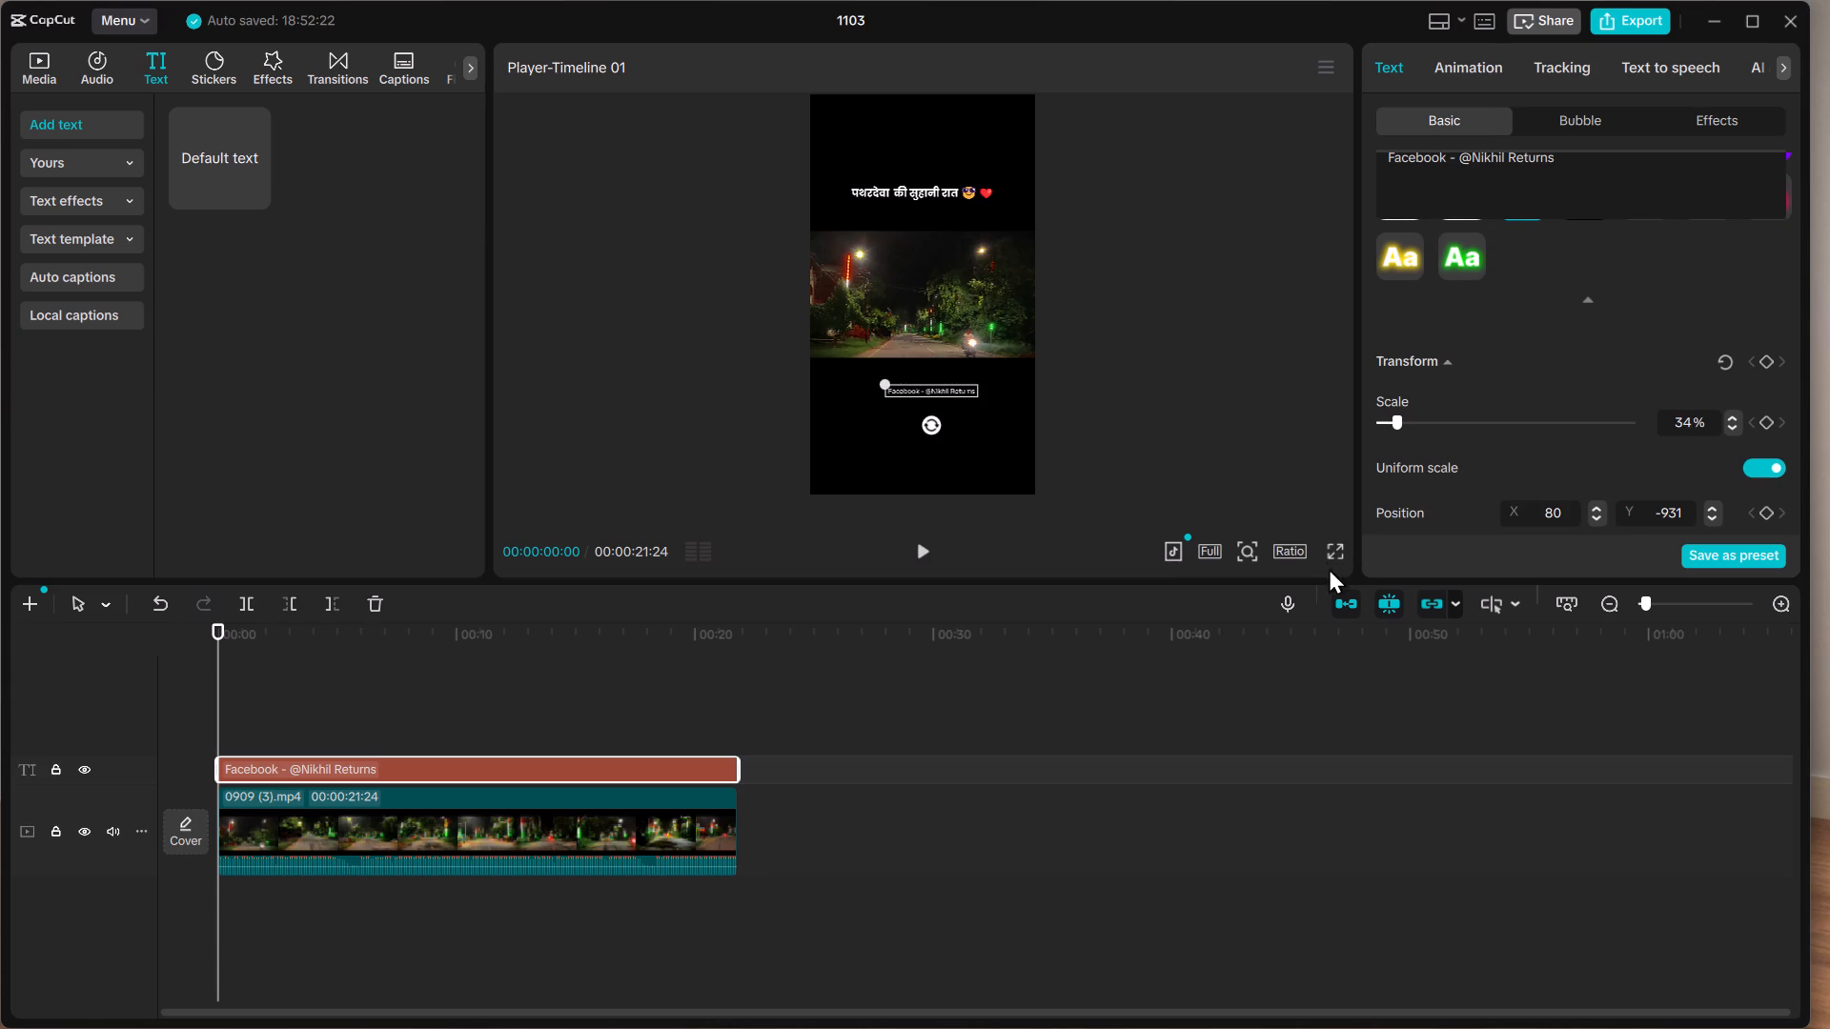
click(1335, 549)
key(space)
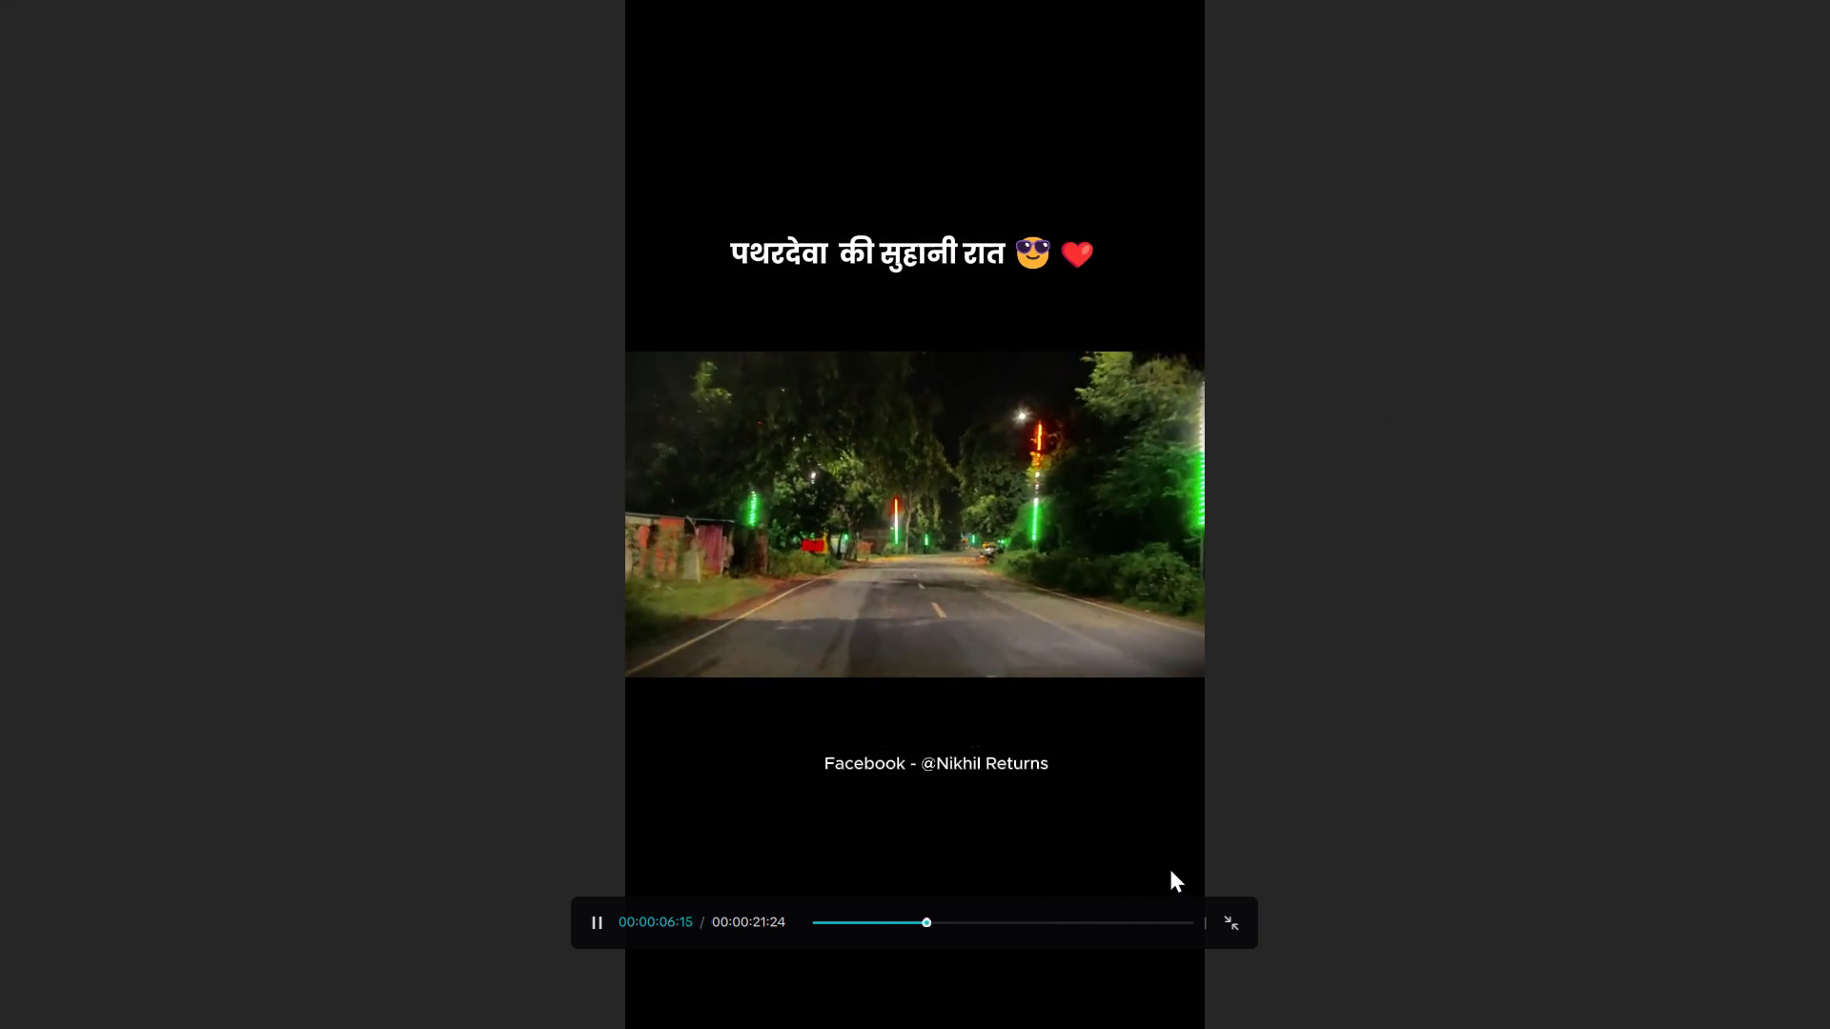
click(1230, 937)
Open the export settings for the finished video.
click(1616, 18)
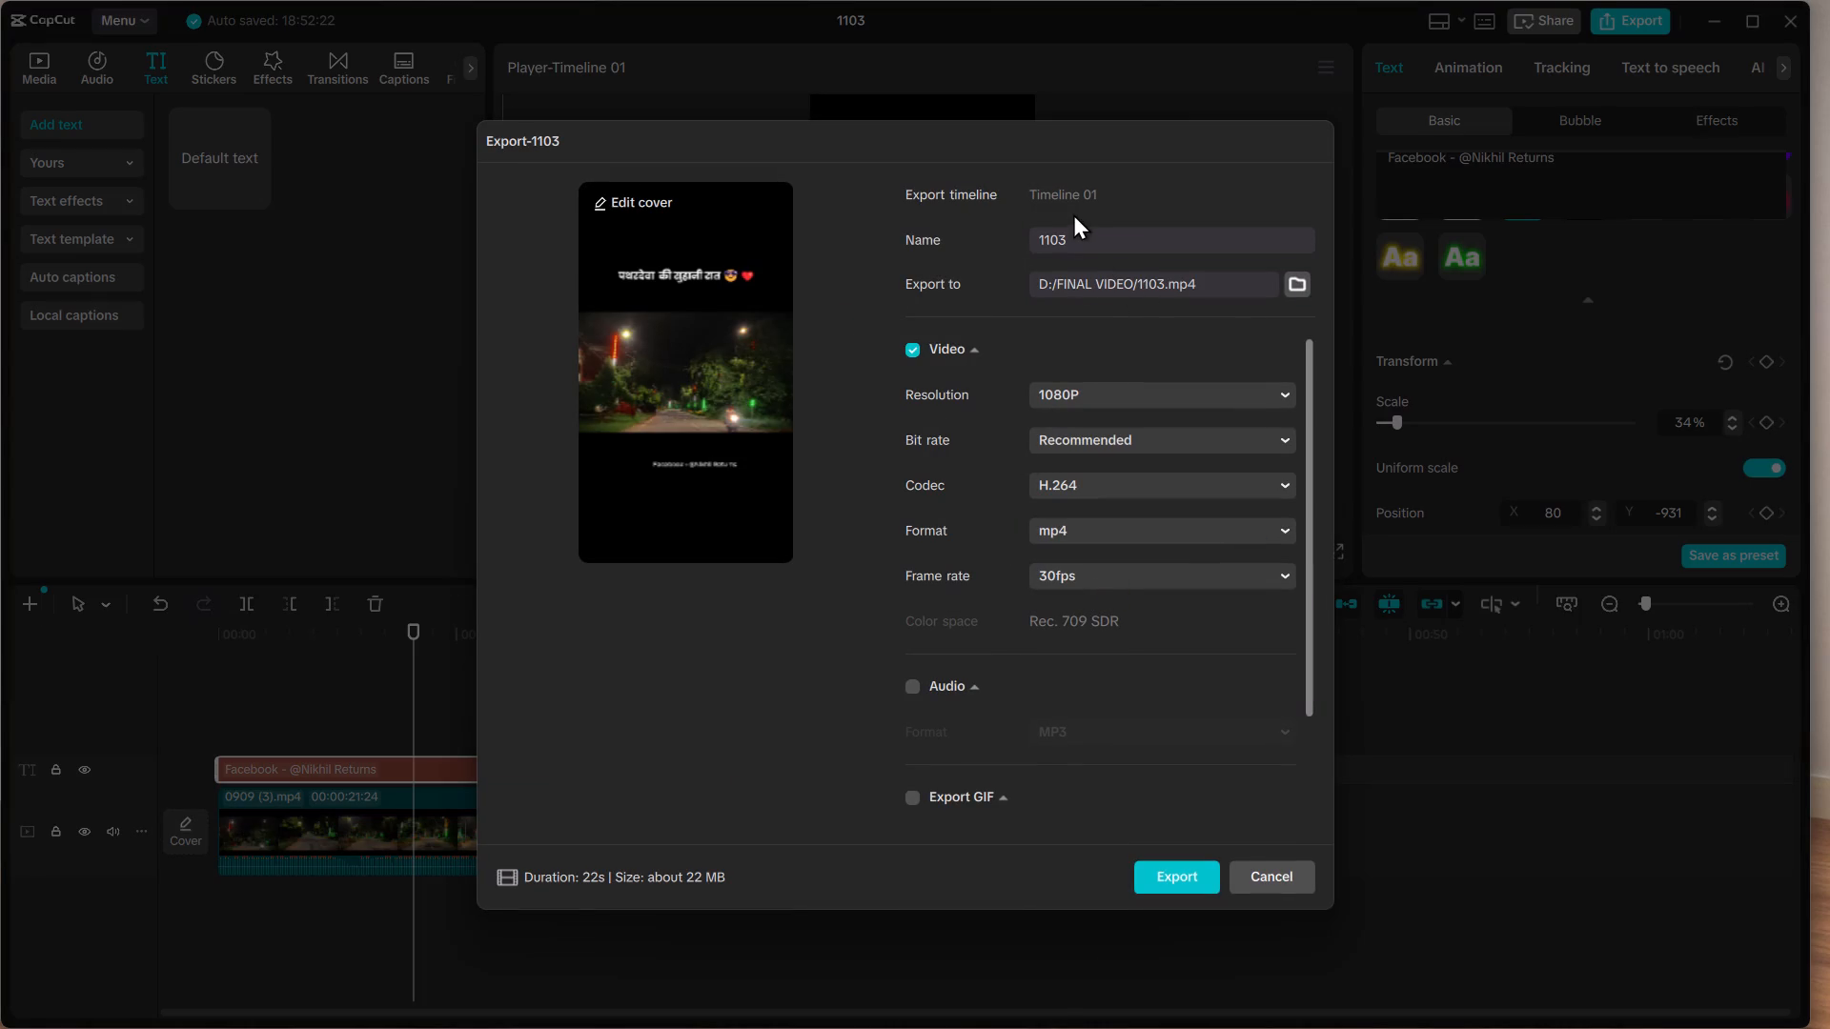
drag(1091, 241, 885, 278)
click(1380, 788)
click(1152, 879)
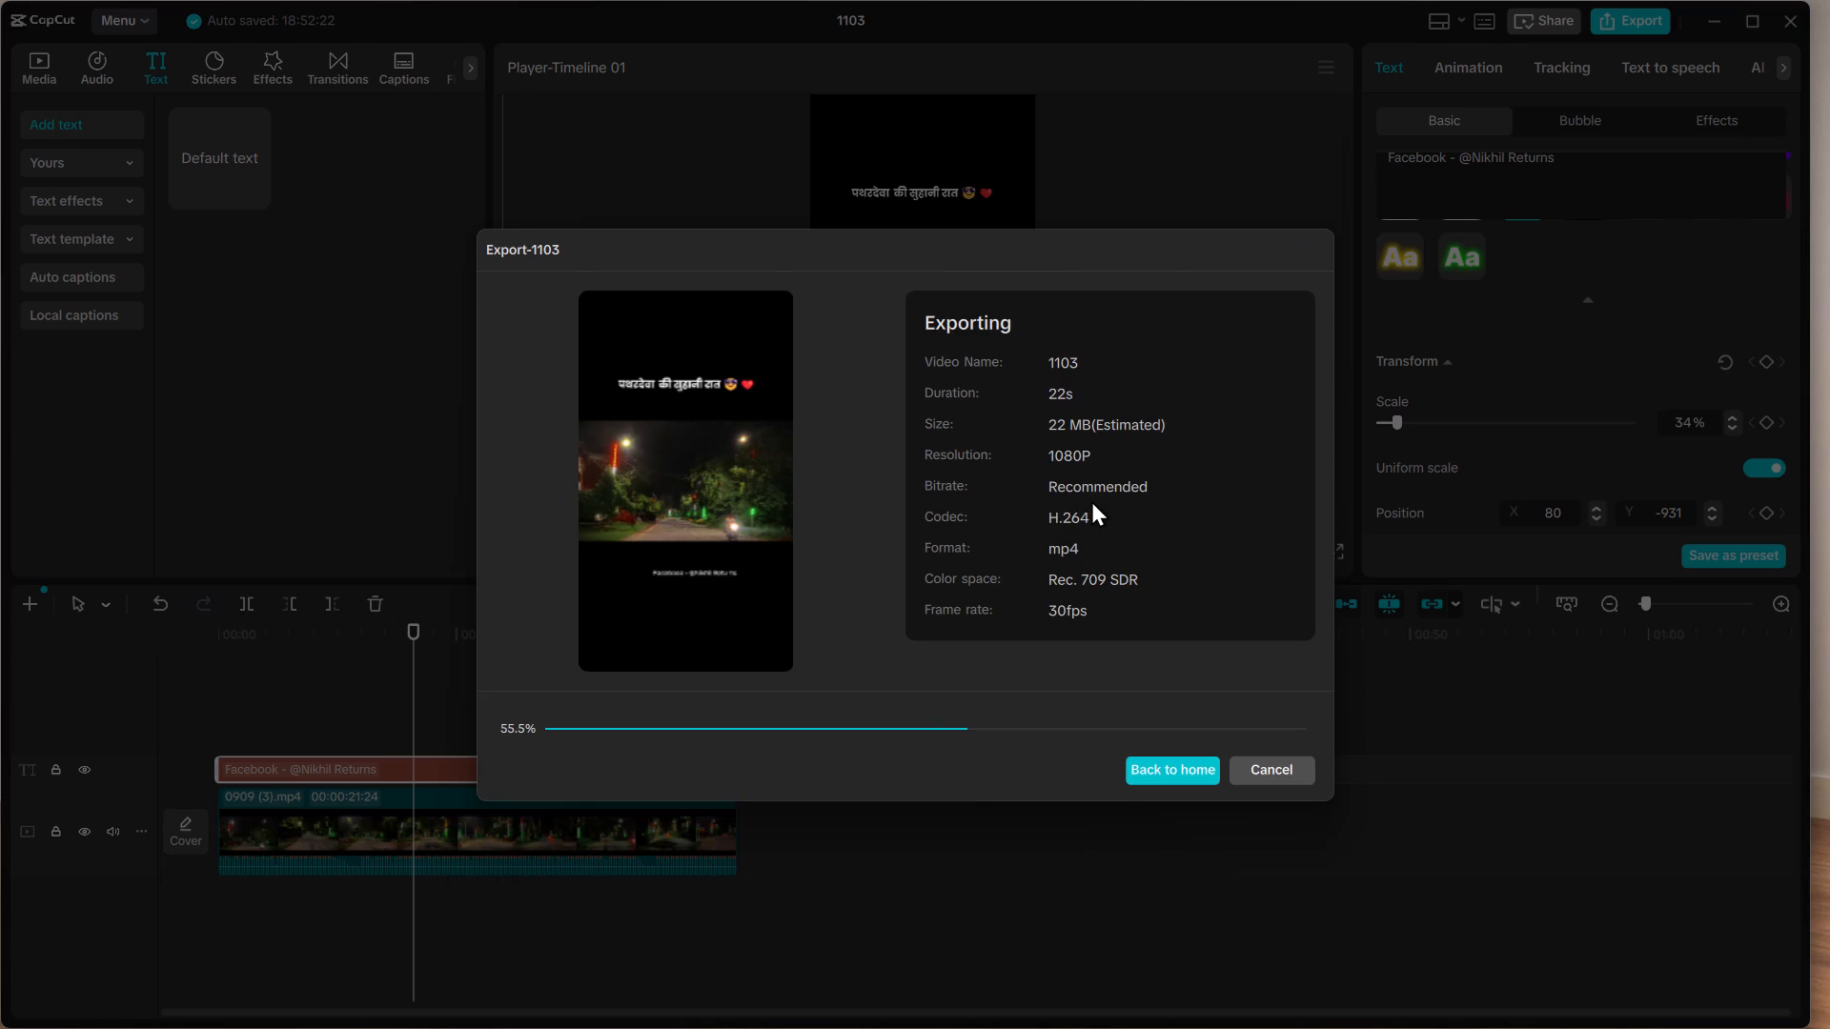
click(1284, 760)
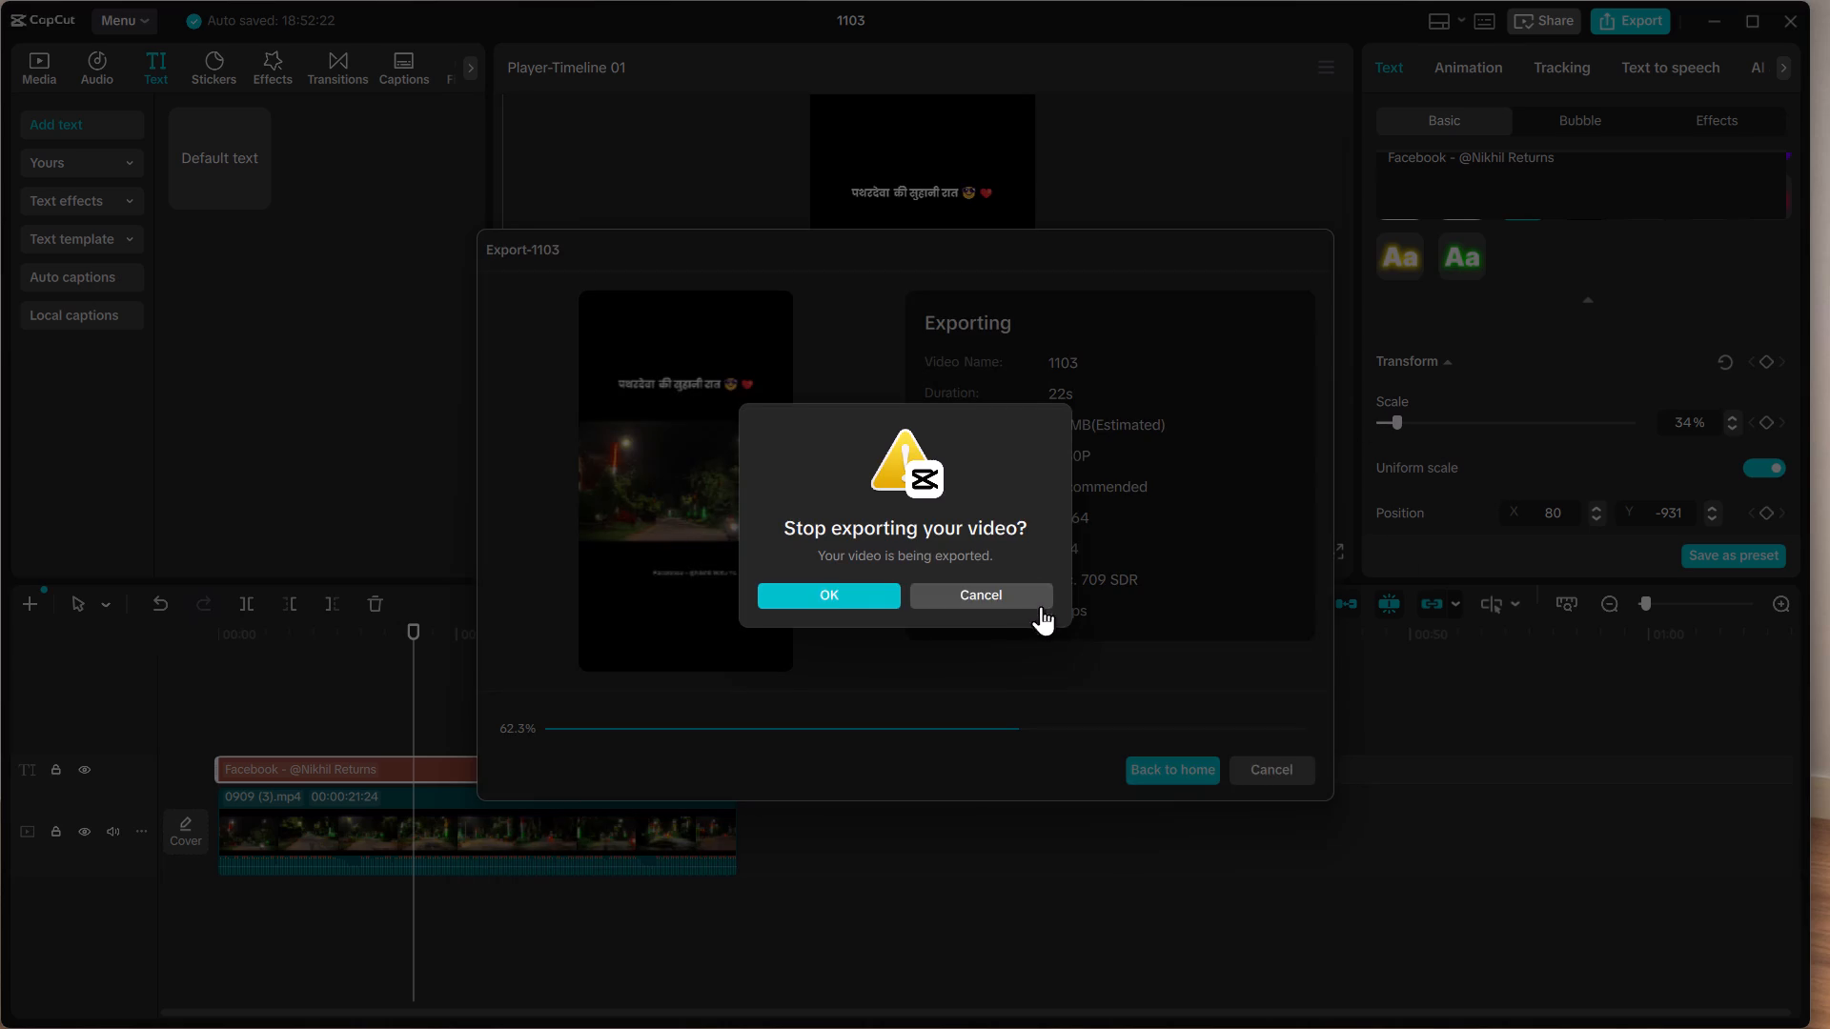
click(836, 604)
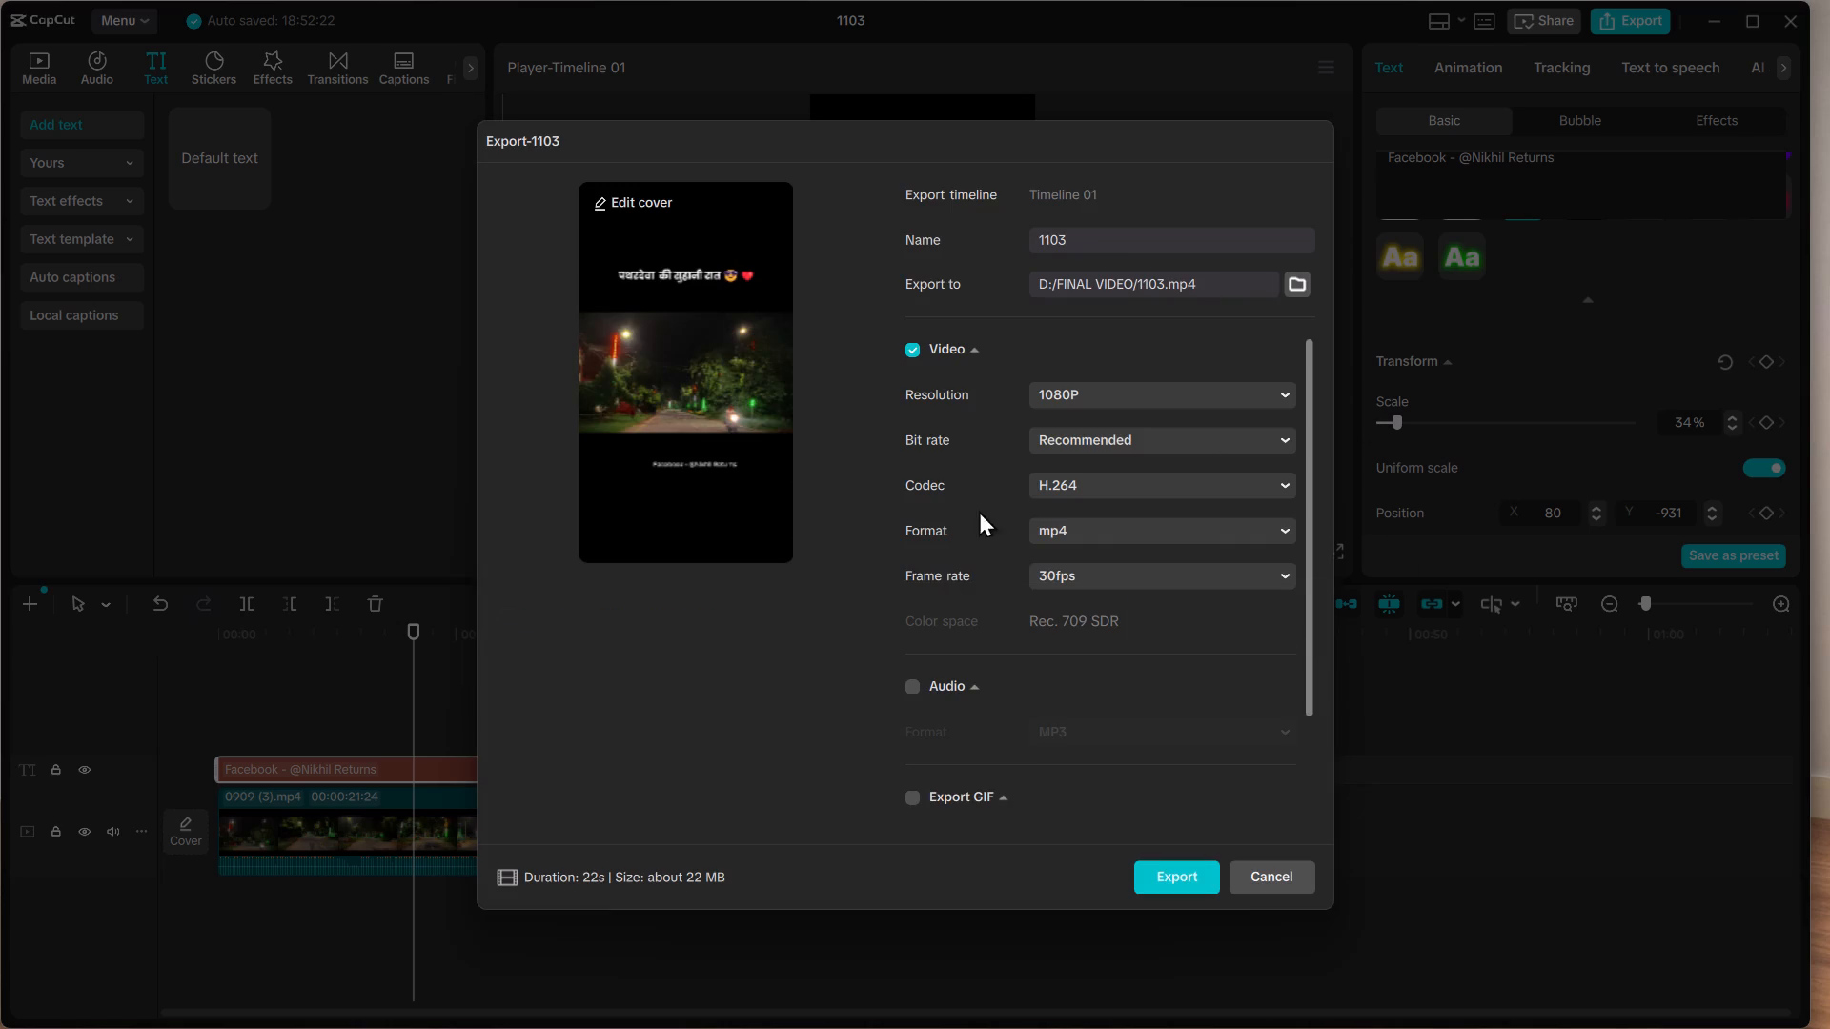
Export the video under the name path123 as a 1080P mp4 at 30fps, and dismiss the sharing options.
drag(1103, 229, 919, 269)
text(path)
text(123)
click(1169, 882)
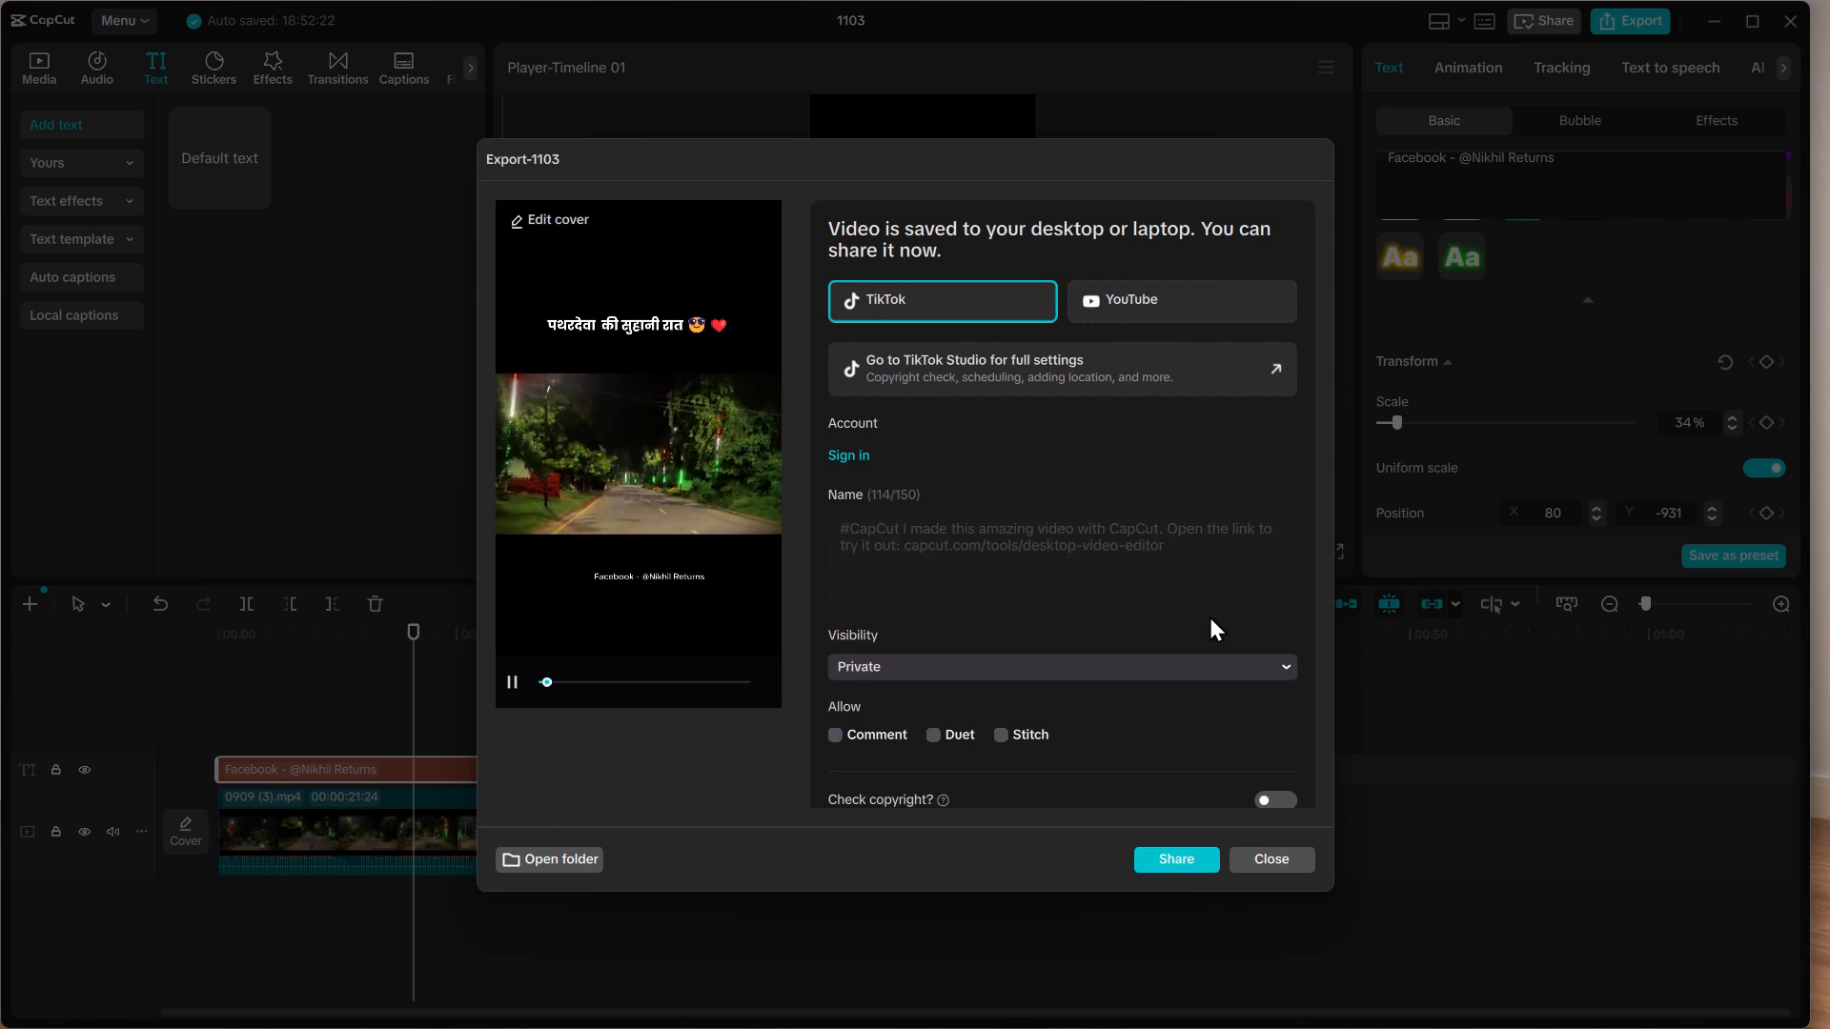
click(1251, 869)
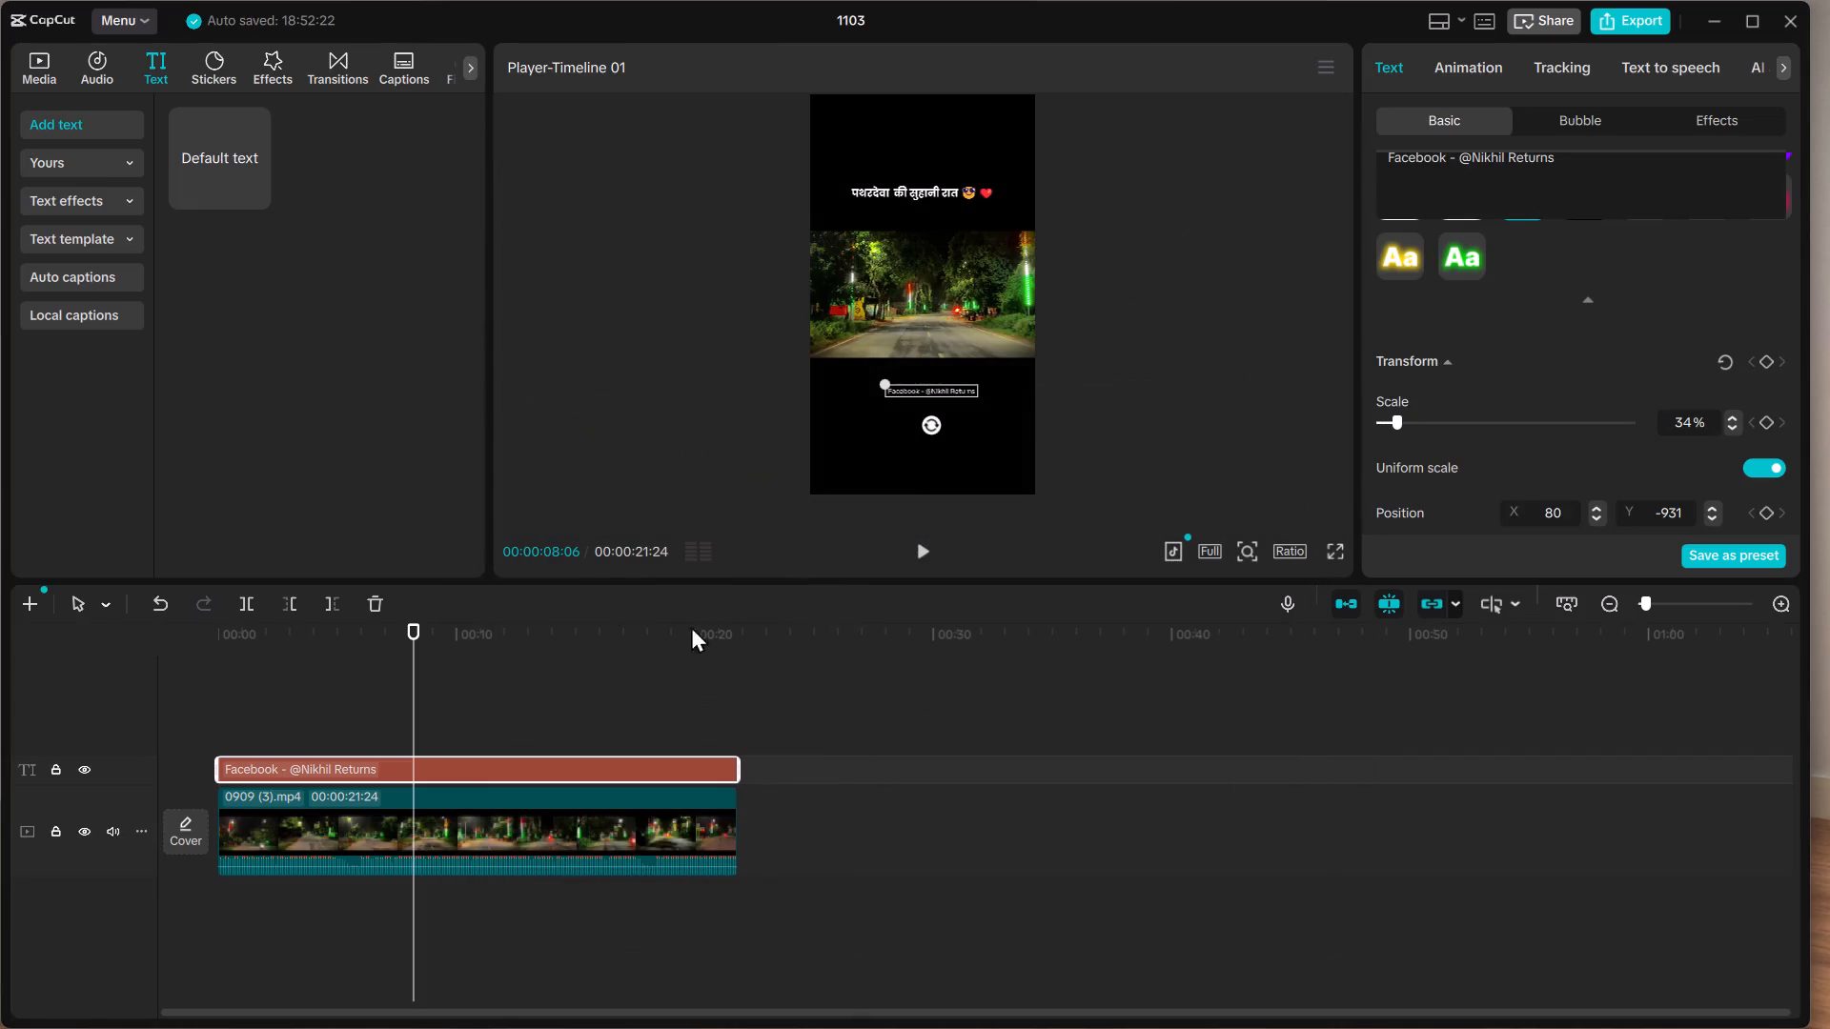
Close the finished project and create a new one.
click(1790, 22)
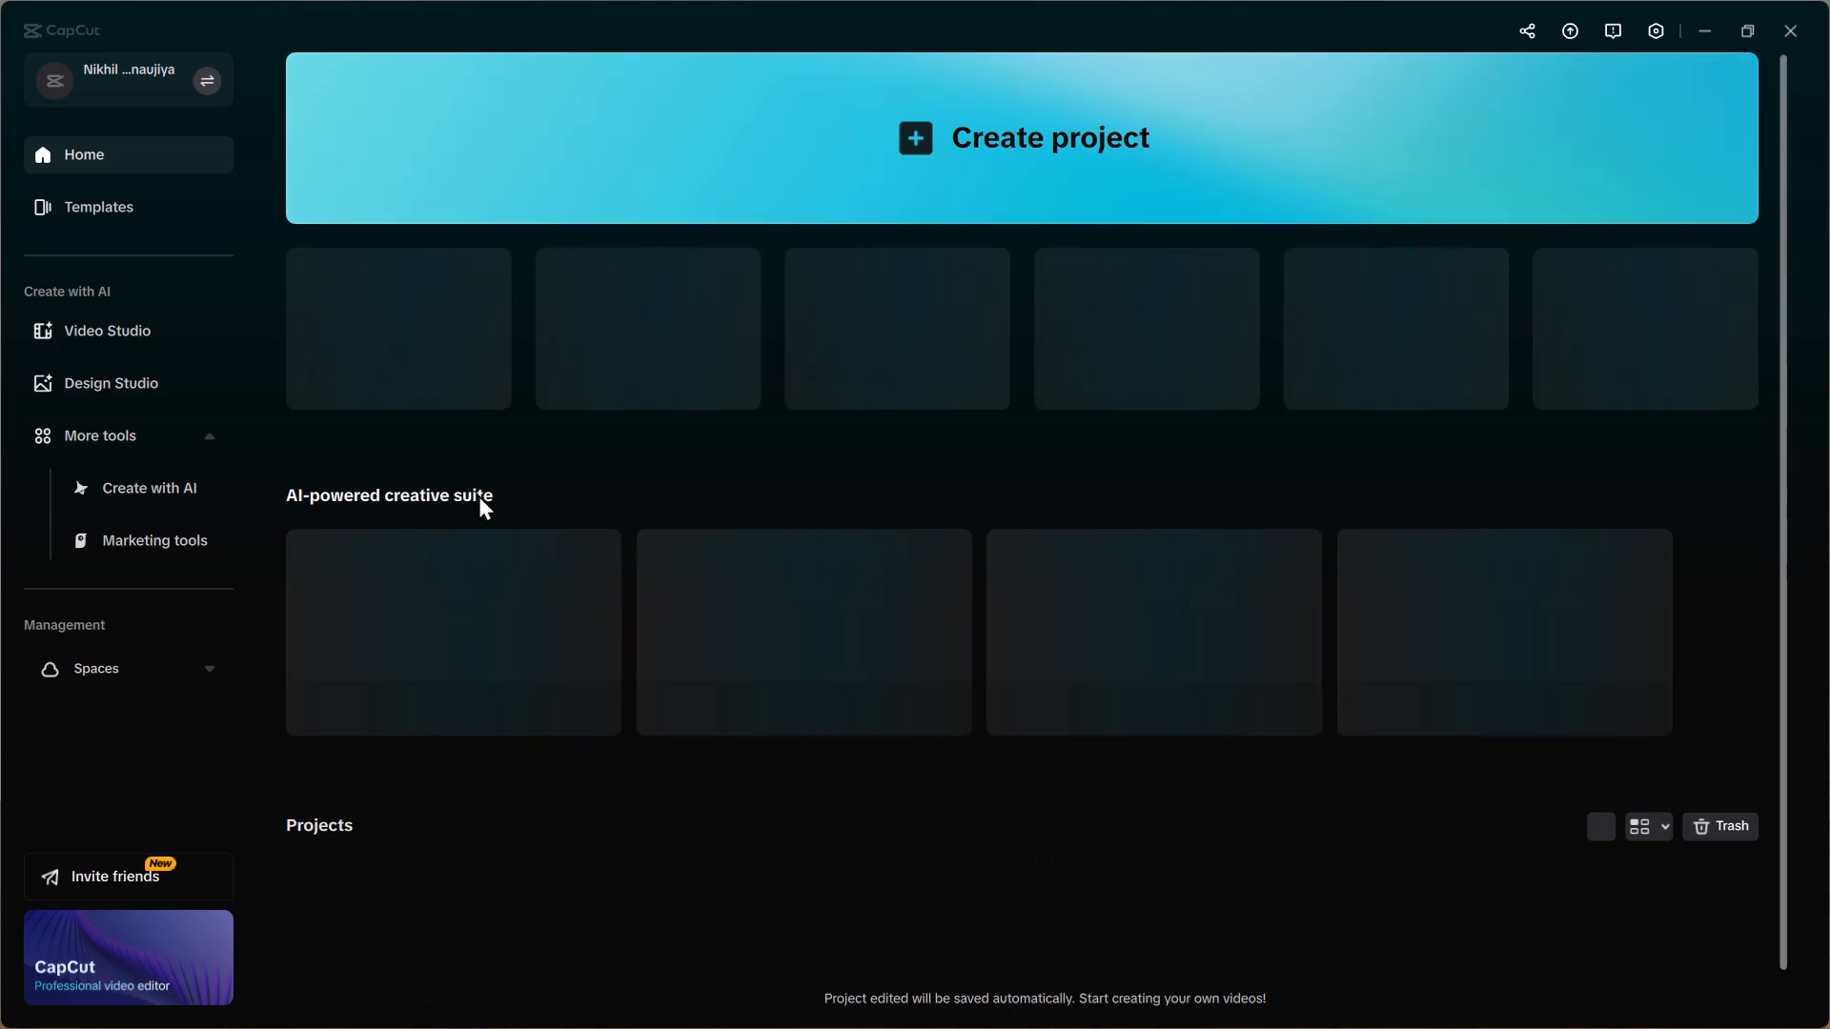
click(379, 196)
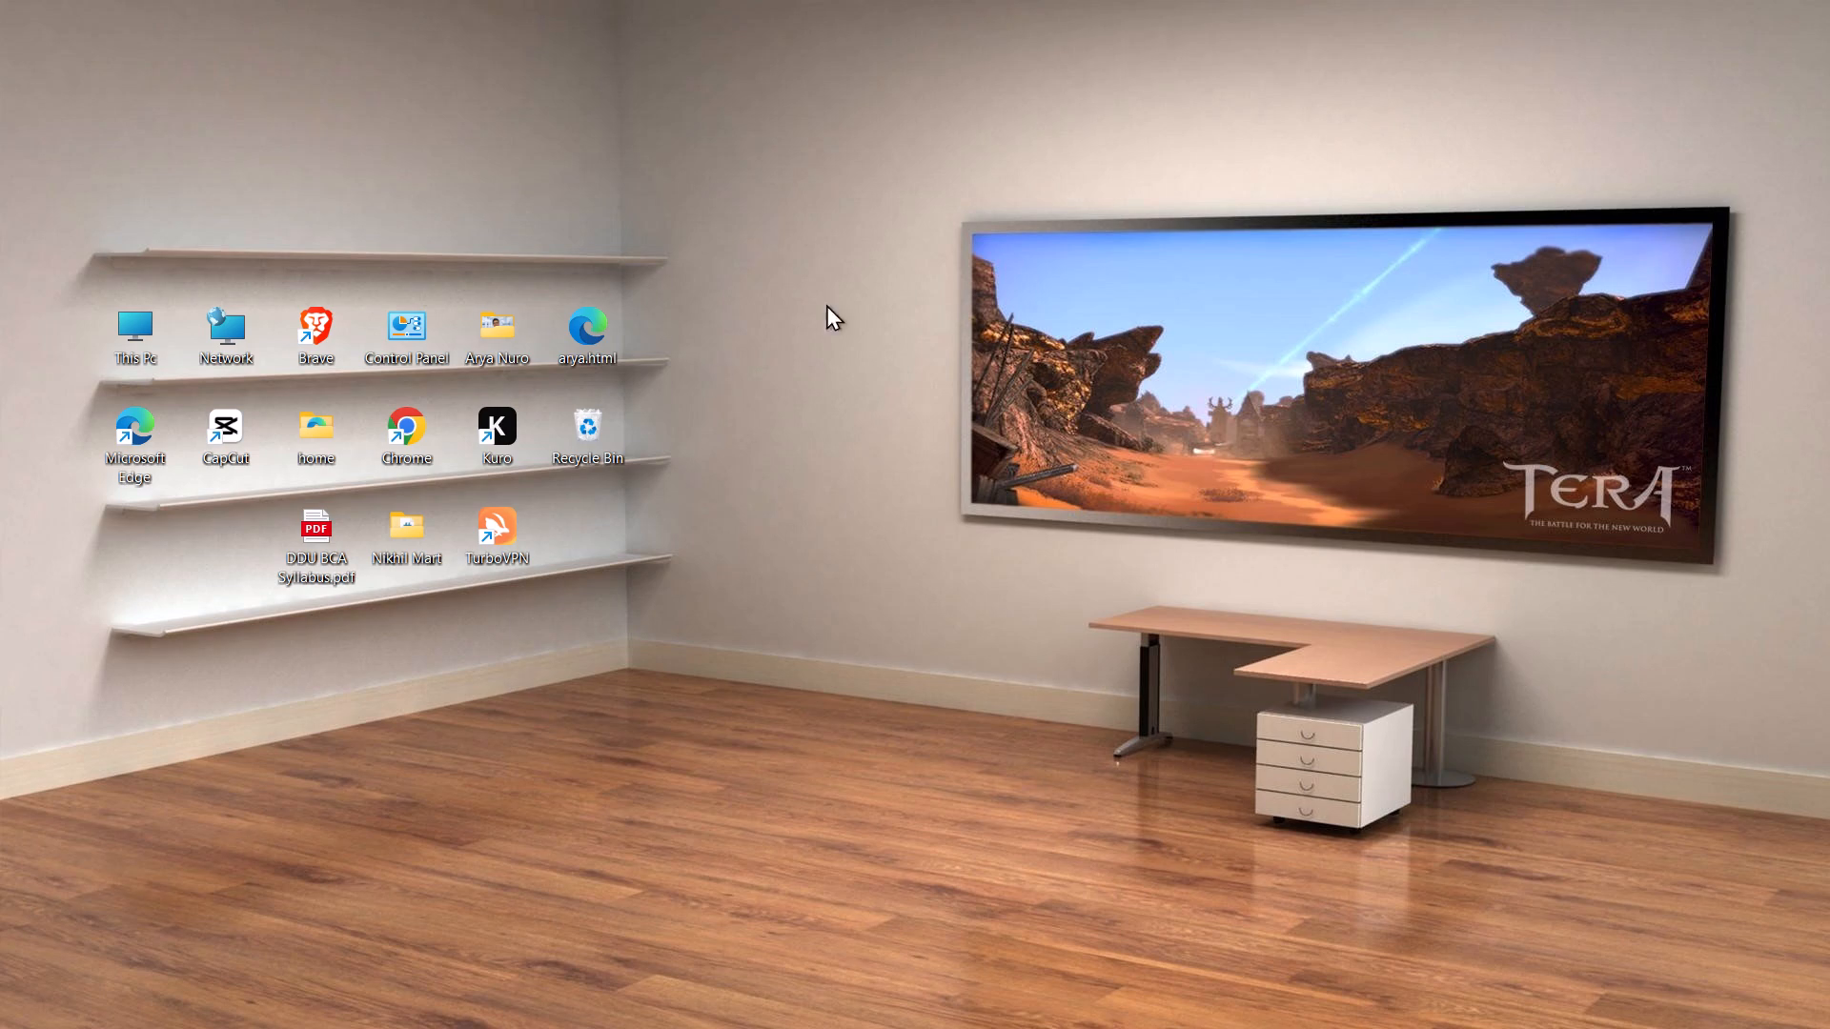
Import the video 0922 (4).mp4 from the FINAL VIDEO folder into the new project.
click(328, 279)
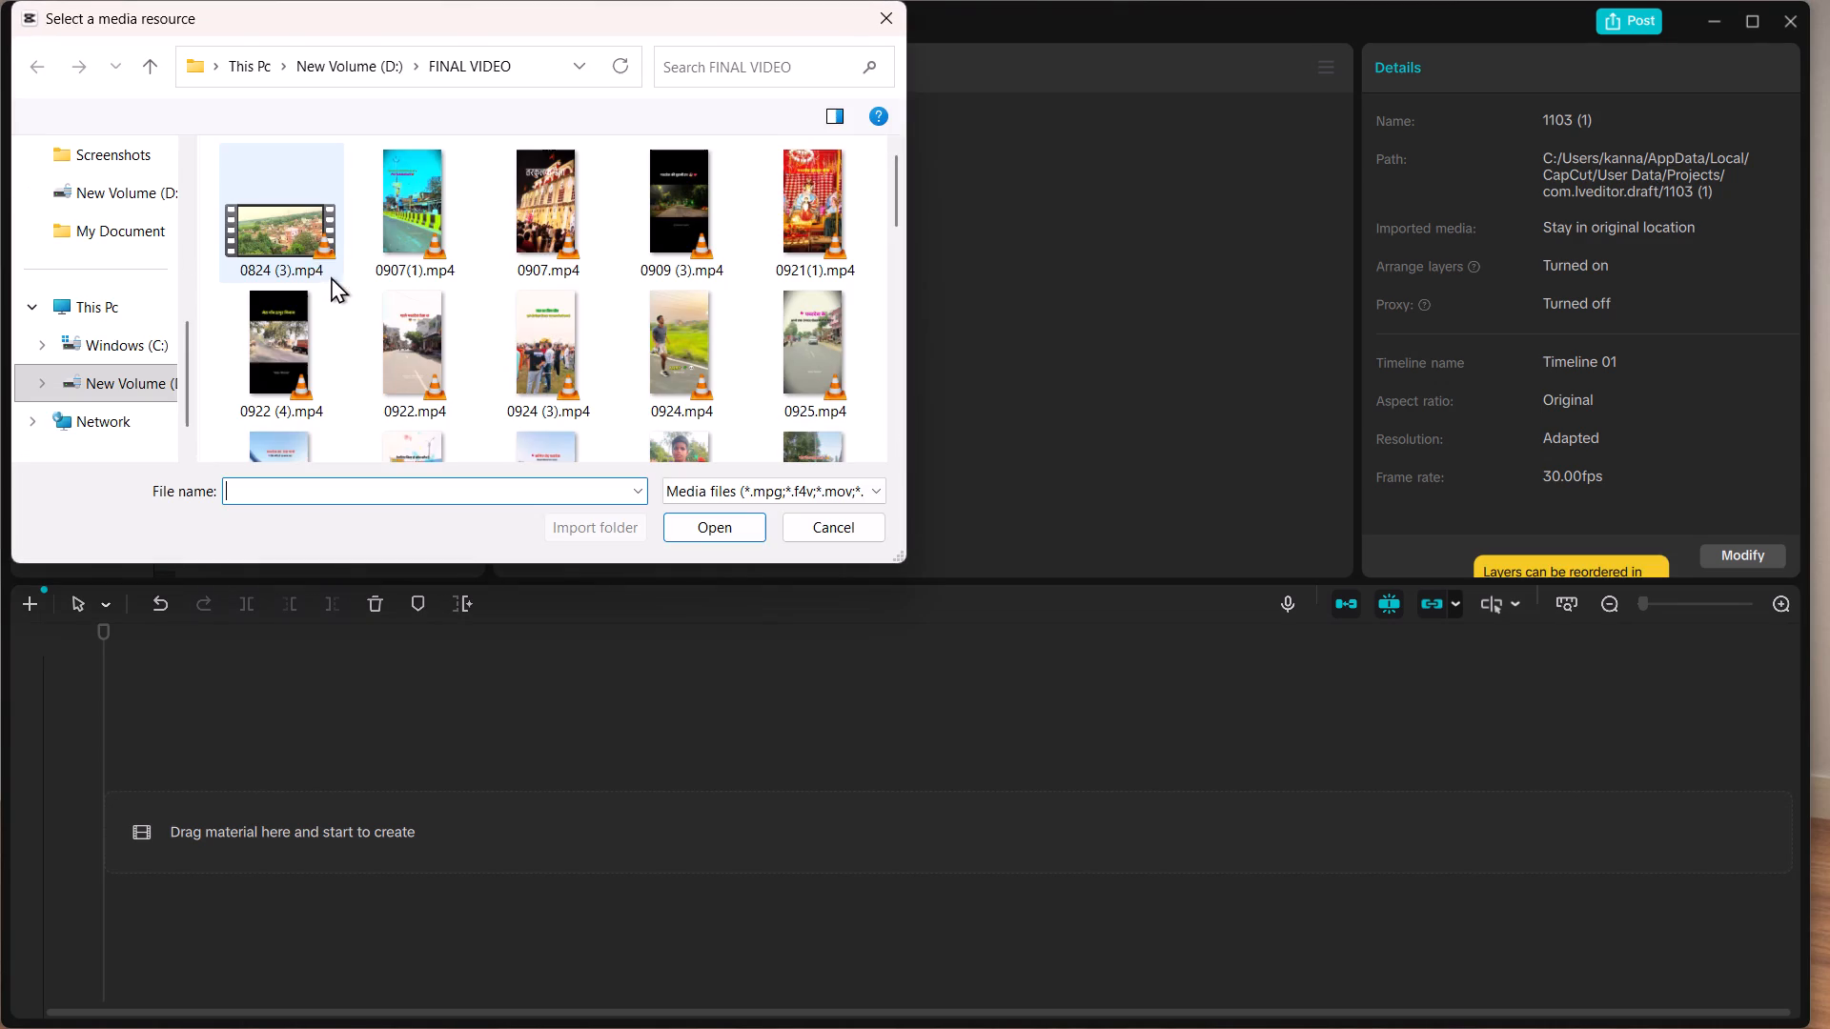
click(807, 225)
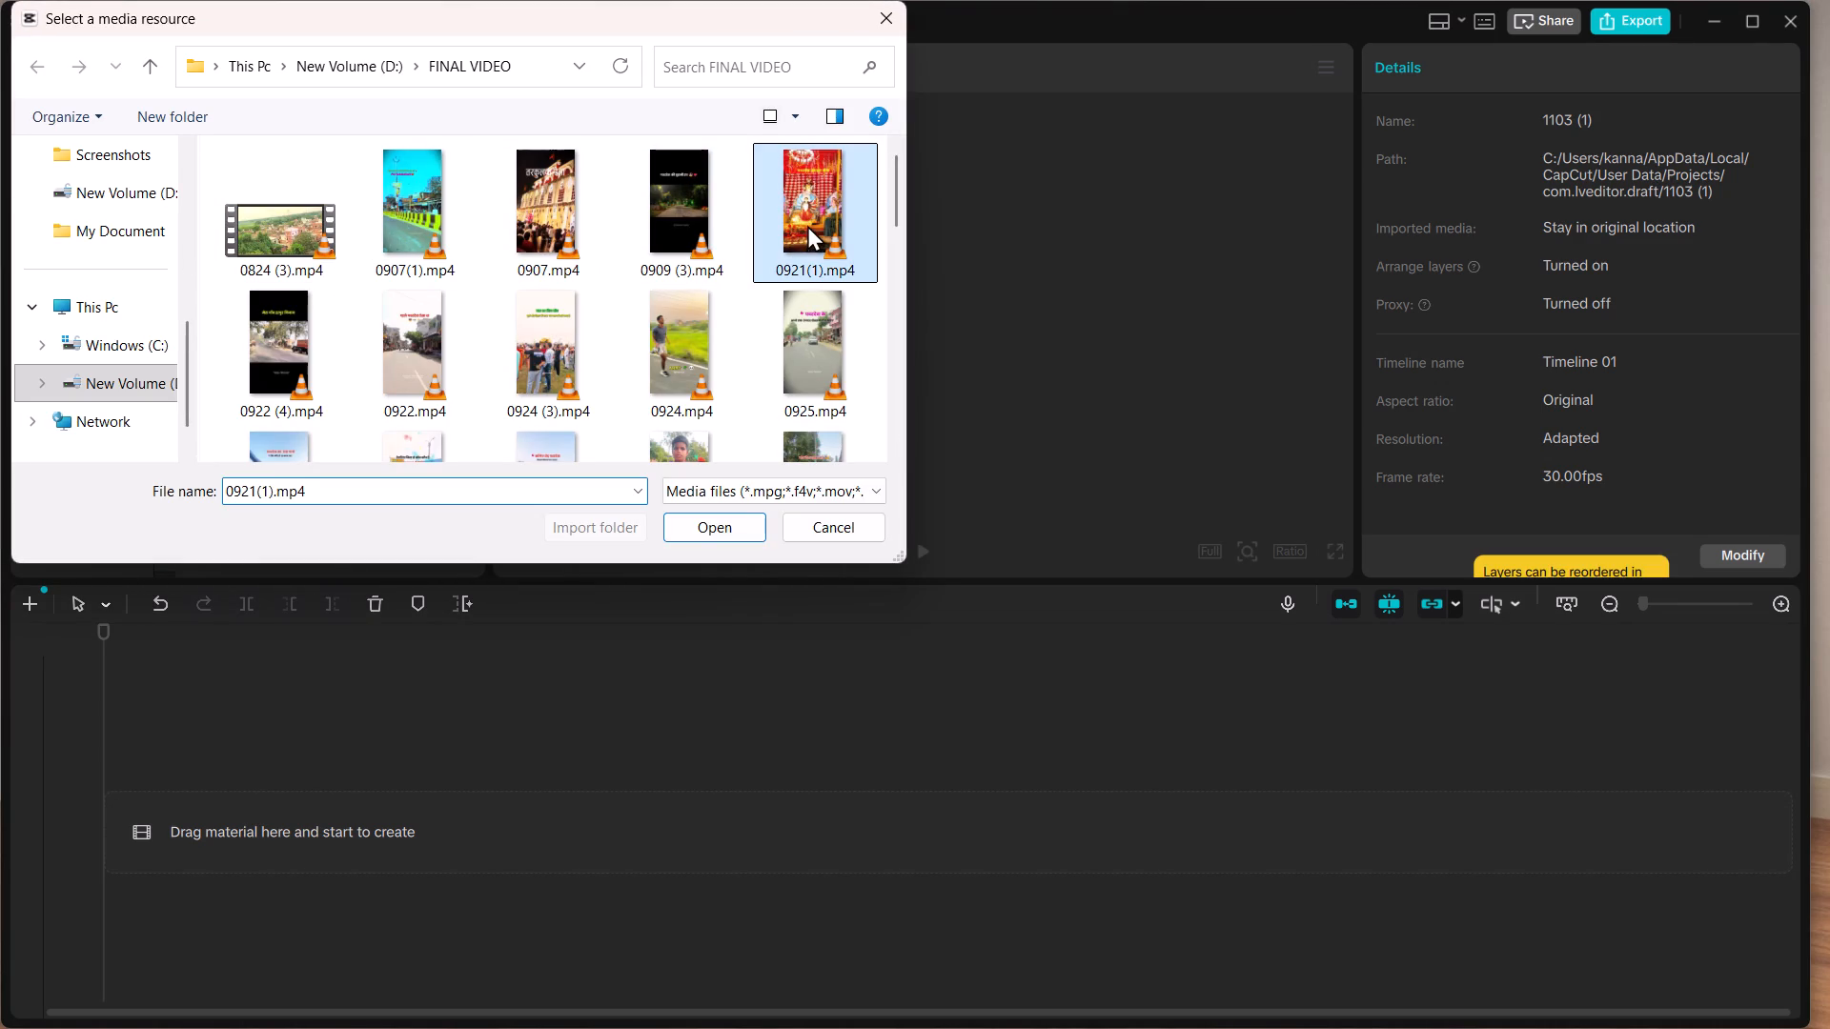
click(278, 341)
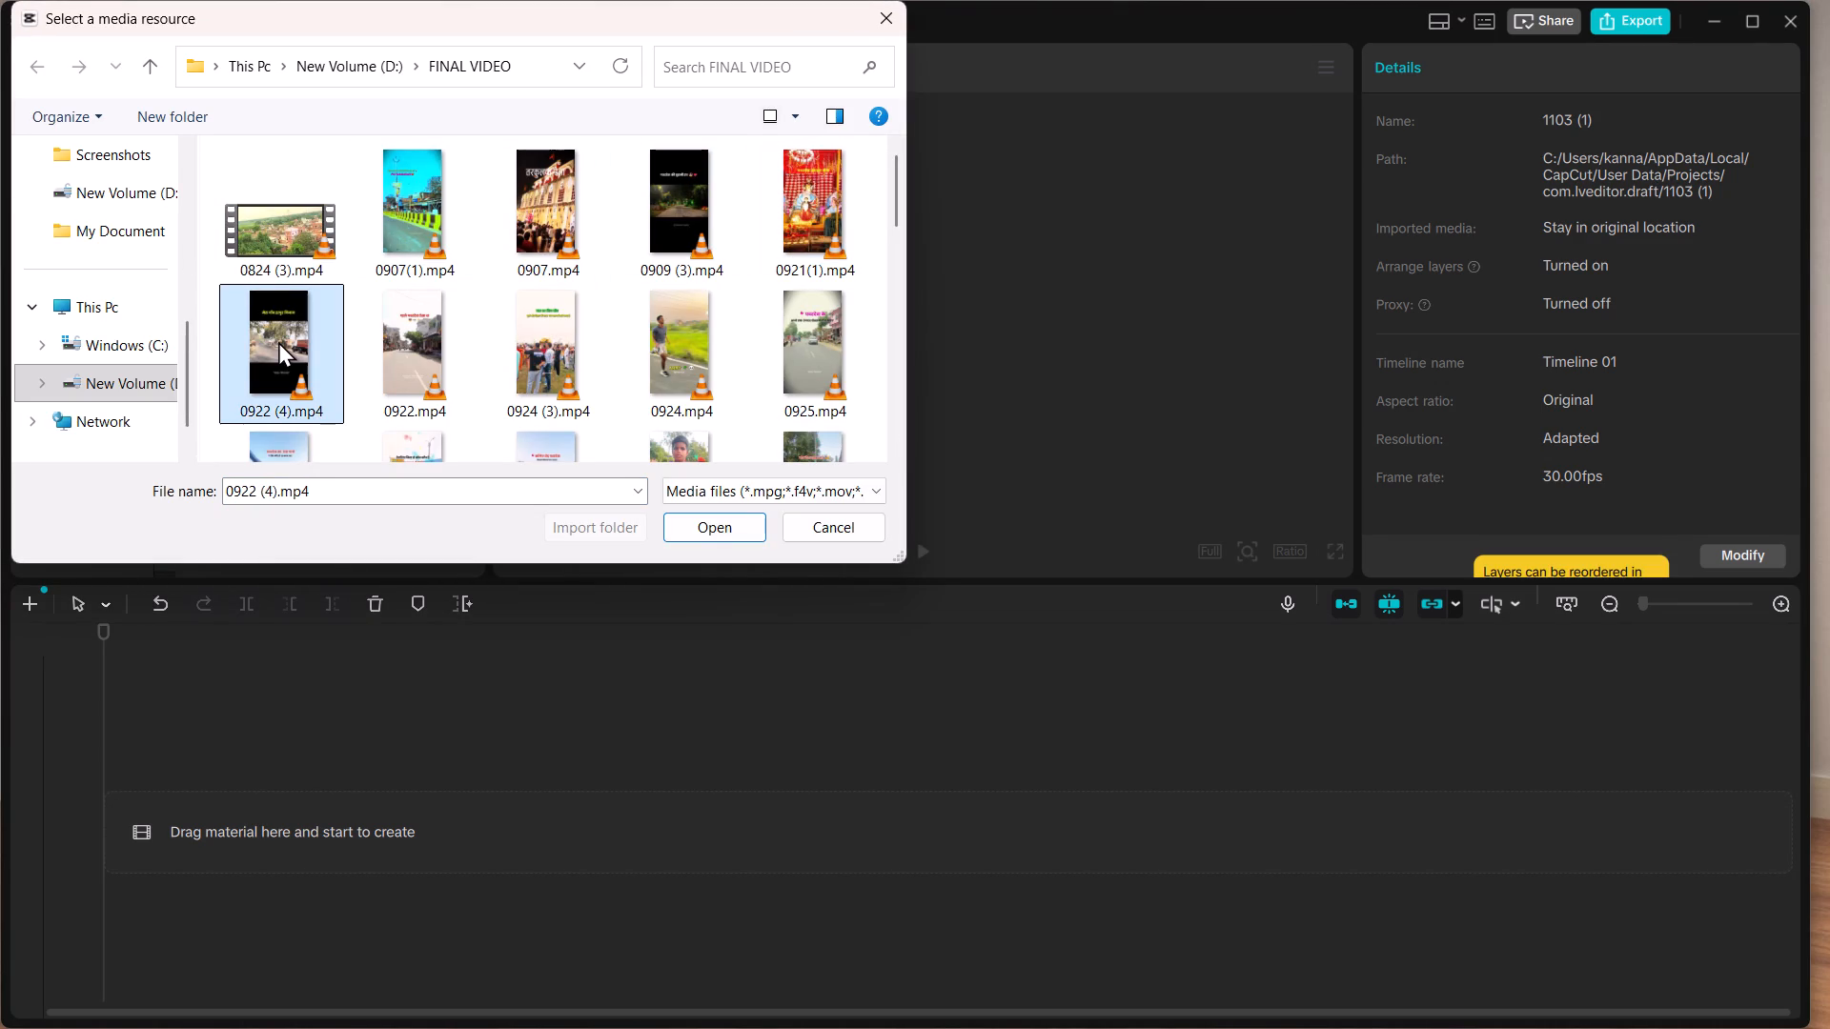
click(708, 530)
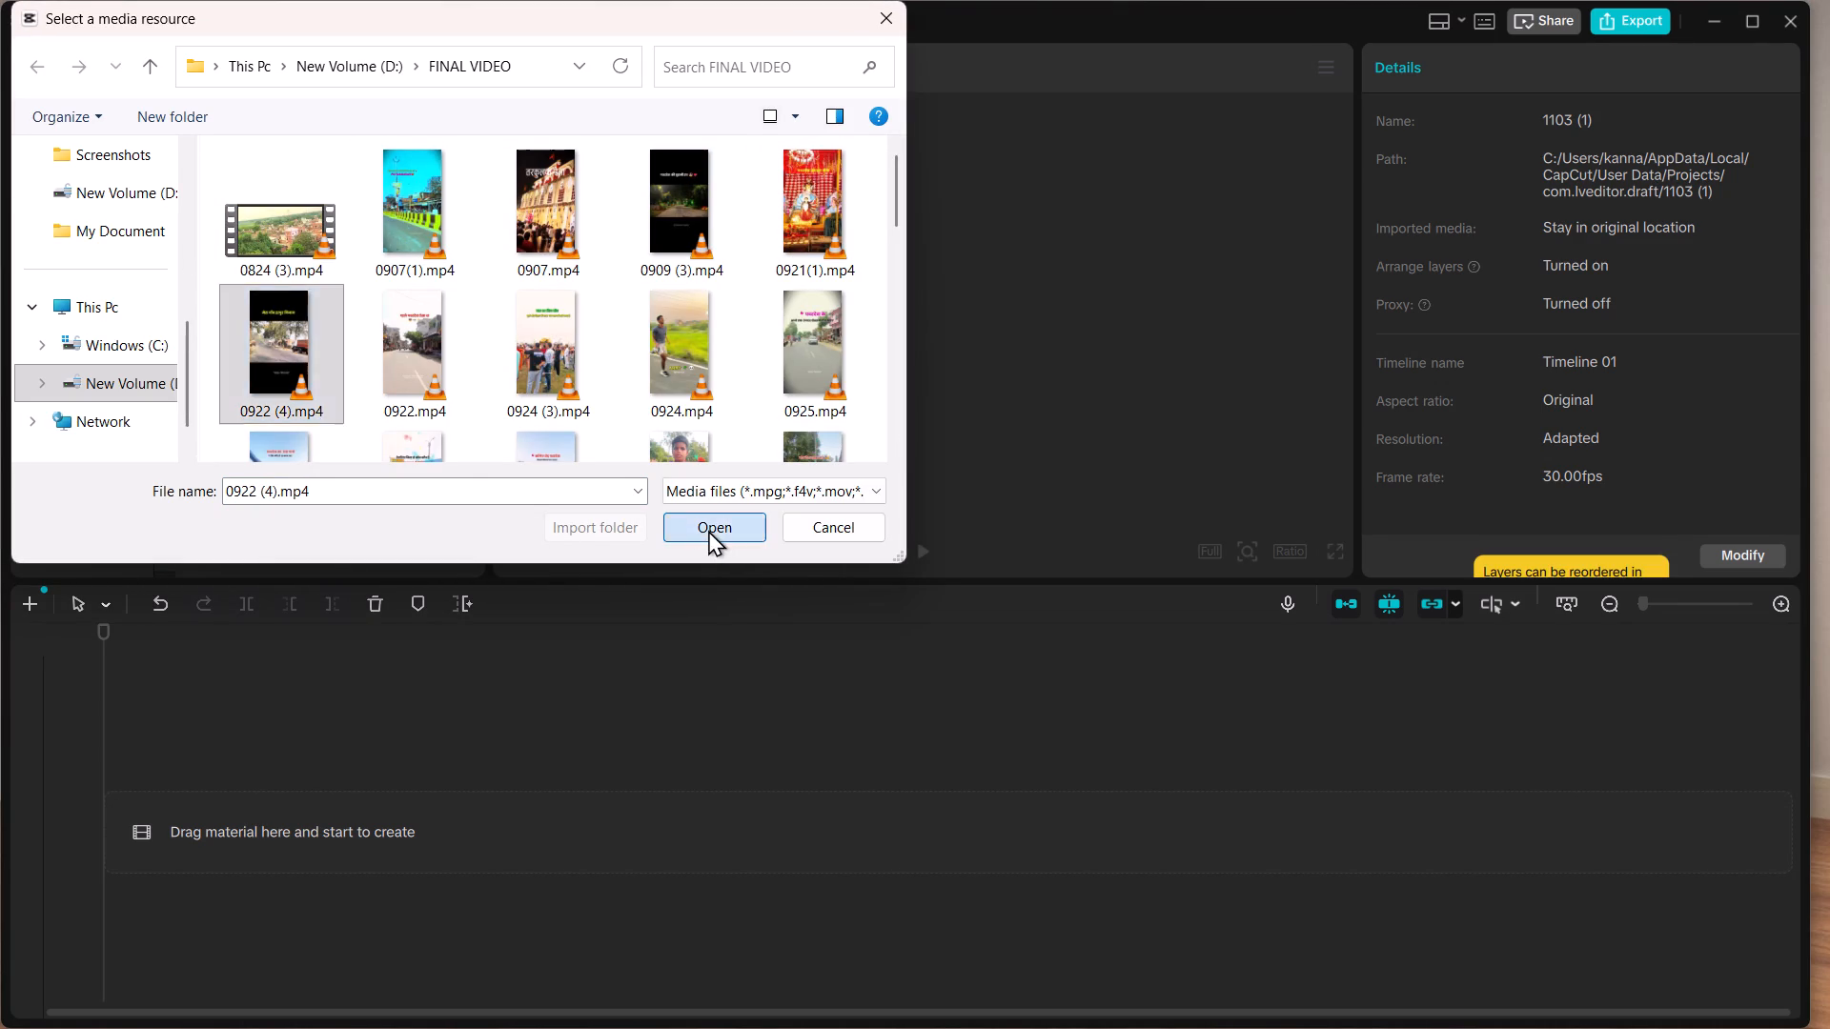
Place the imported 0922 (4).mp4 clip at the start of the empty timeline.
drag(247, 215, 278, 558)
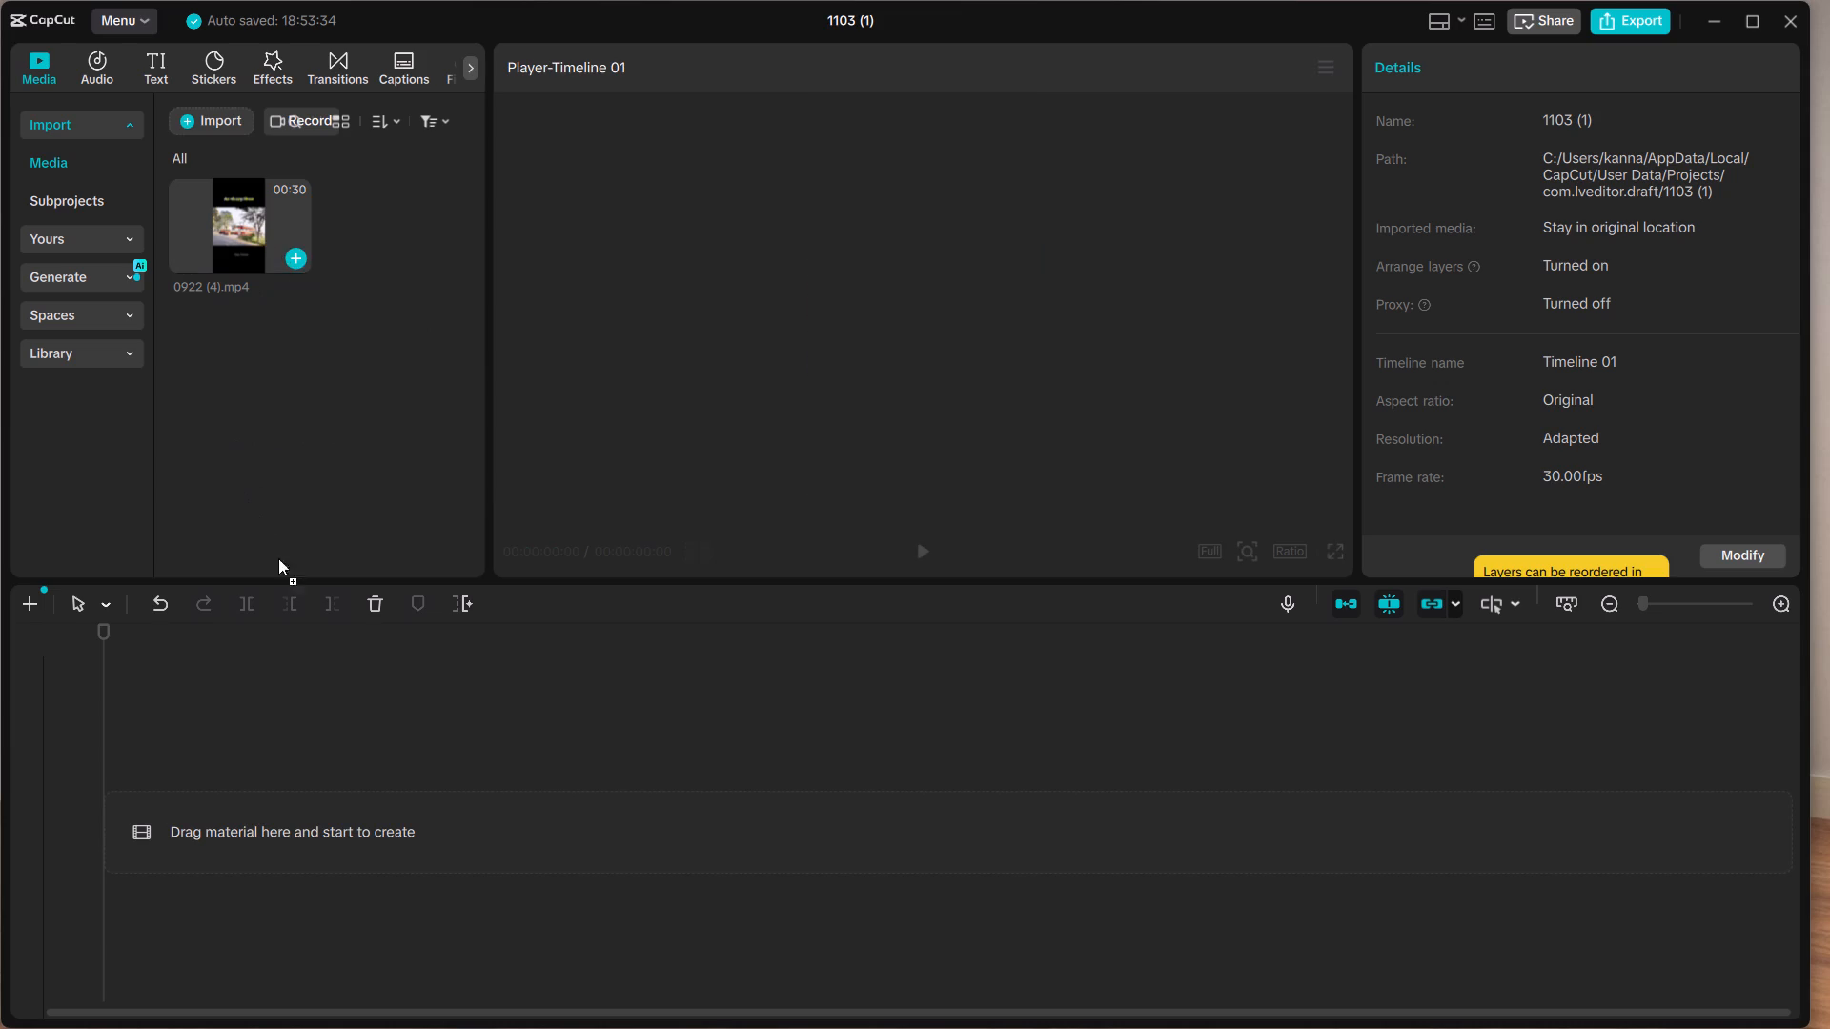
drag(278, 558, 228, 810)
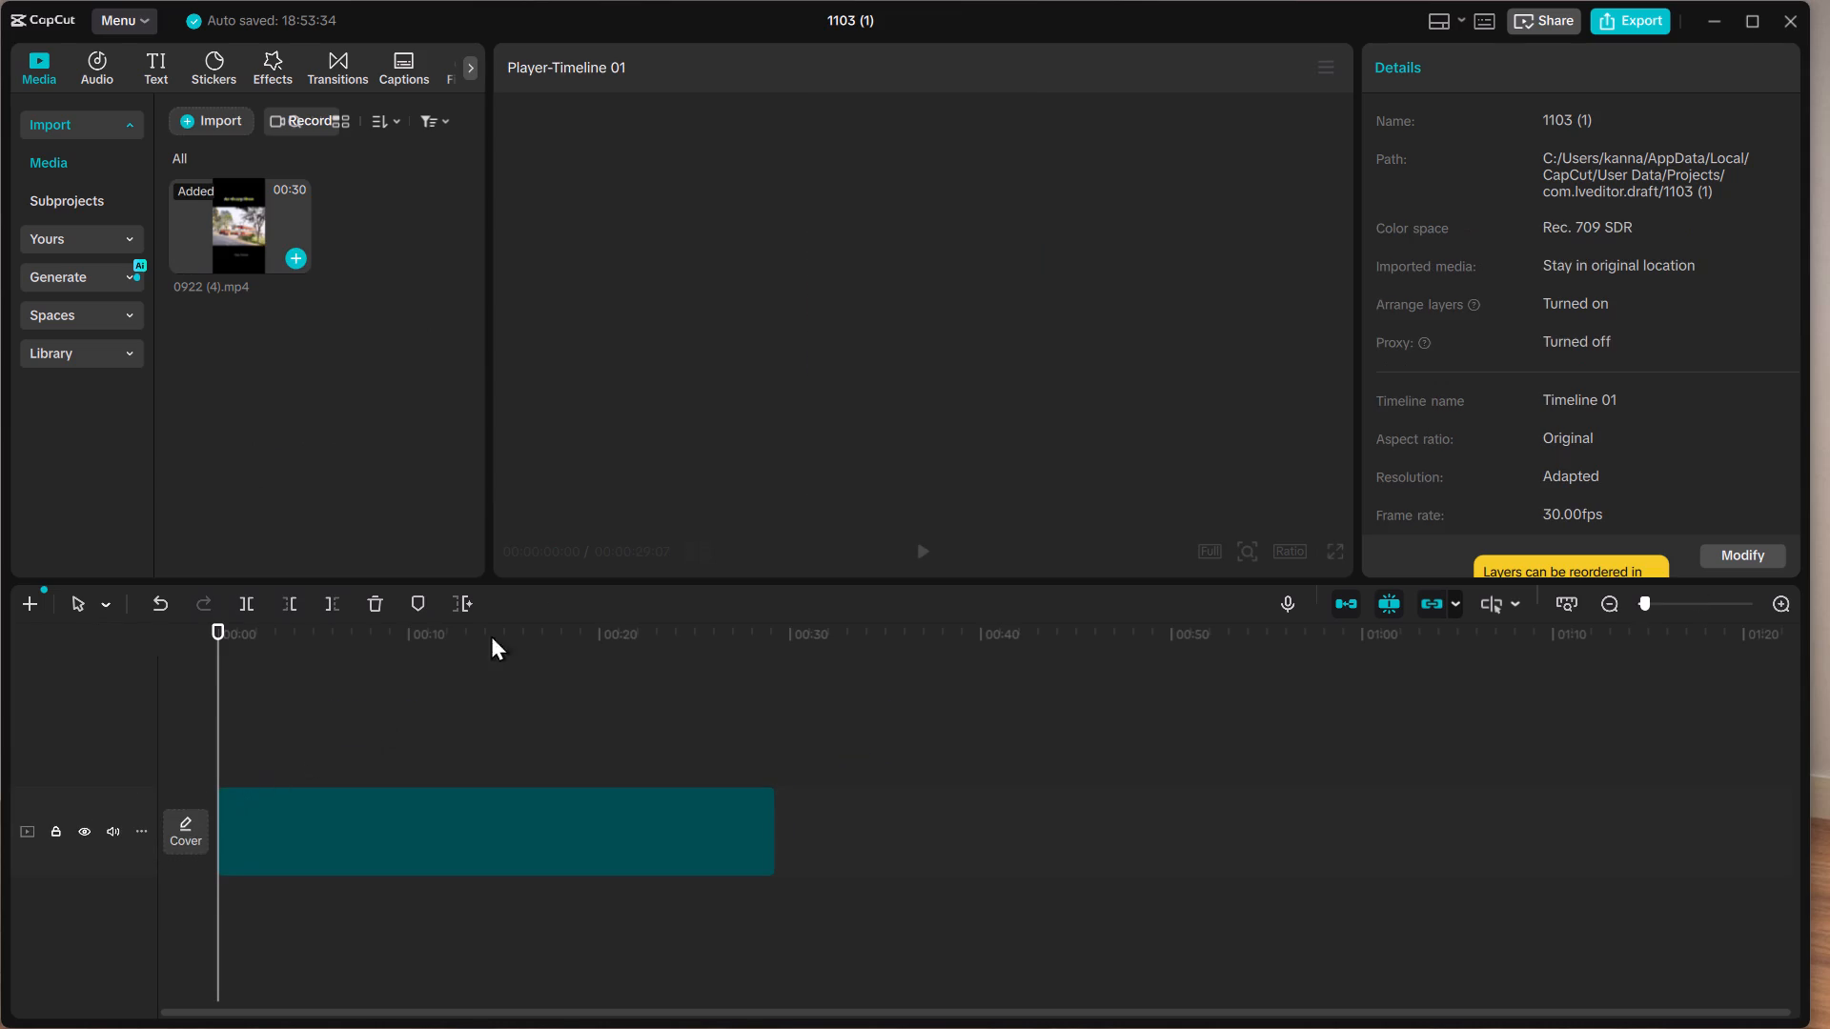
key(space)
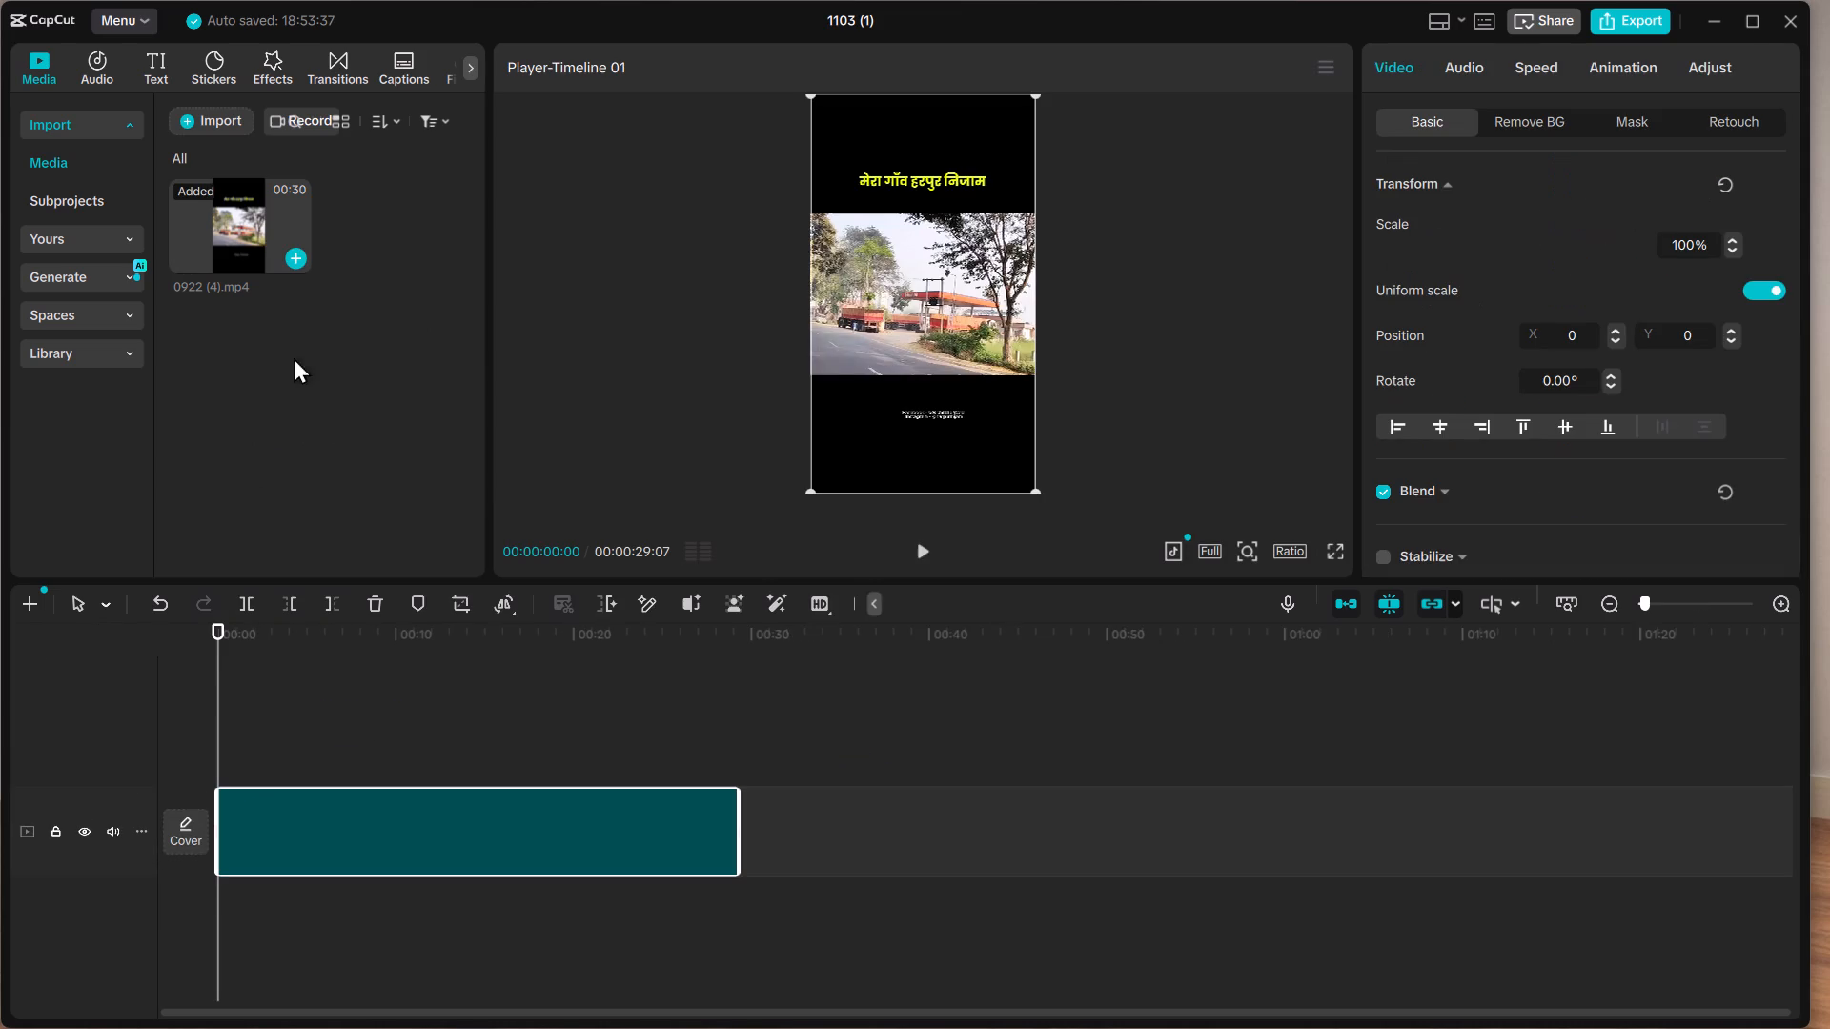
key(space)
Add a default text clip over the 0922 (4).mp4 video at the start of the timeline.
click(150, 72)
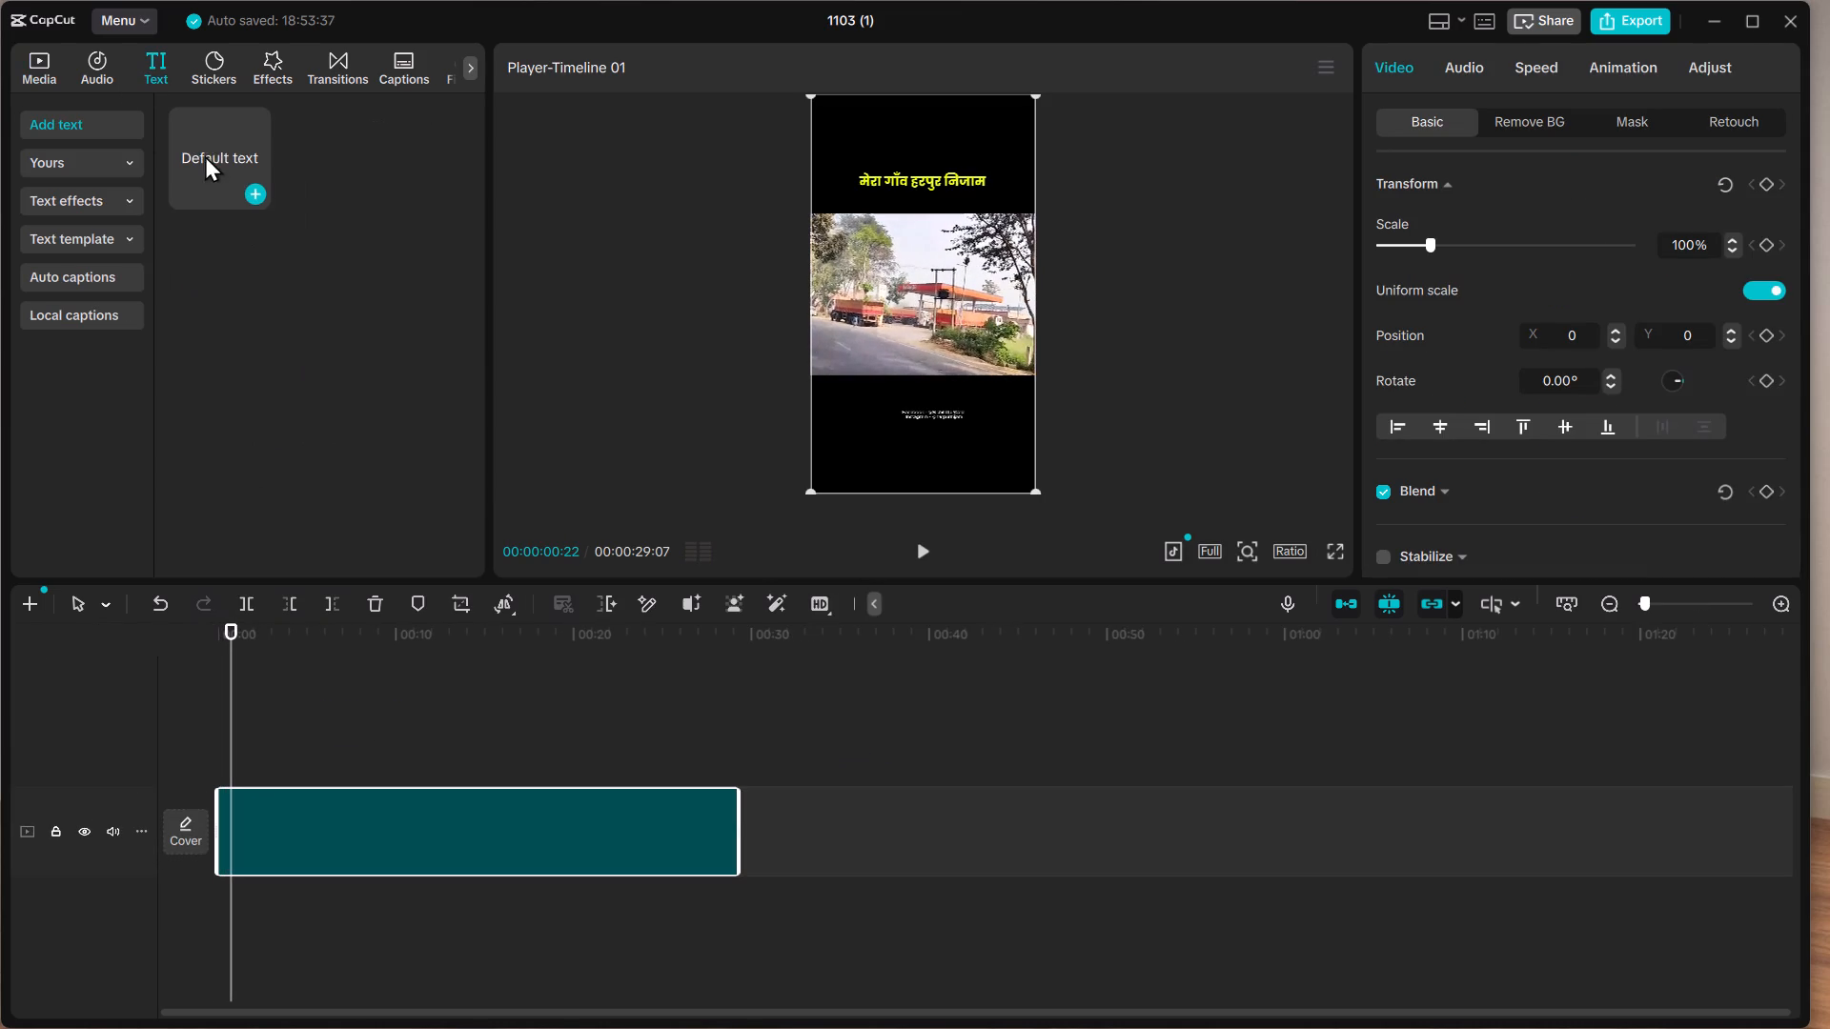
click(207, 144)
drag(227, 156, 226, 803)
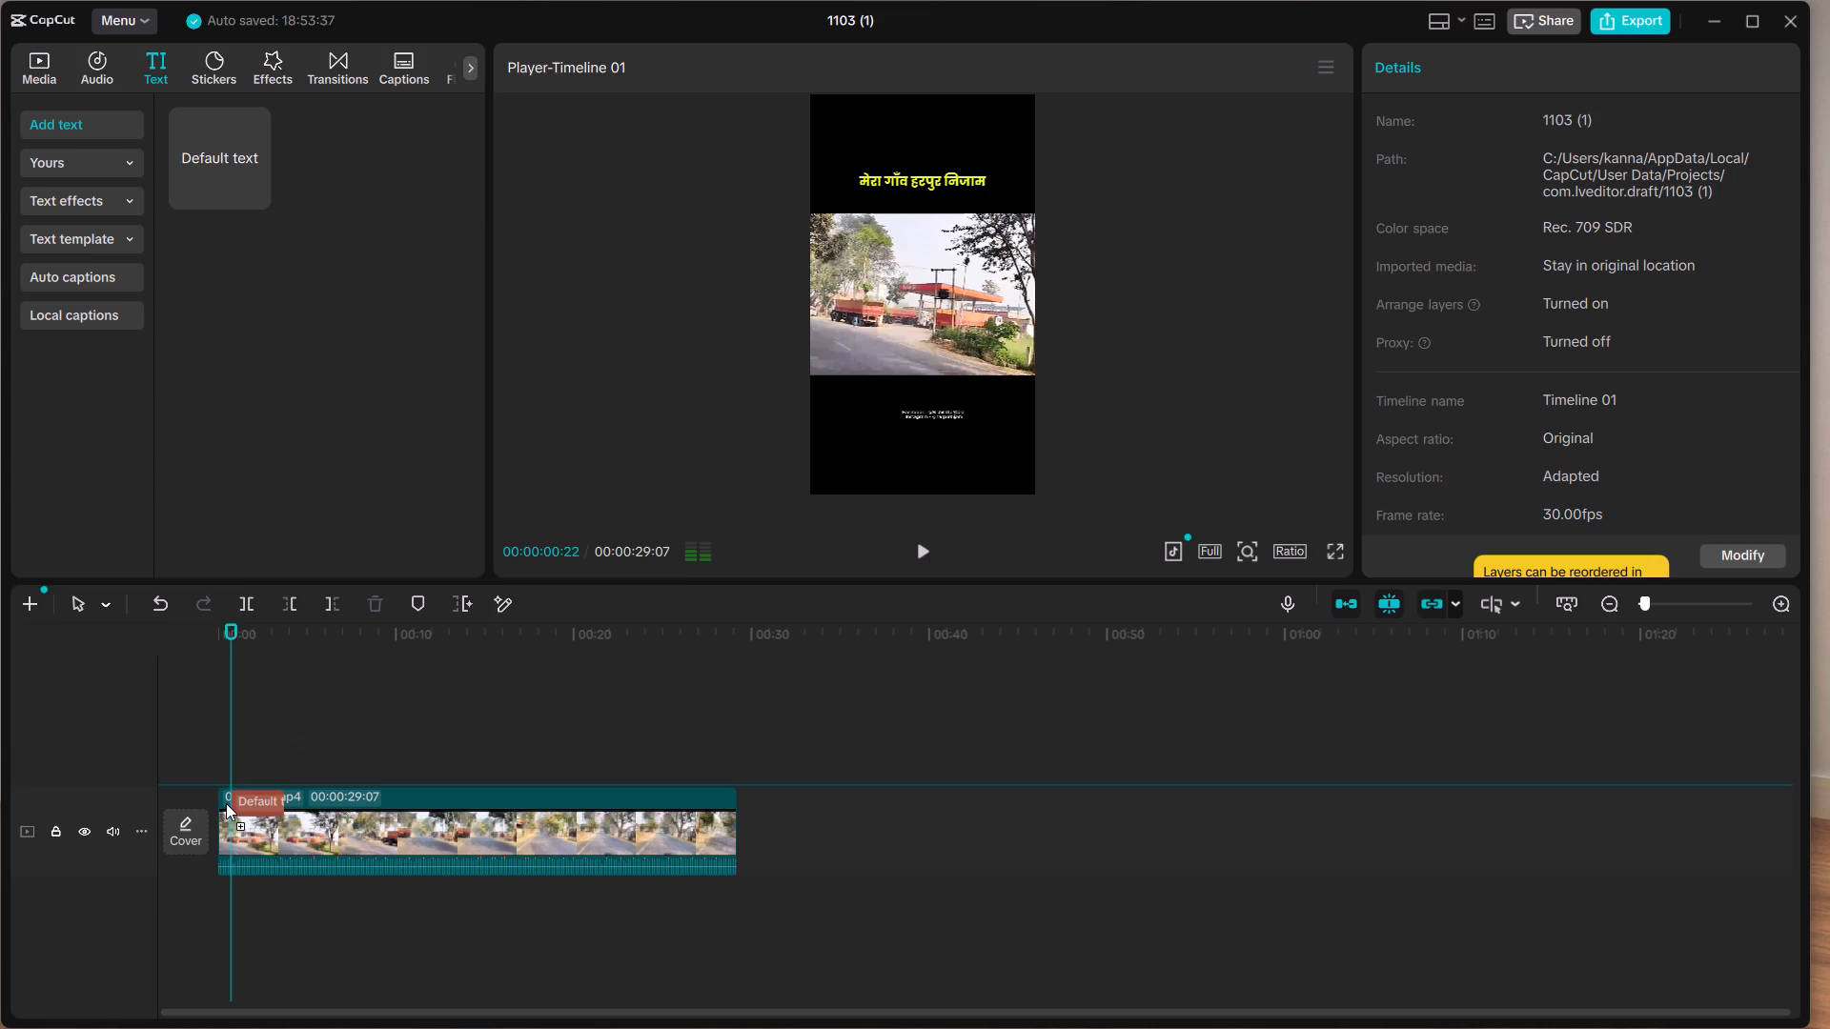
Place the default text clip above the video at the timeline start and extend it to end with the video clip.
drag(226, 803, 218, 770)
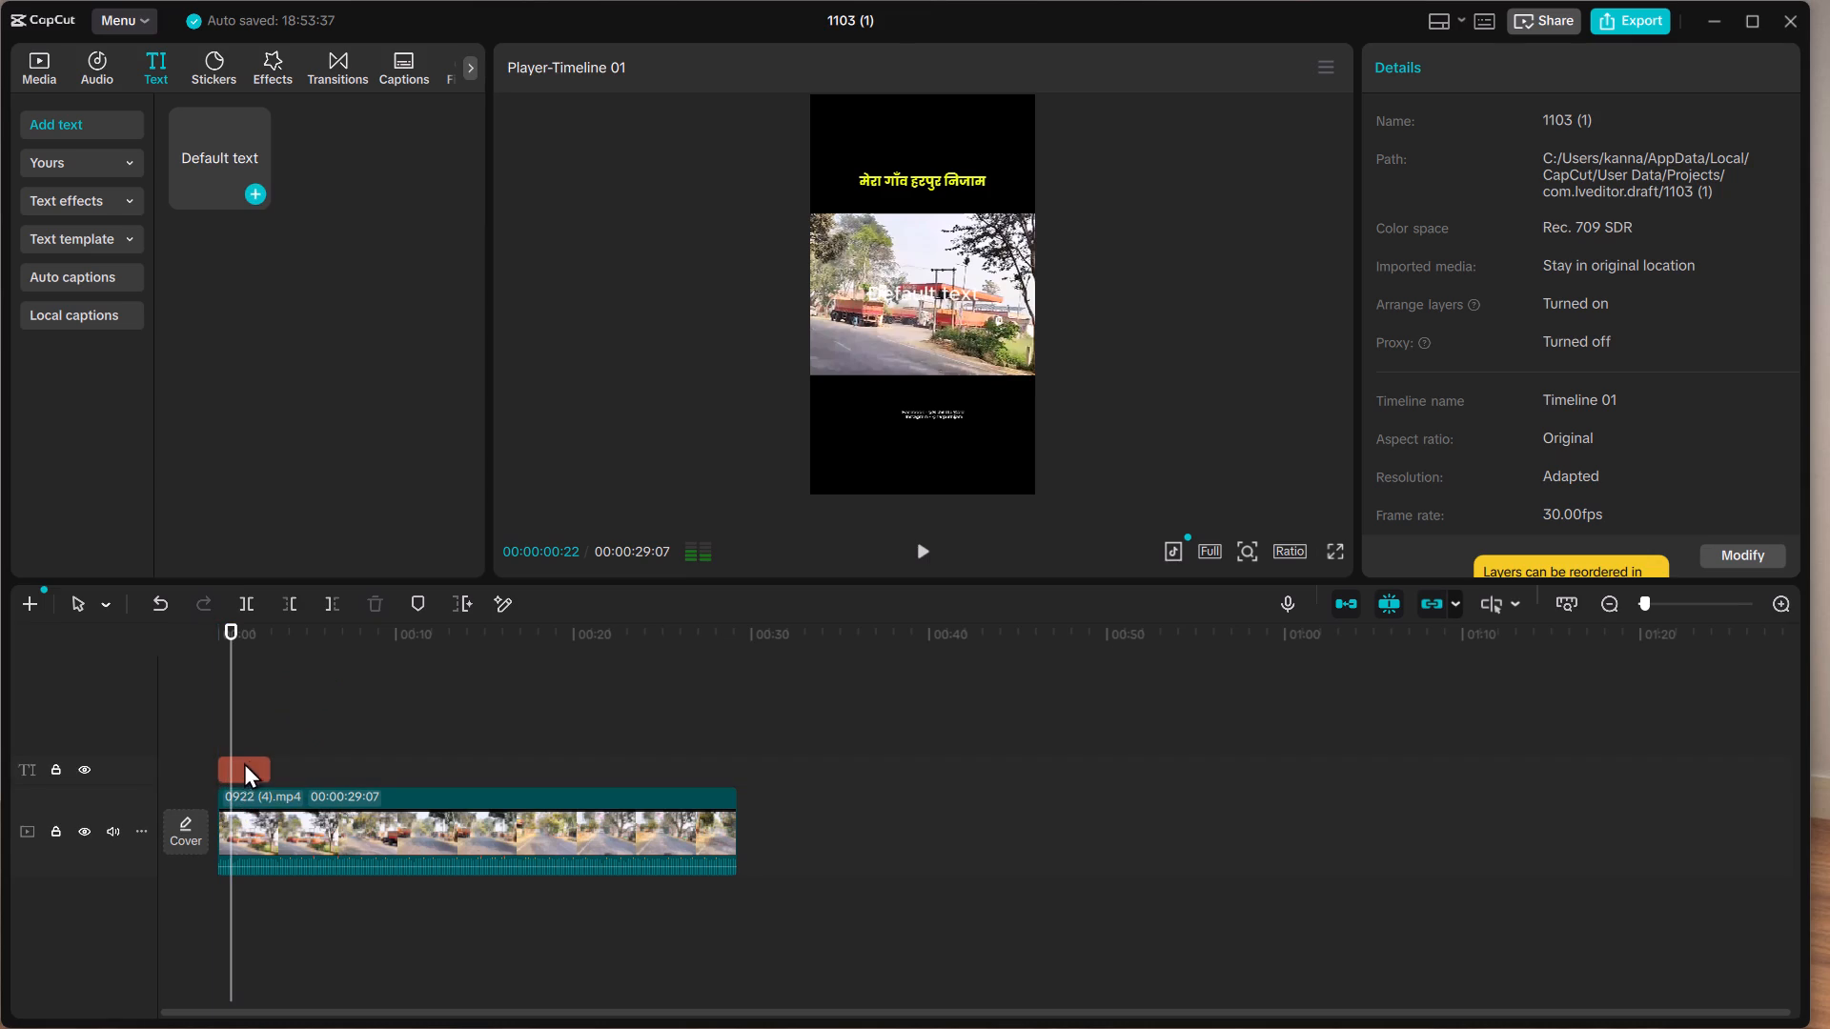
click(231, 753)
click(234, 753)
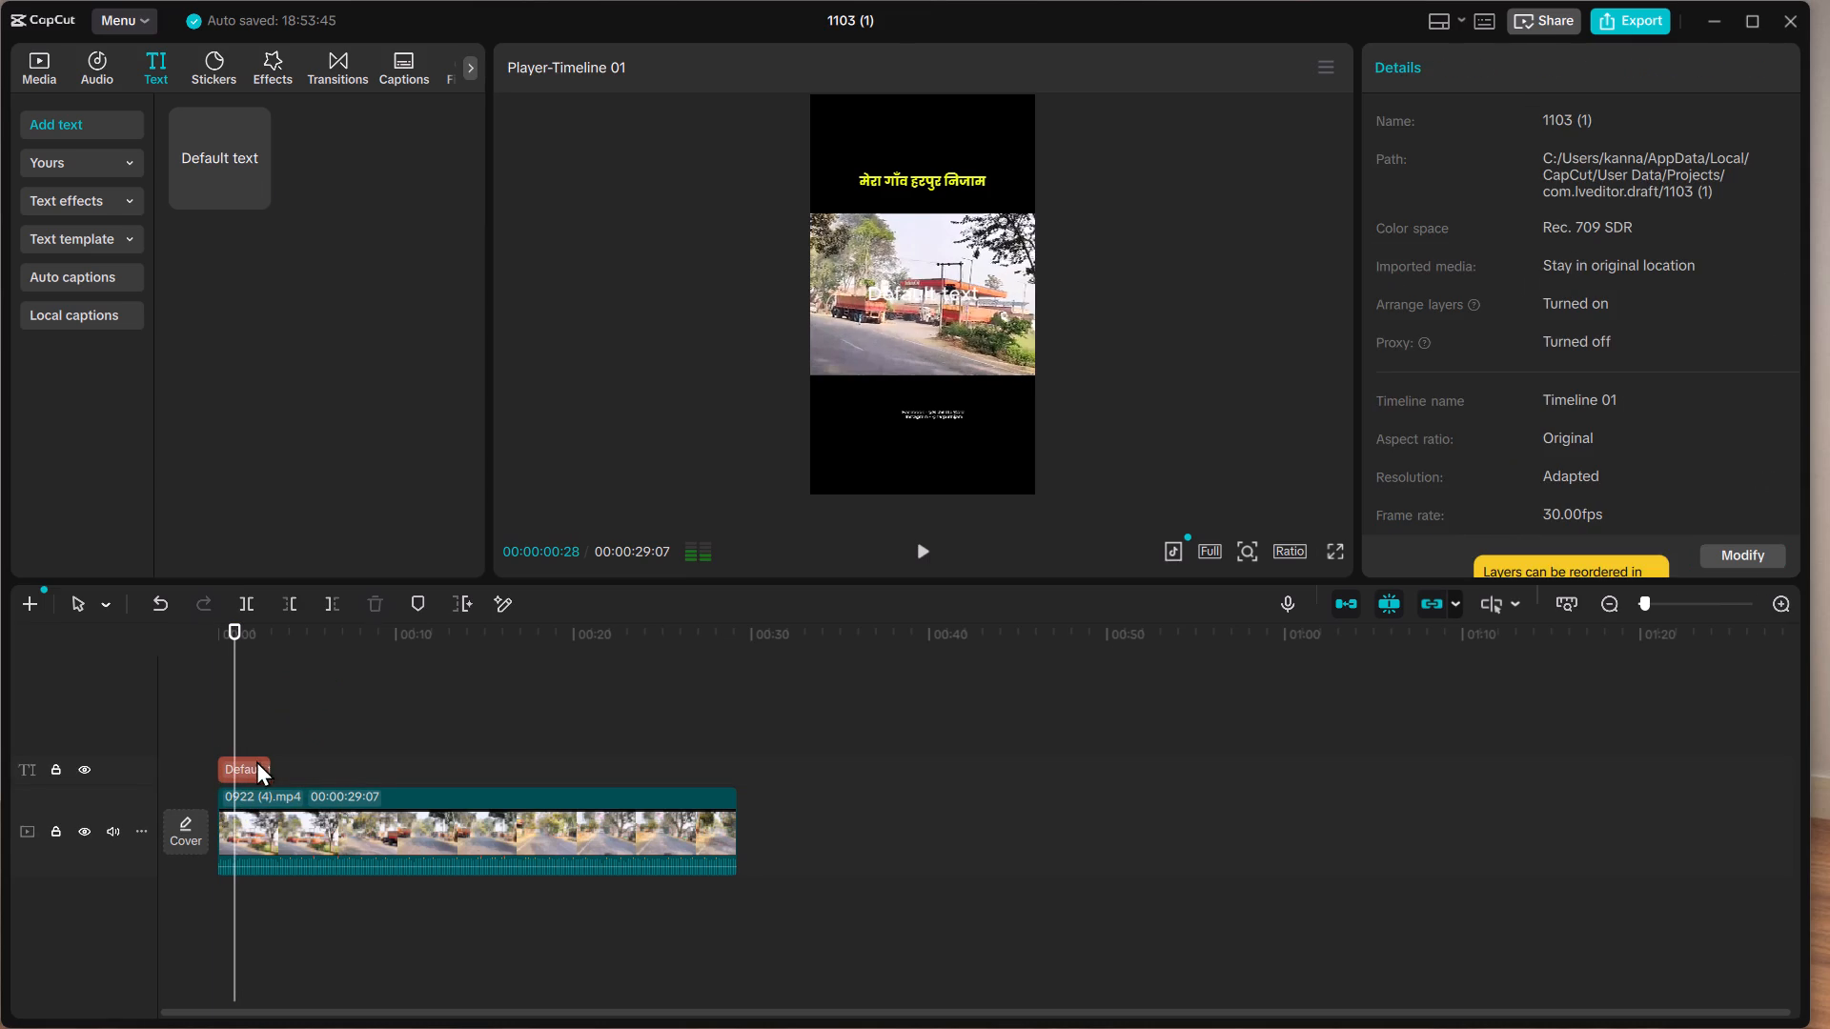
click(261, 765)
drag(274, 772, 764, 1028)
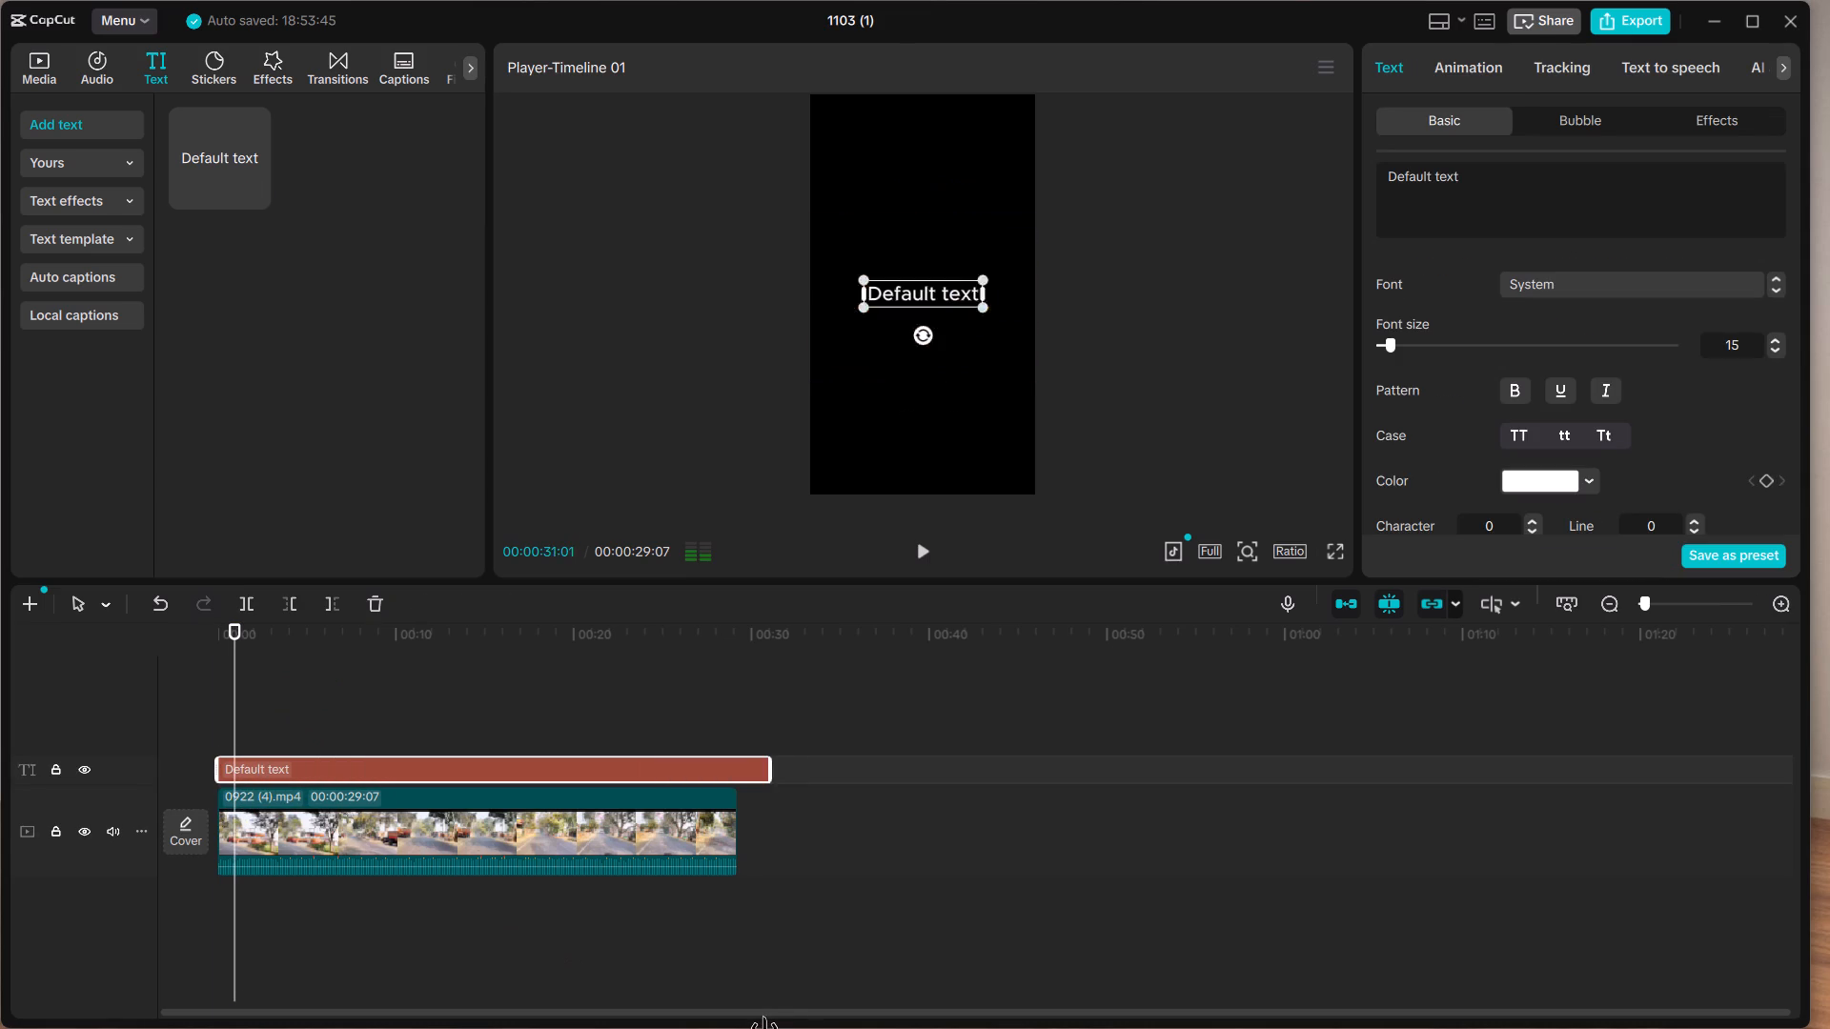
drag(764, 1028, 738, 1019)
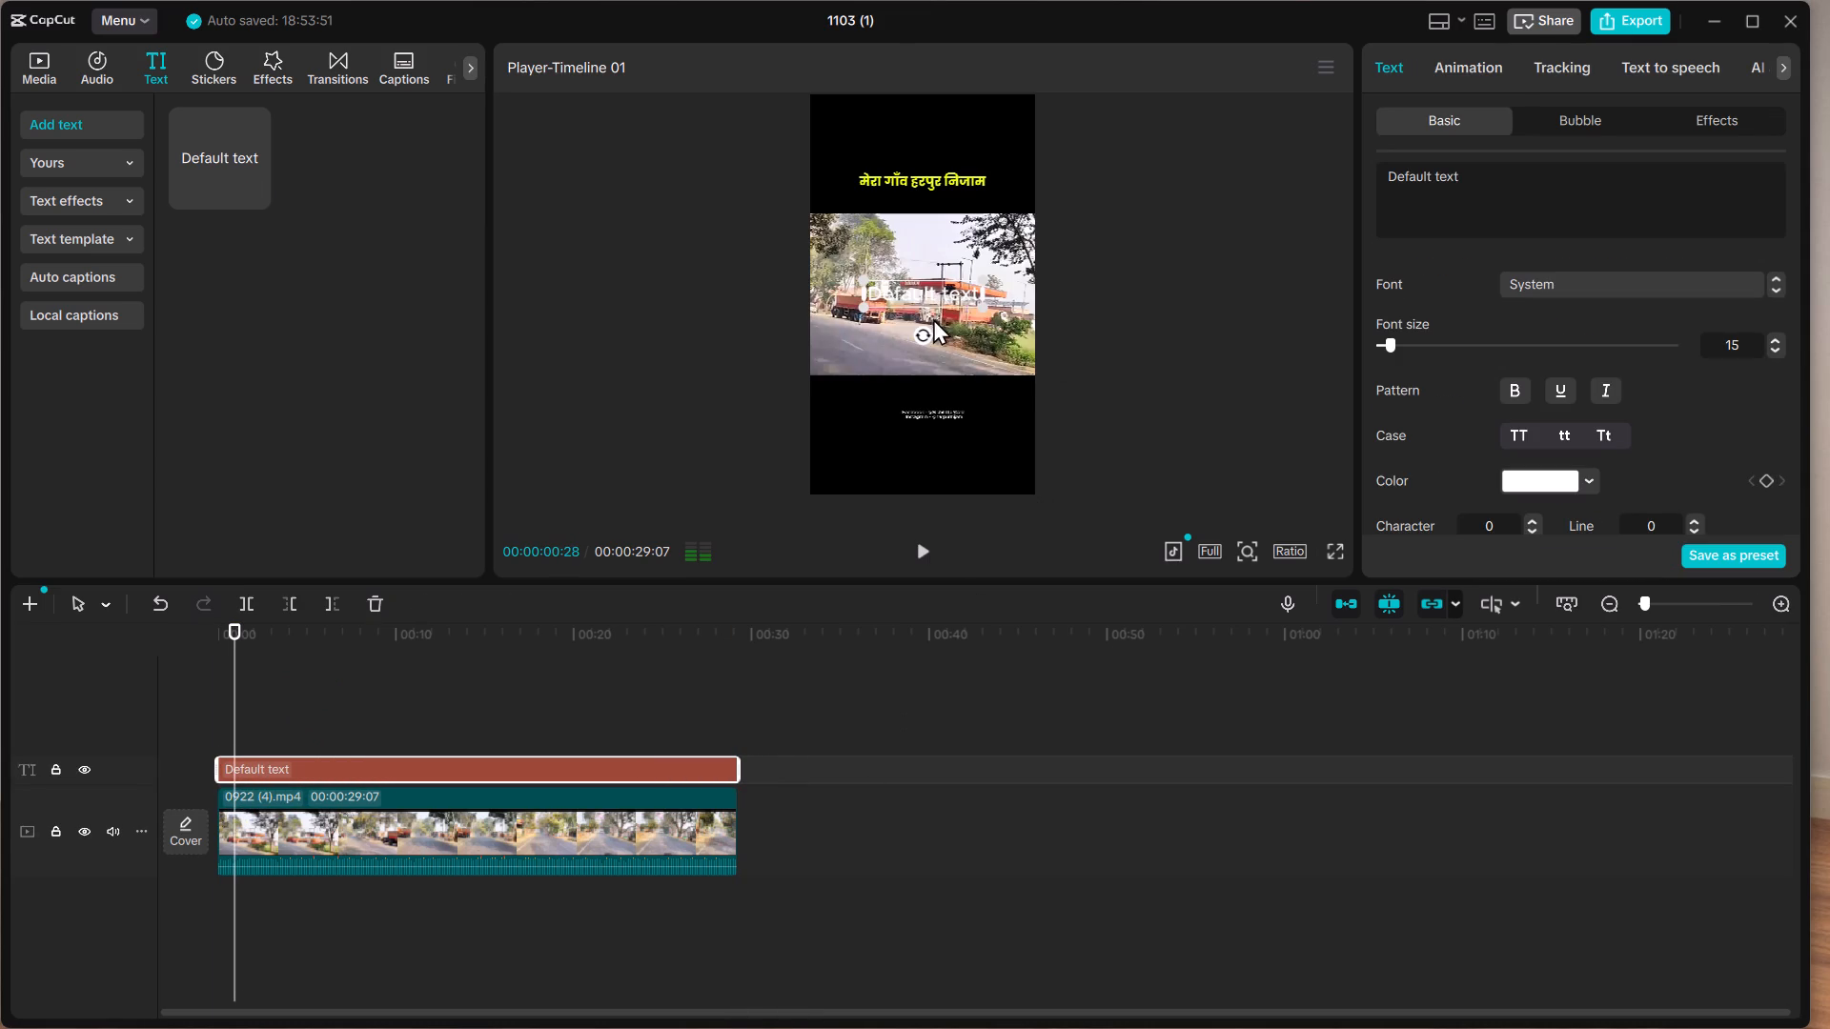
Move the default text down over the old watermark in the black area below the footage.
drag(1547, 199, 1242, 211)
drag(930, 298, 938, 423)
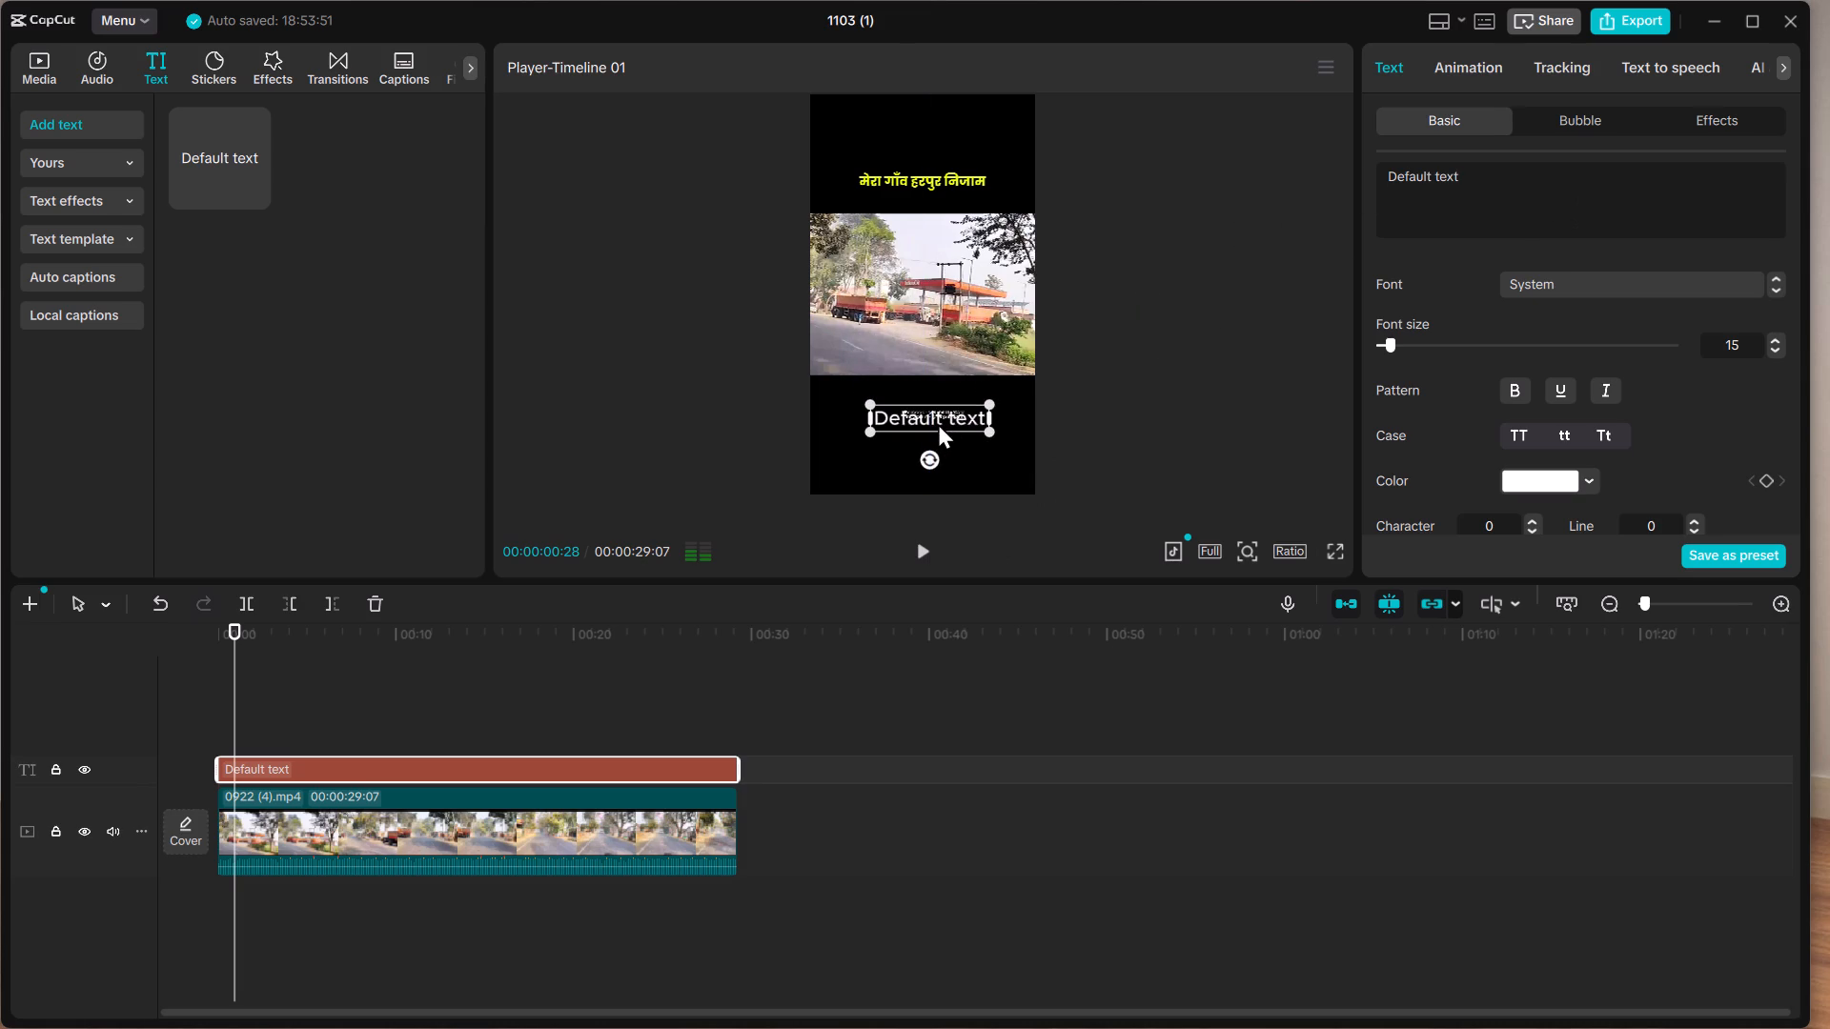
drag(1489, 187, 1251, 179)
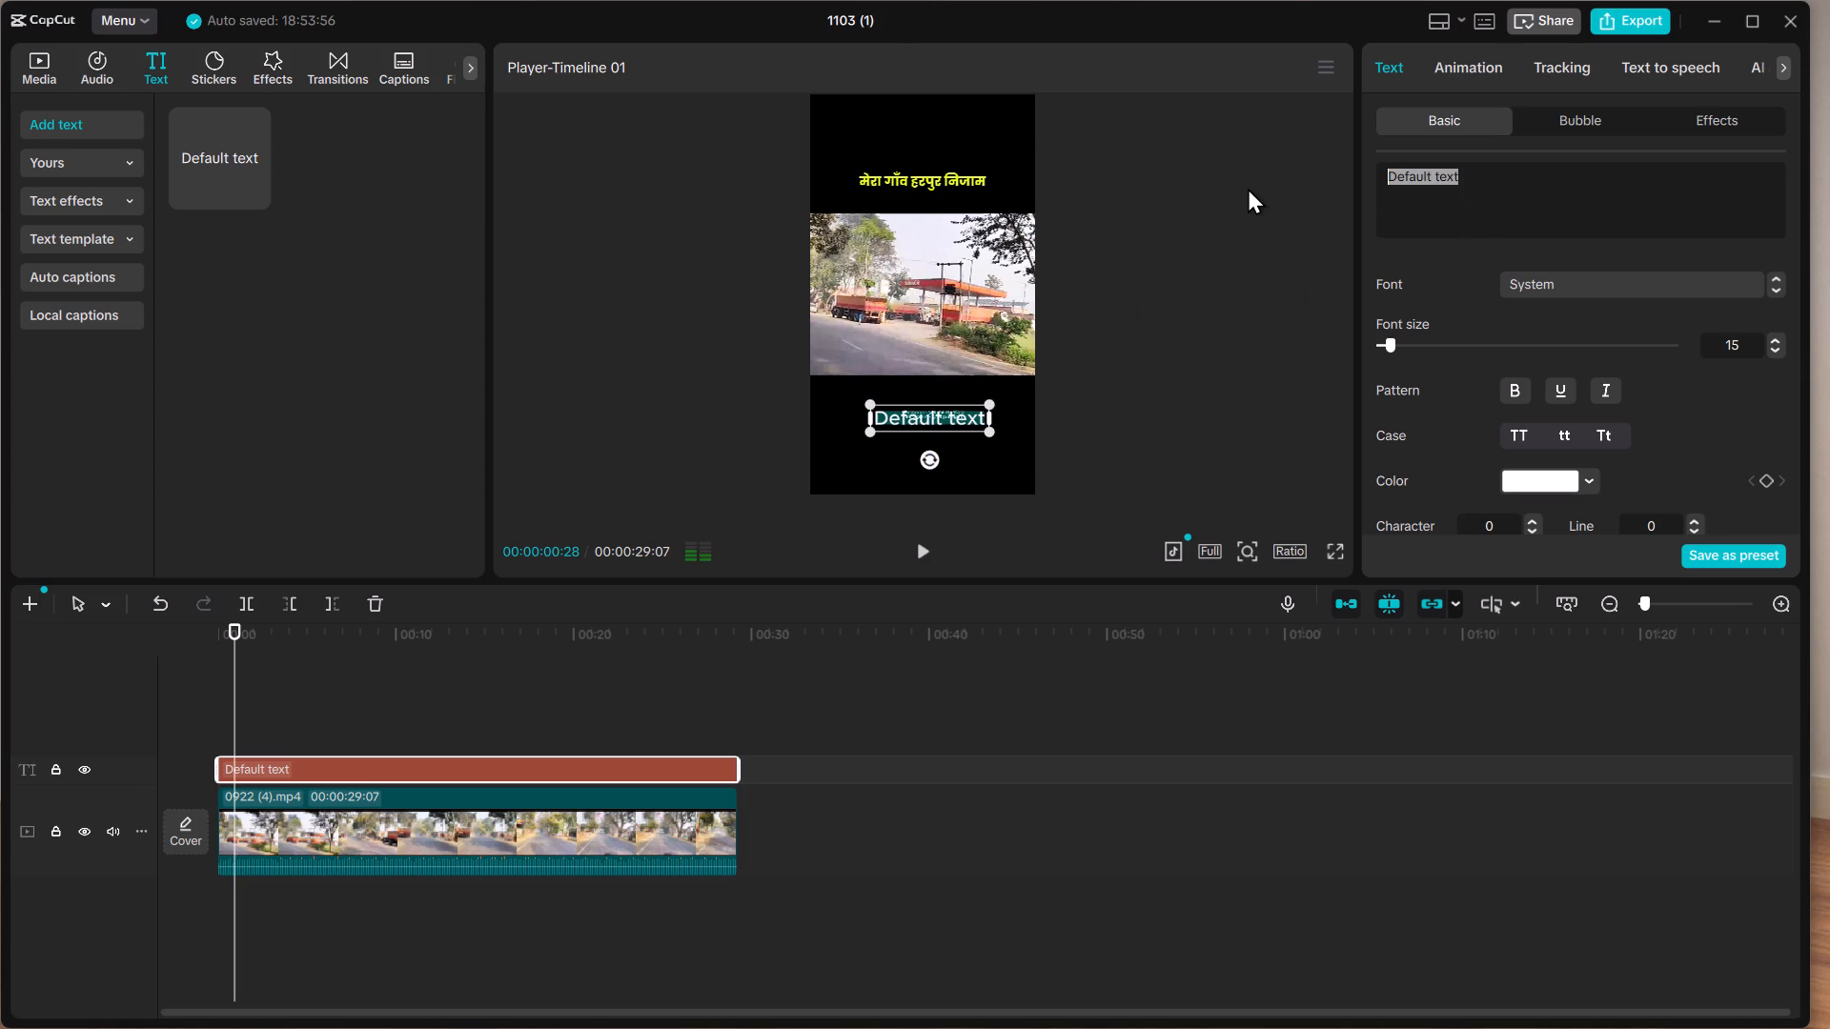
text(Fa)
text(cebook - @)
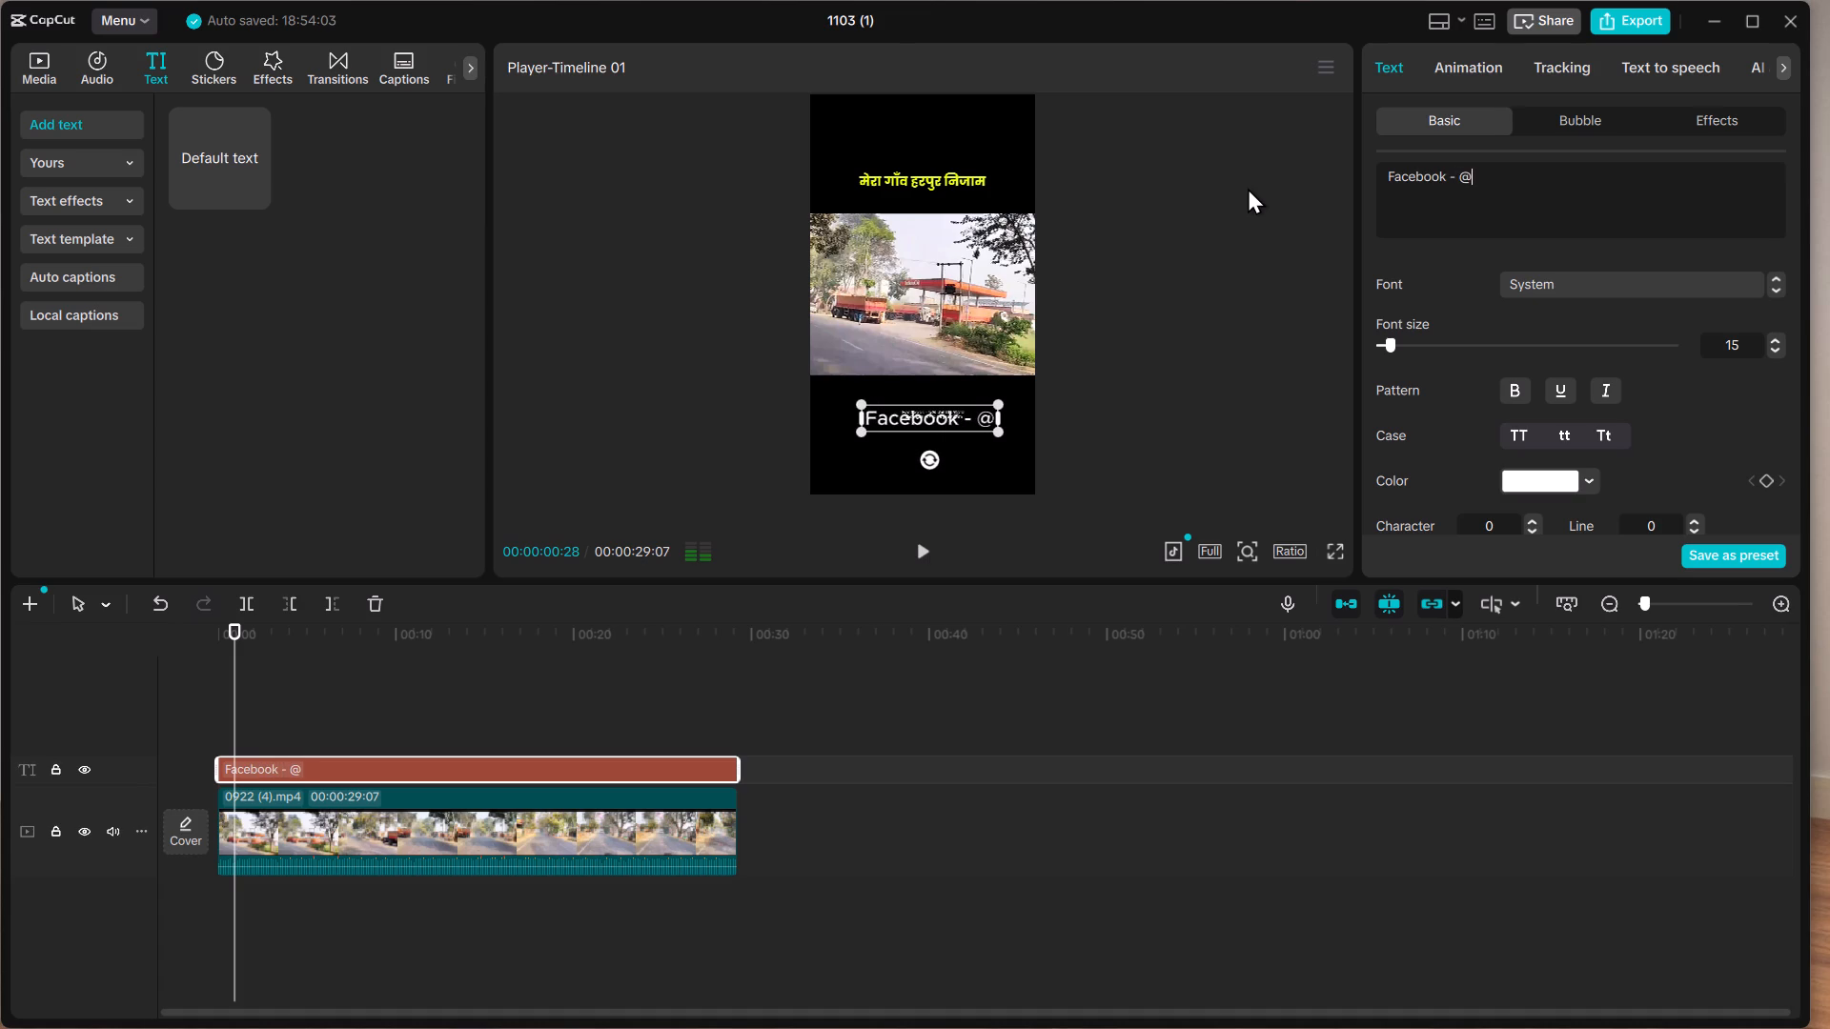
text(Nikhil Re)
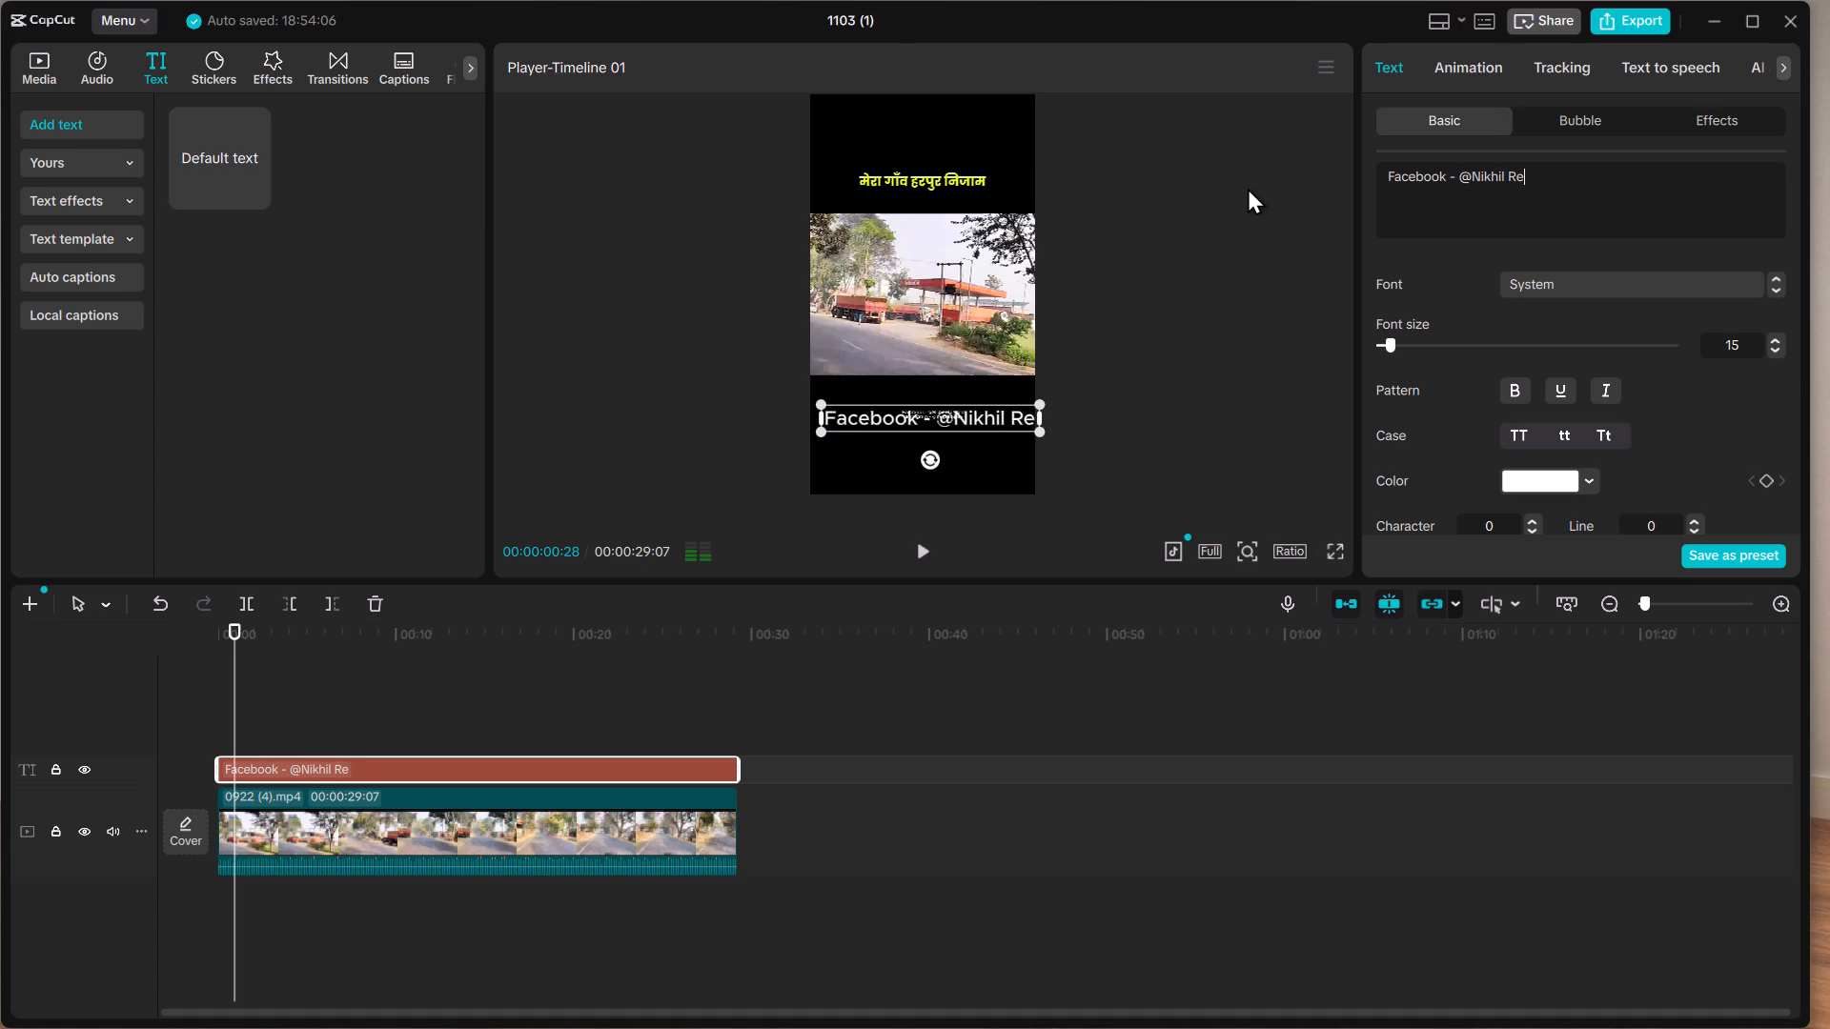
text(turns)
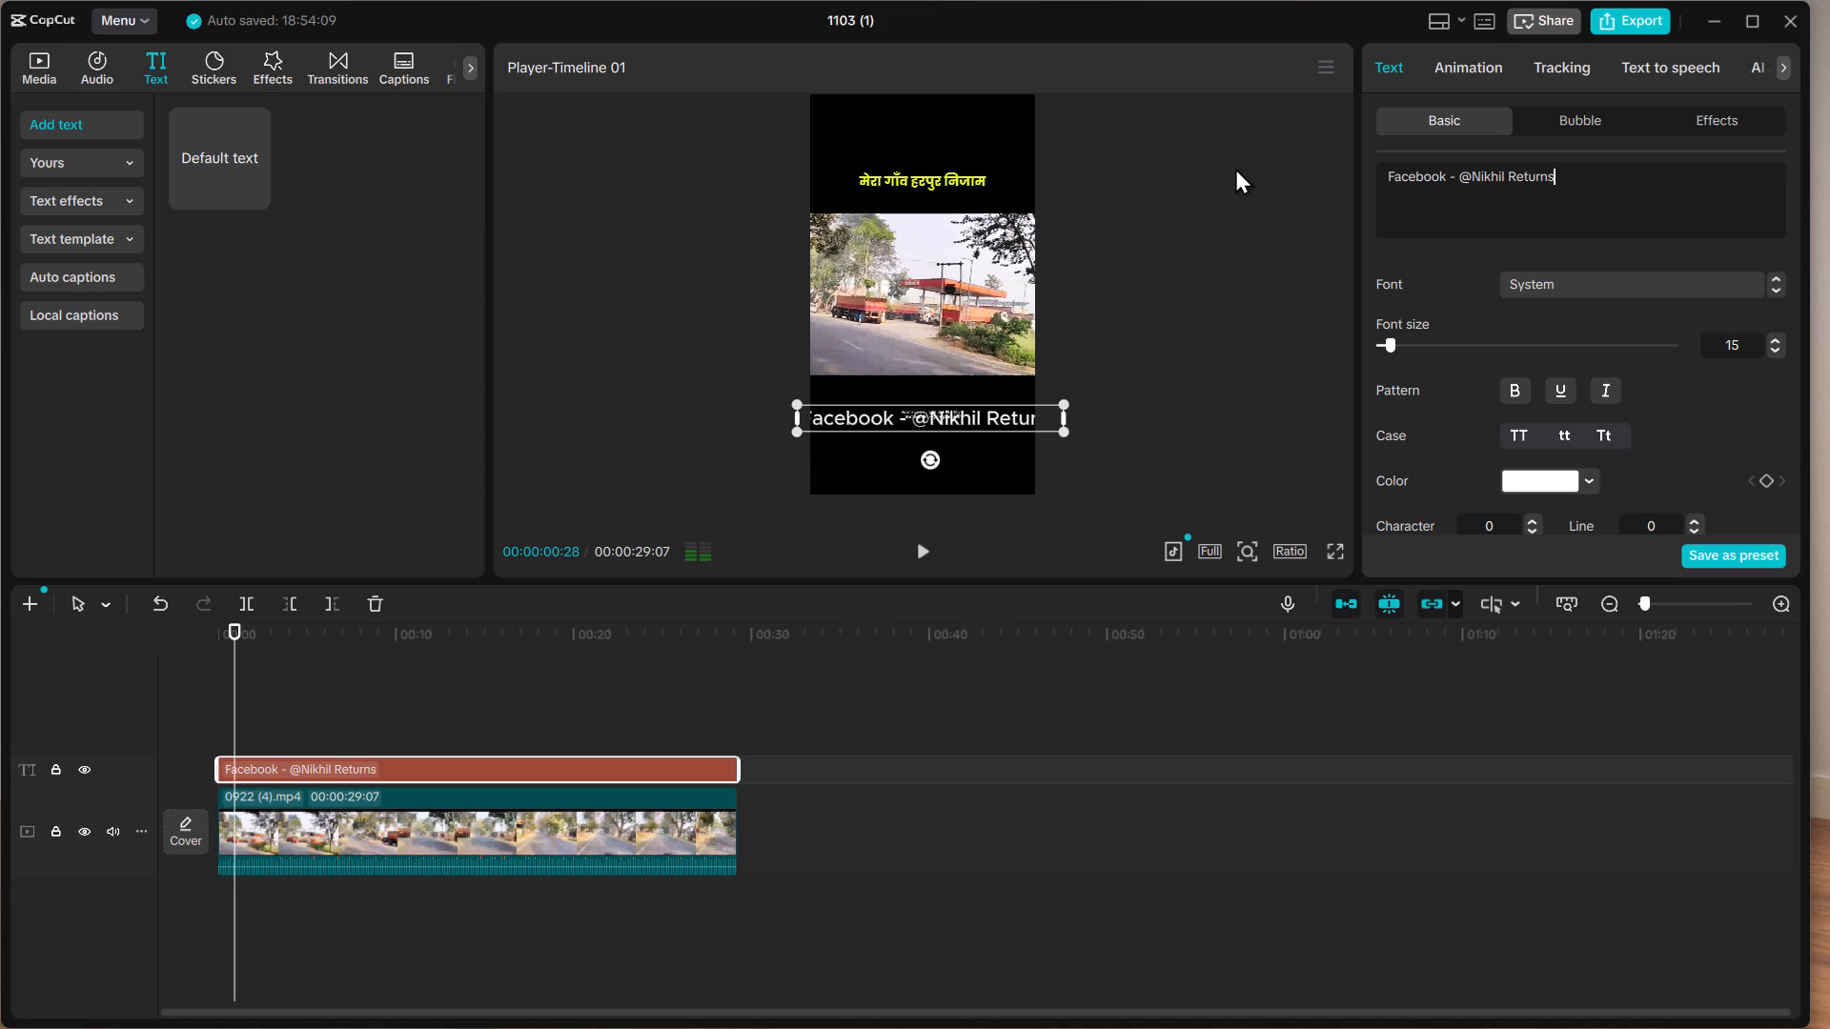
Apply the preset style with white letters on a black background to the Facebook text.
scroll(1541, 403, down, 7)
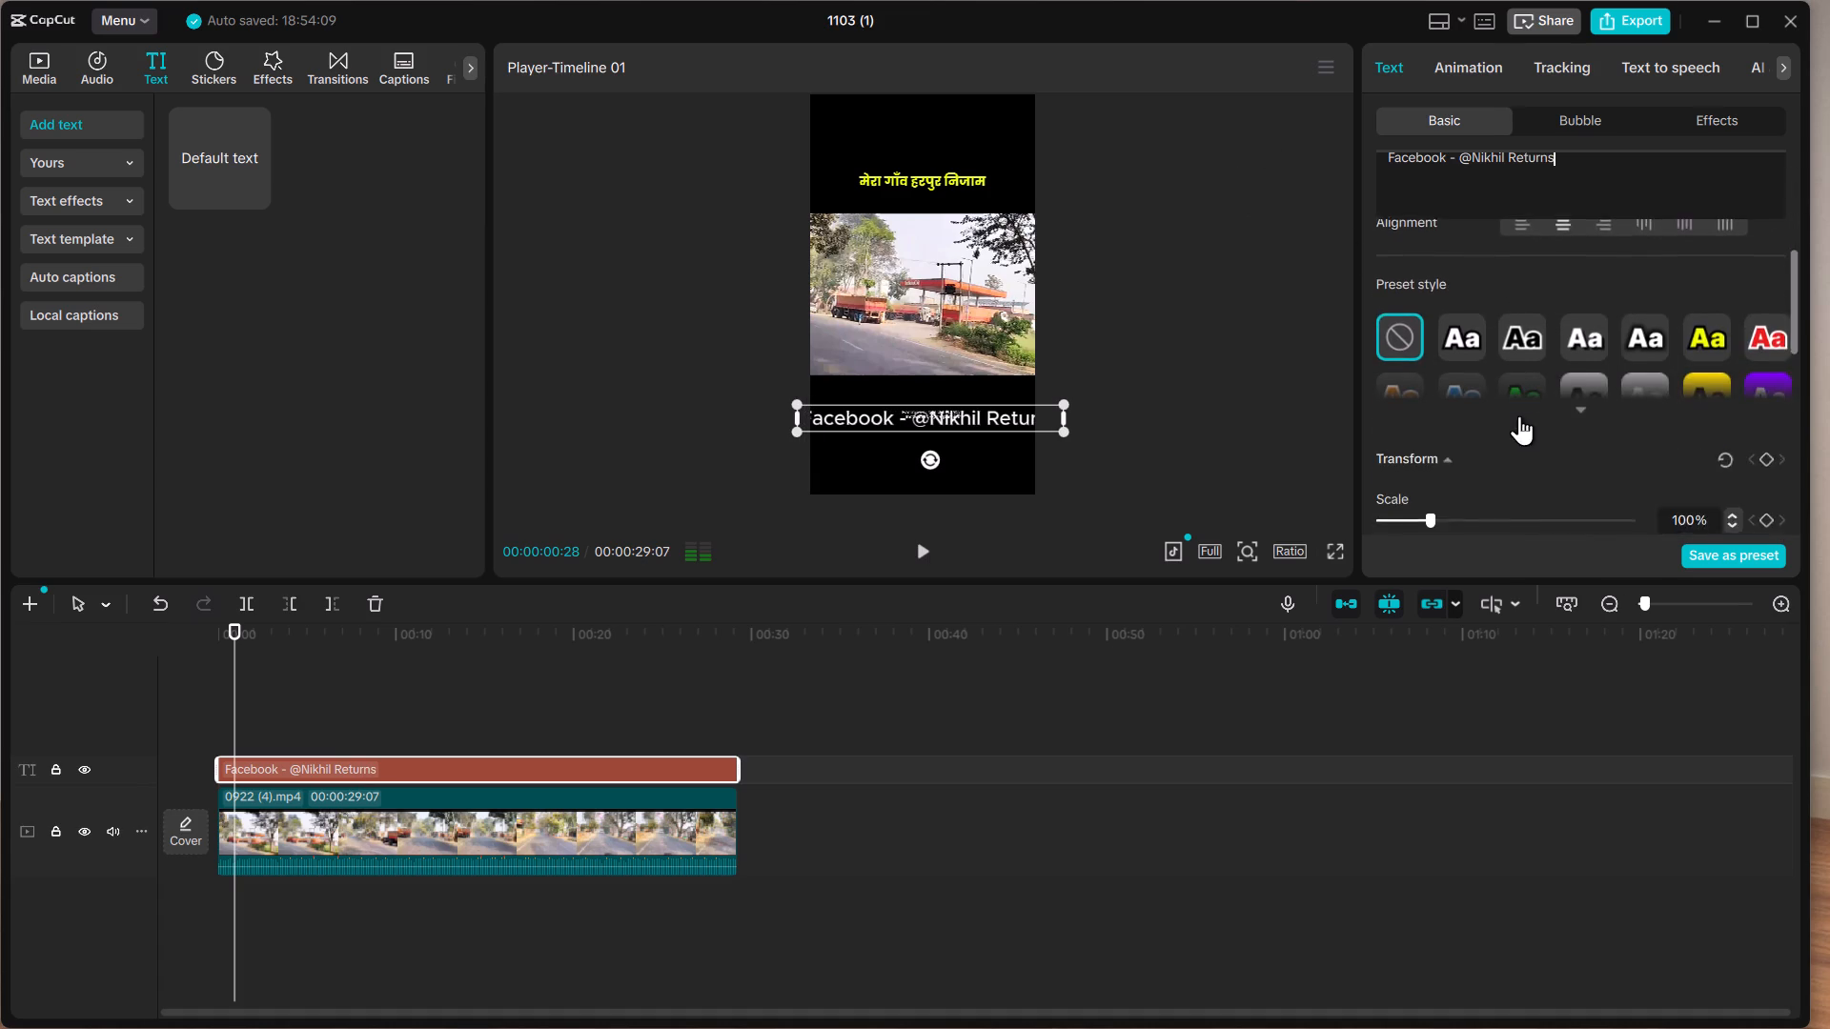
click(1582, 299)
click(1517, 343)
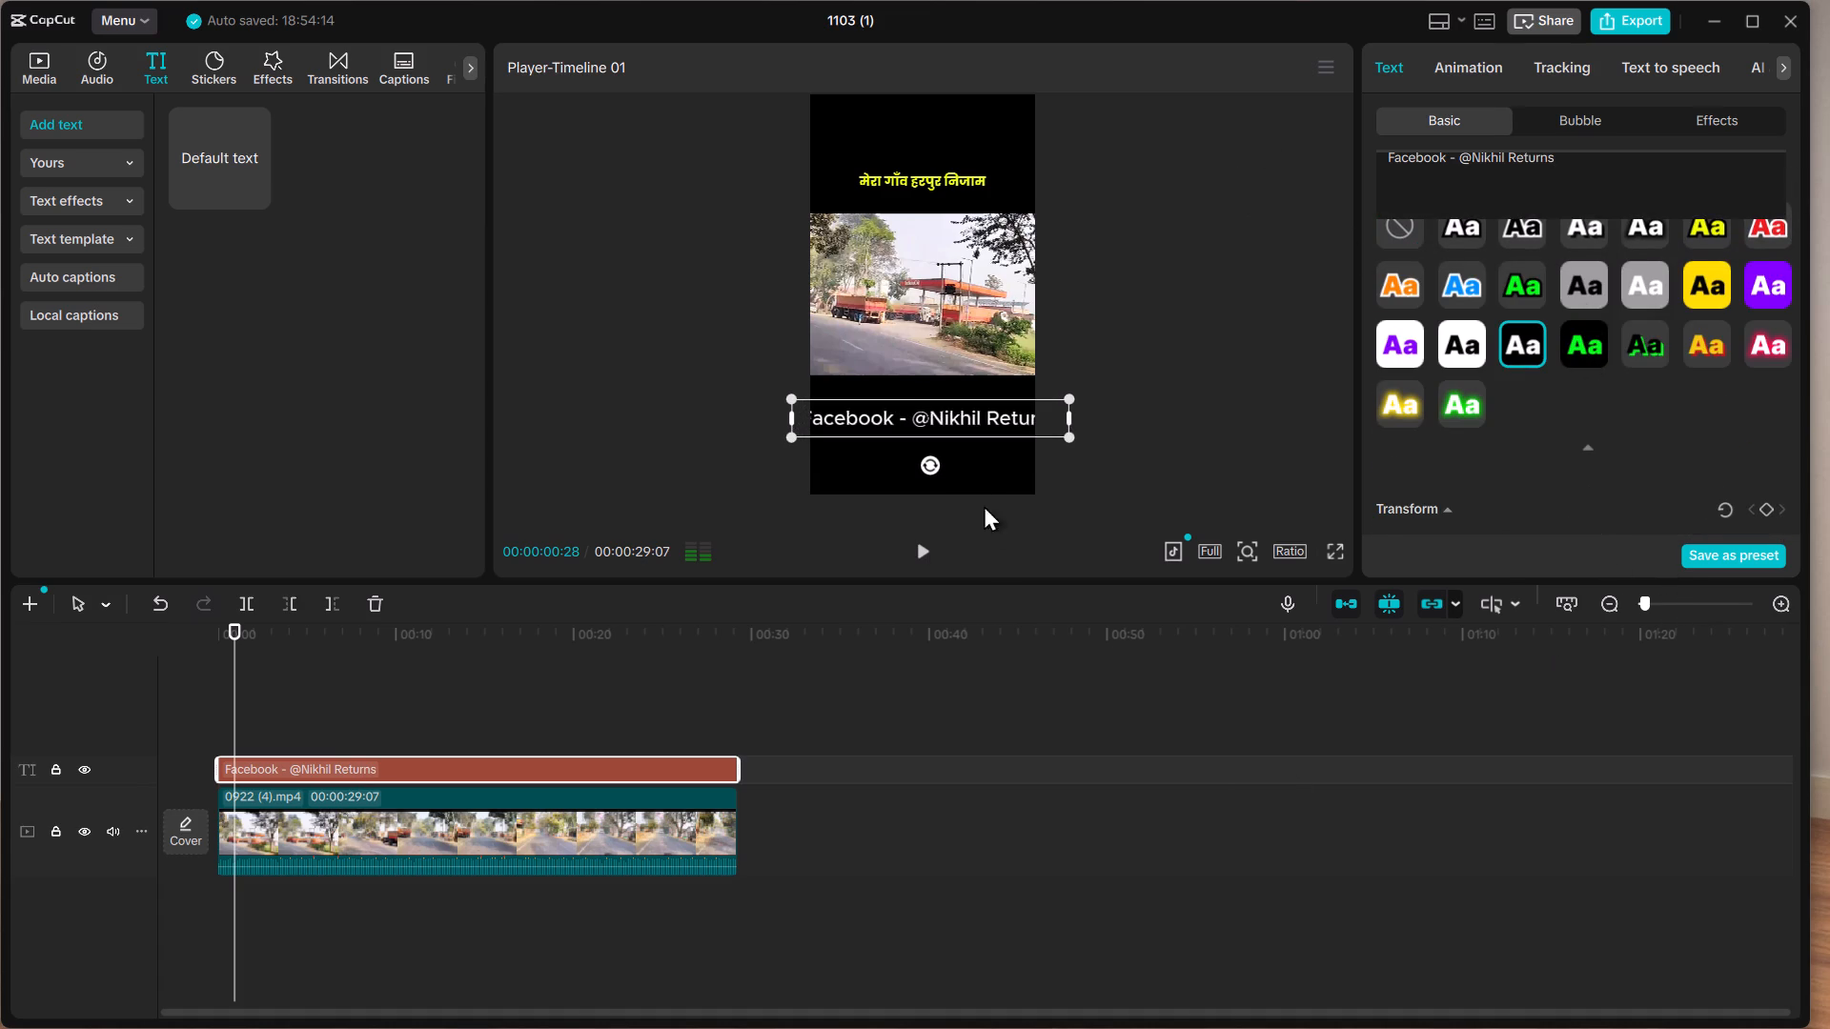
Shrink the Facebook text to about 46% scale and place it over the old watermark at about X 86, Y -1160.
click(1059, 436)
drag(1068, 436, 961, 382)
drag(931, 414, 948, 458)
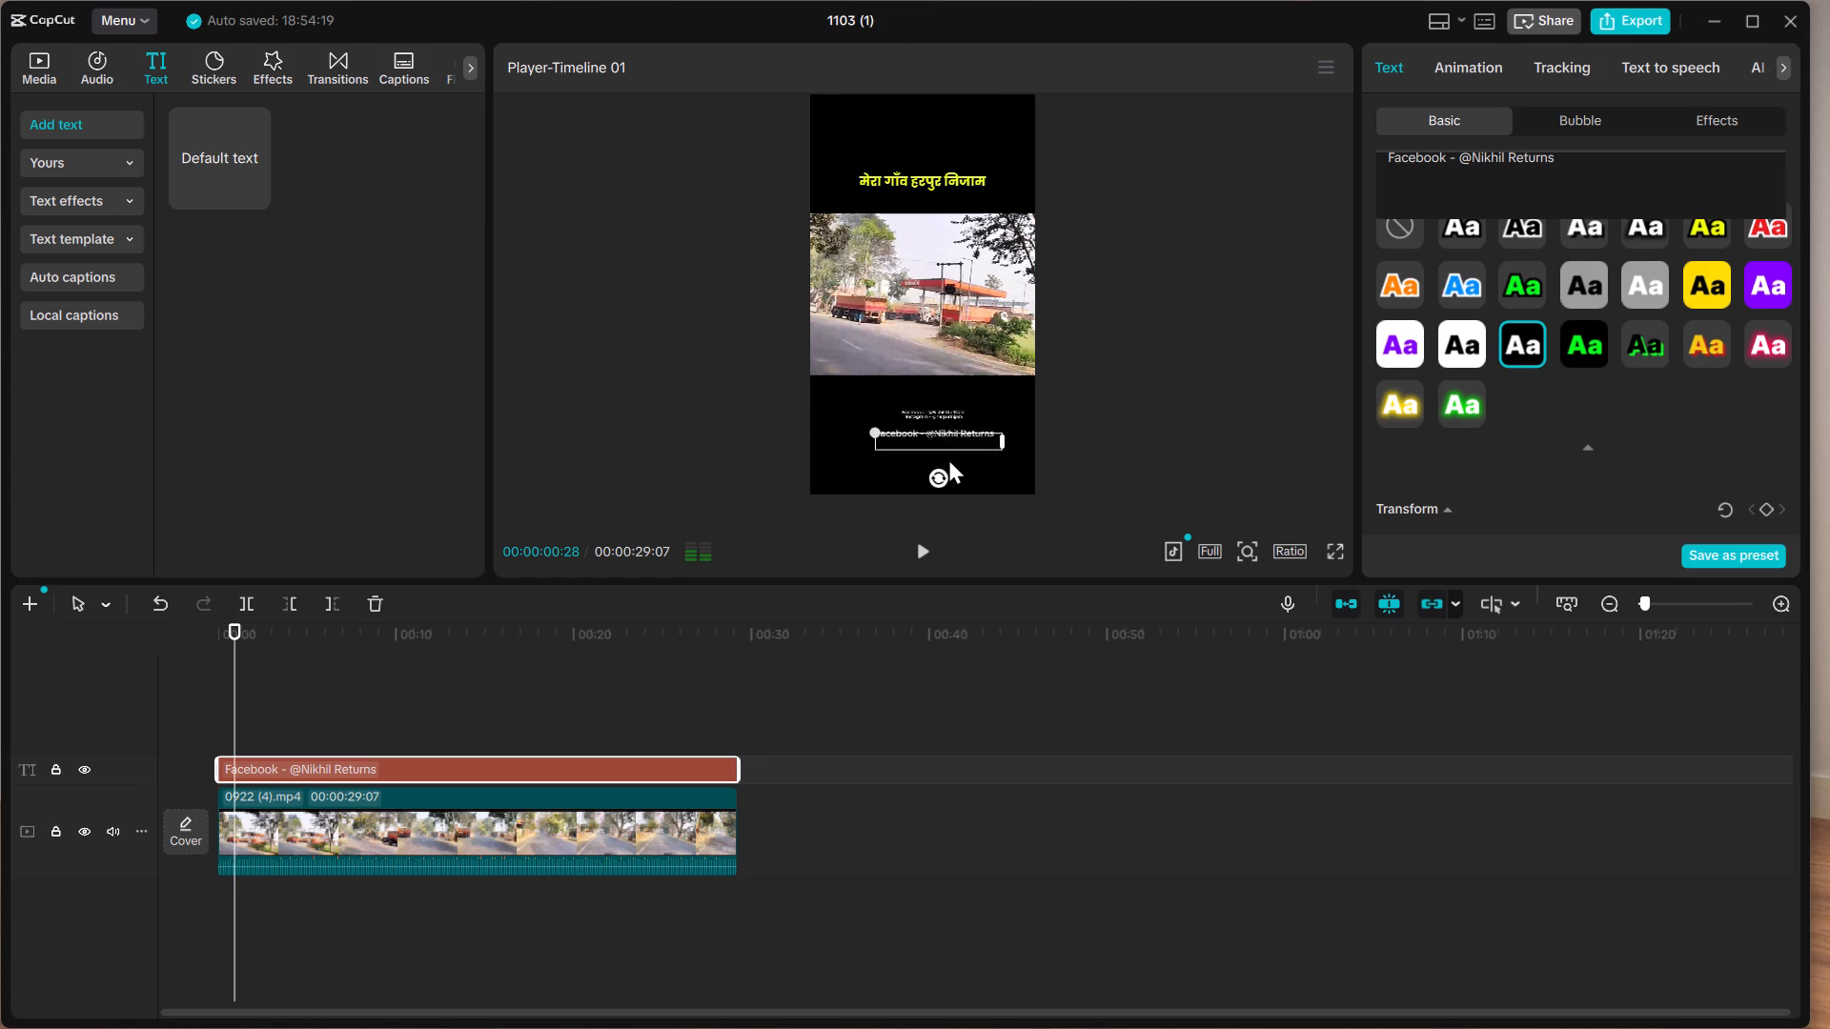
drag(948, 458, 941, 416)
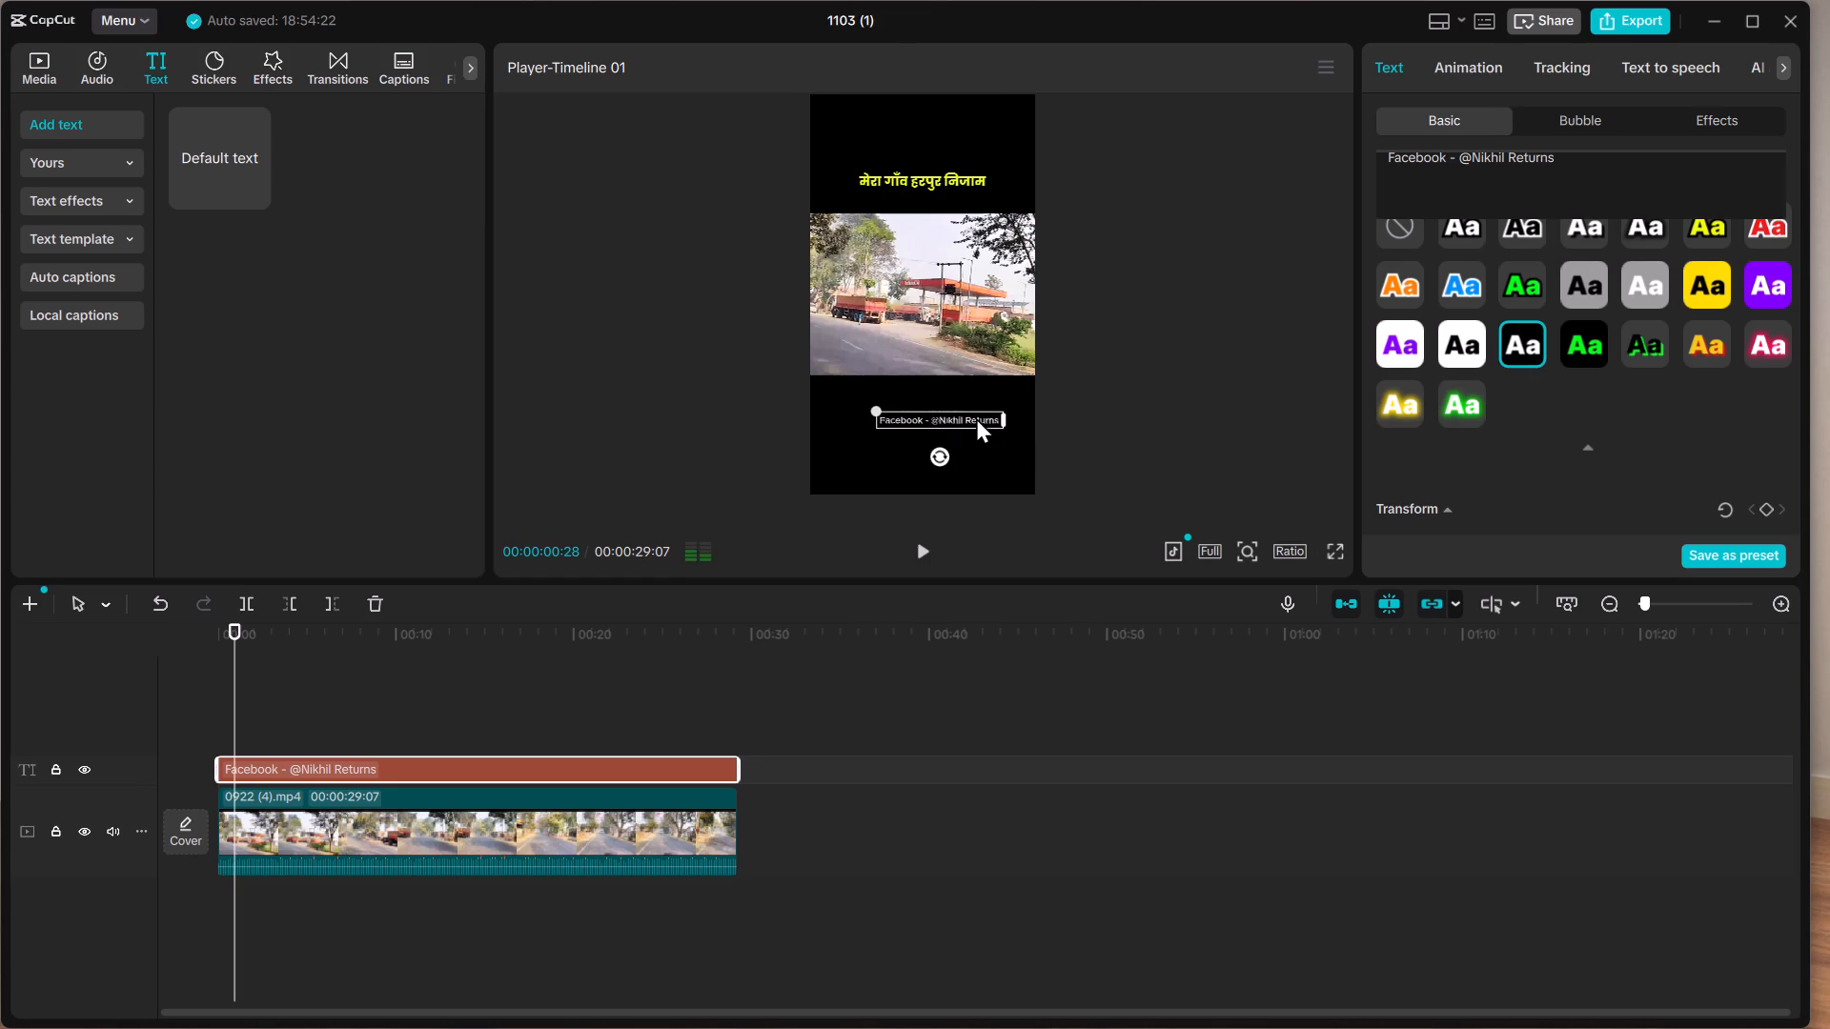
click(976, 417)
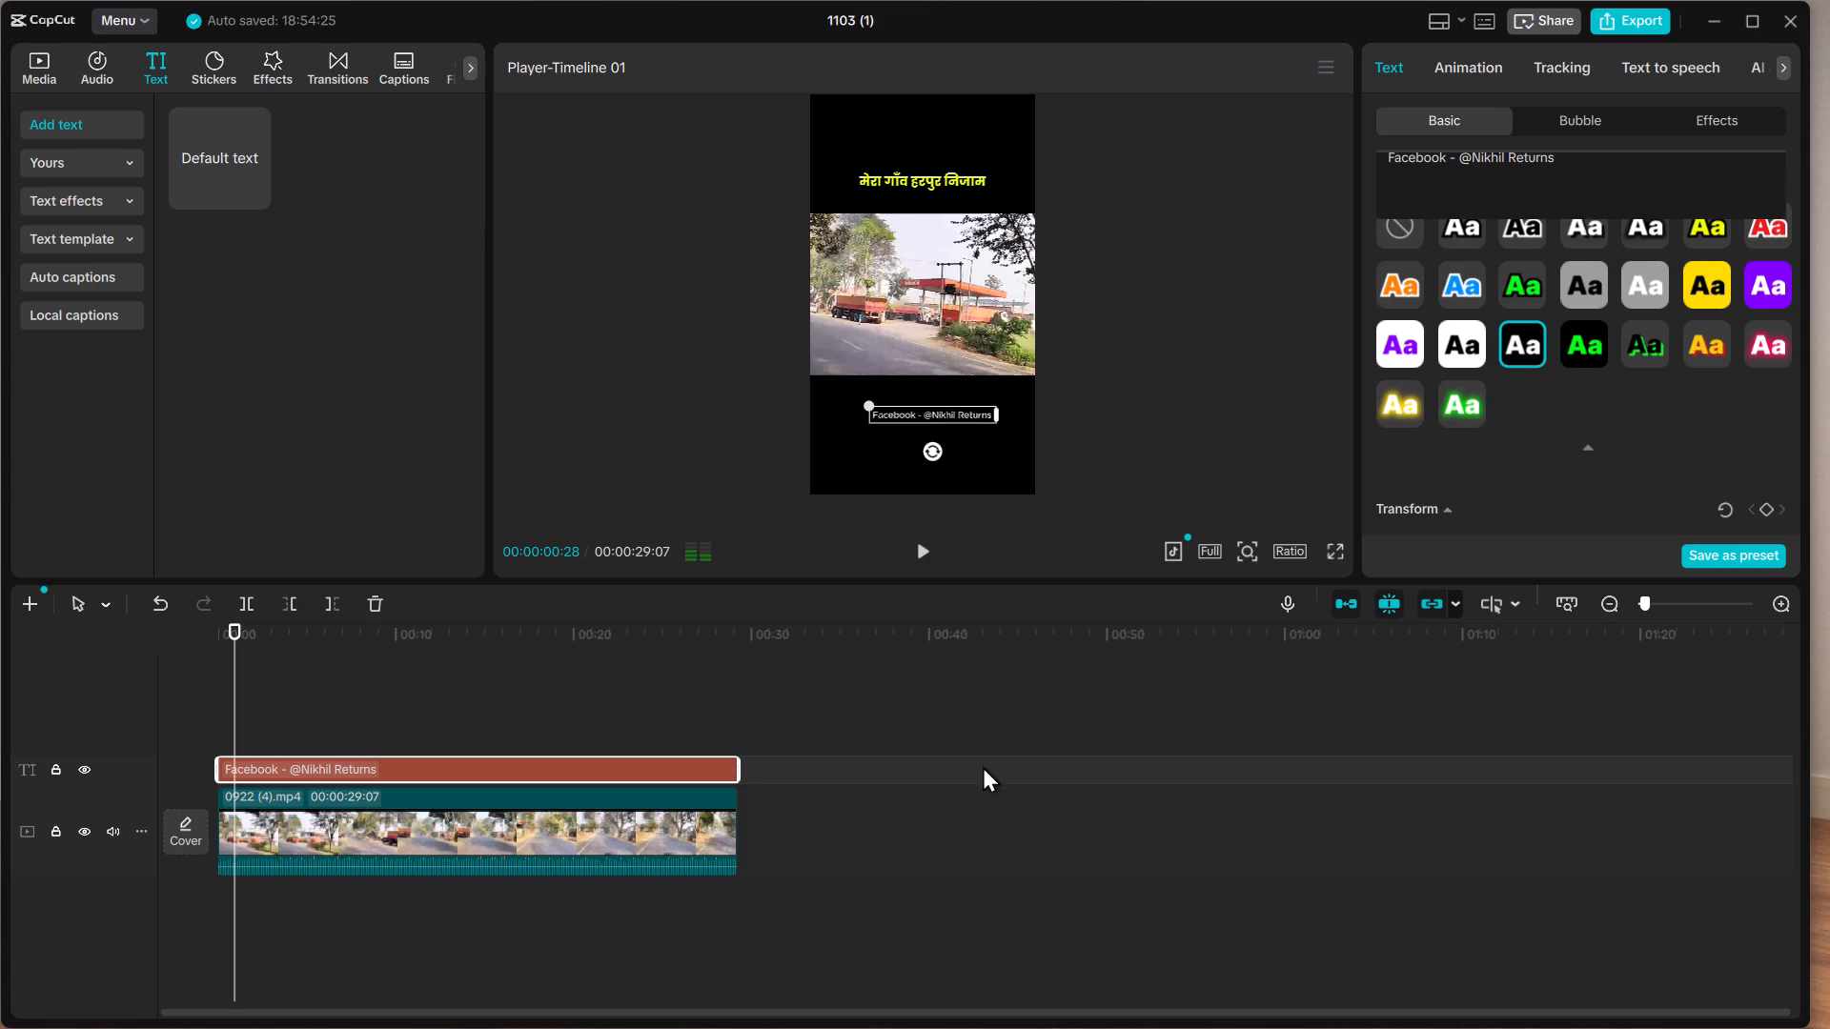
Reduce the Facebook text's scale to 31%, adjusting its placement over the watermark.
scroll(1554, 432, up, 8)
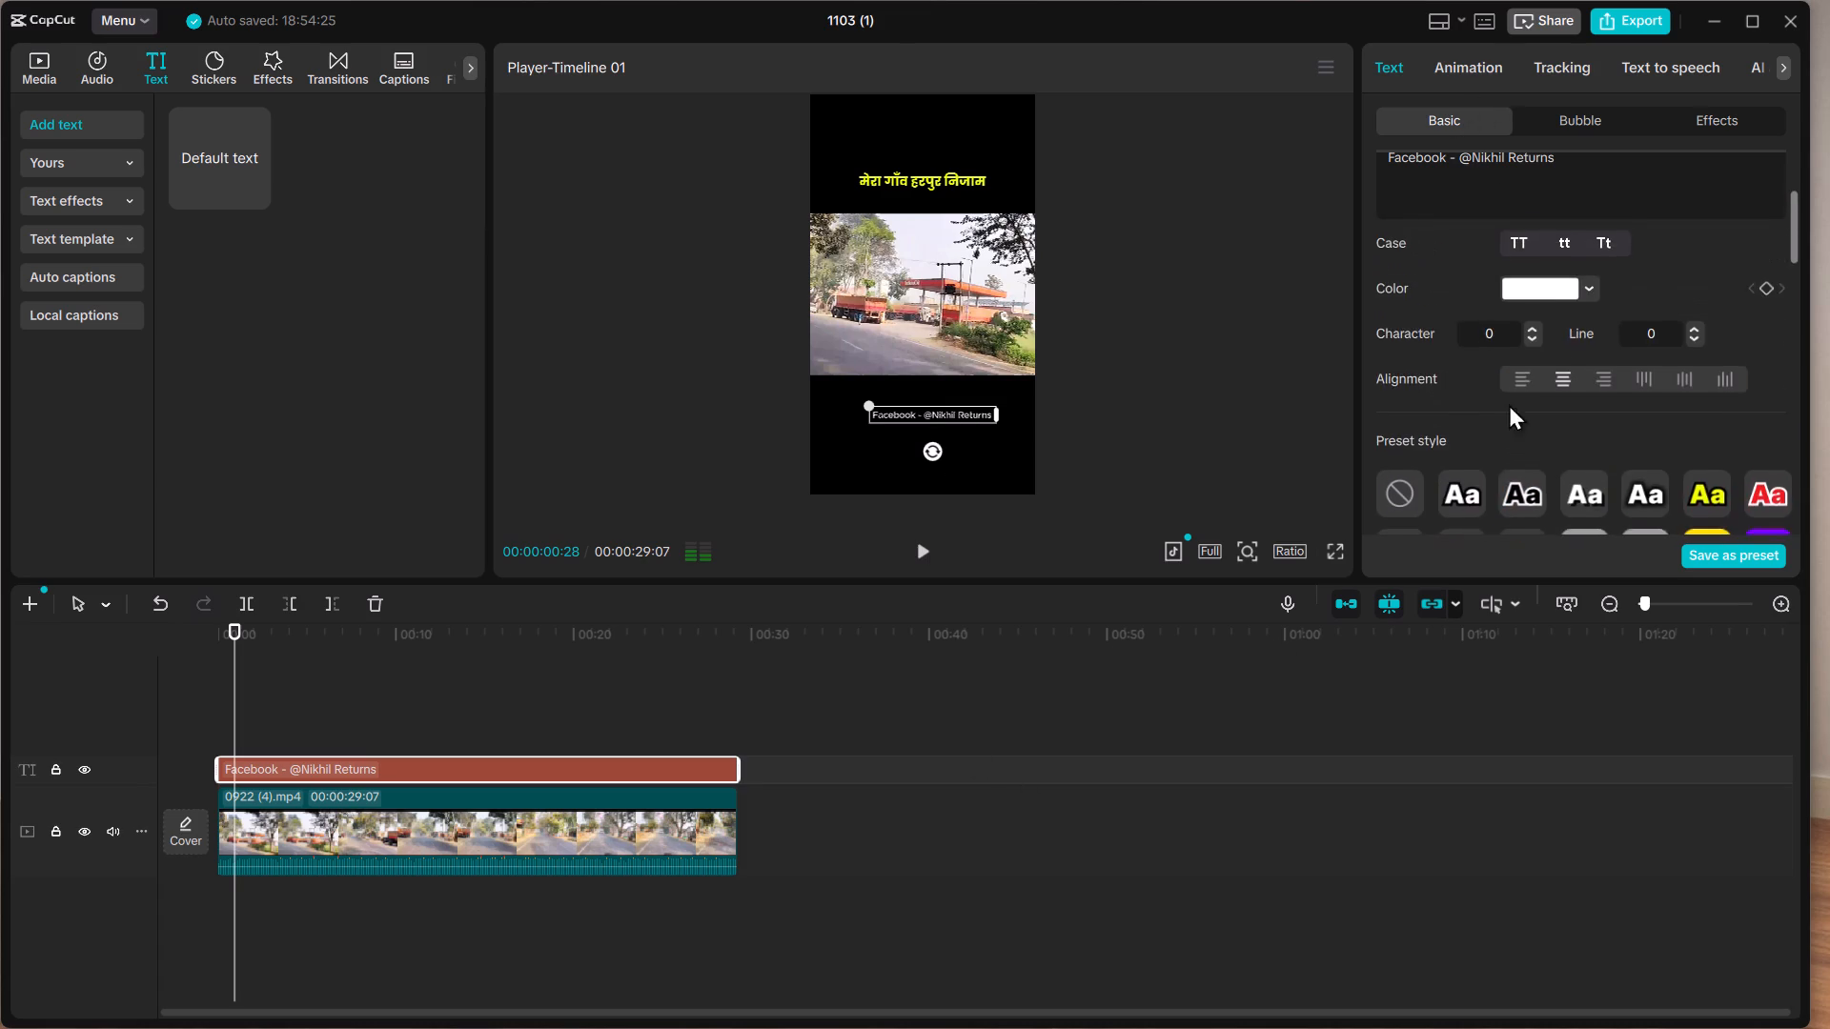
scroll(1450, 290, up, 3)
scroll(1545, 447, up, 2)
scroll(1545, 447, down, 9)
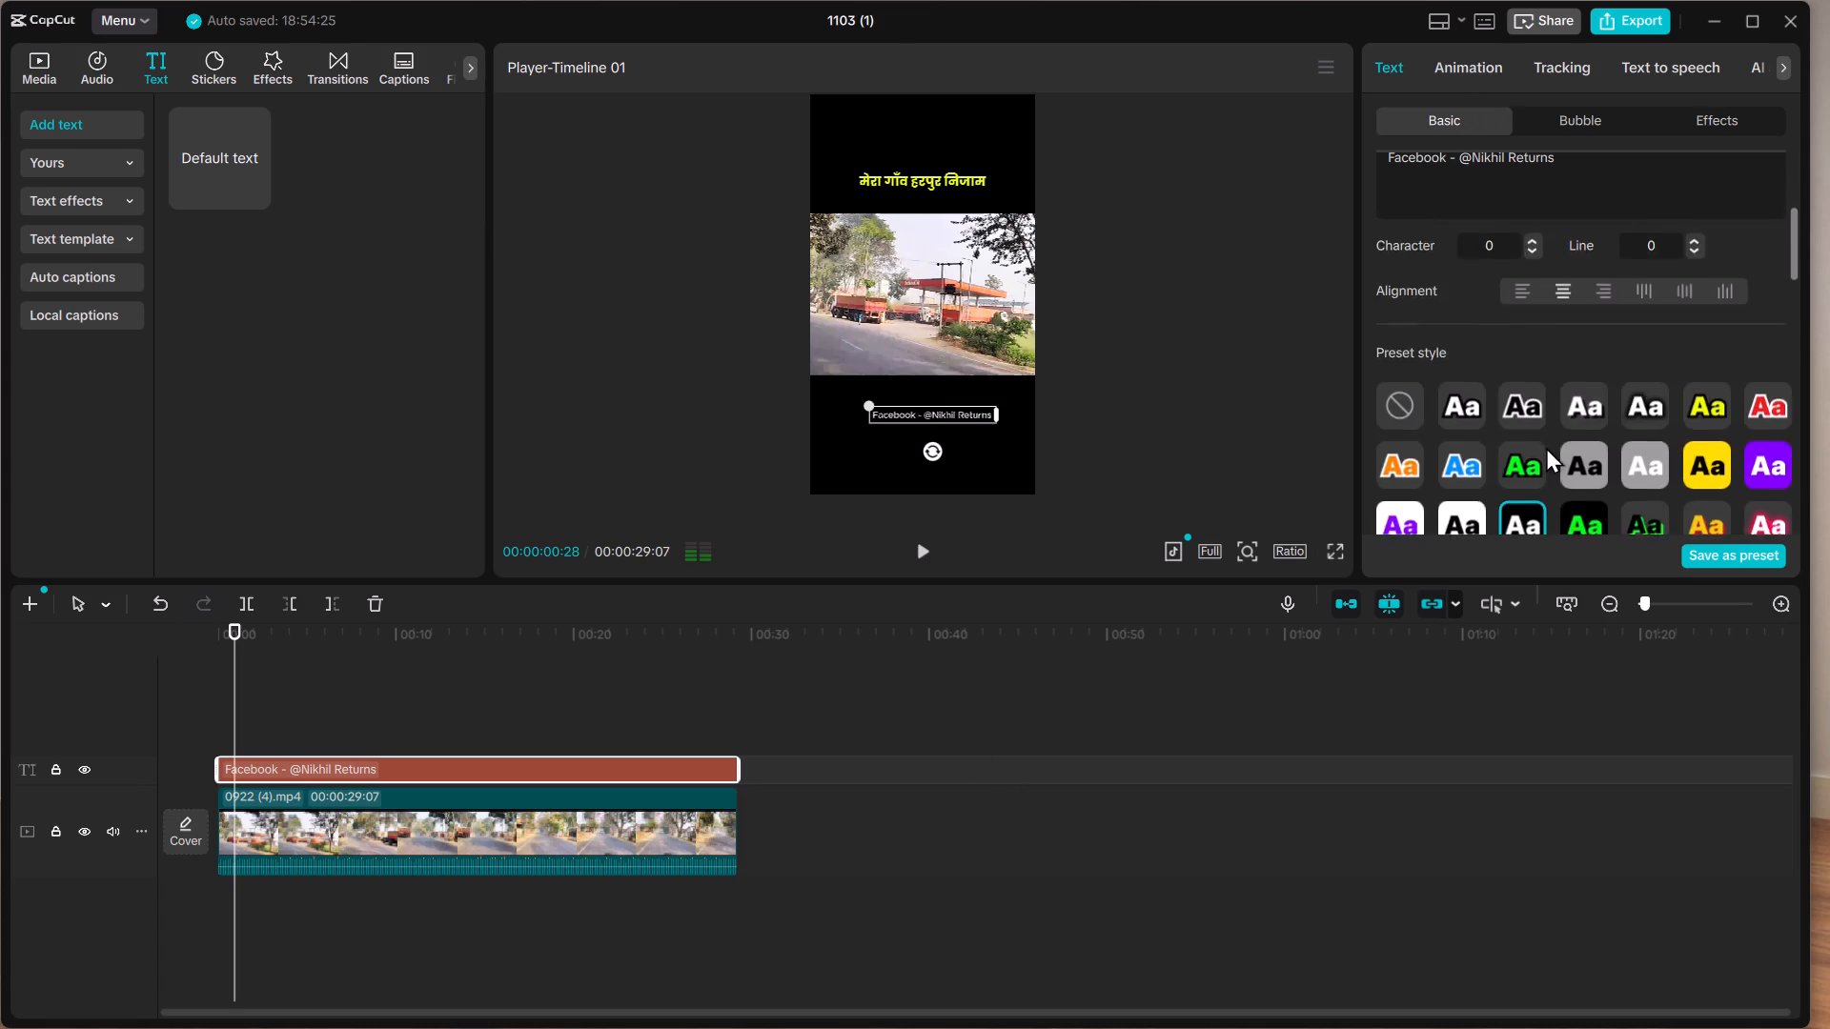
scroll(1546, 447, down, 7)
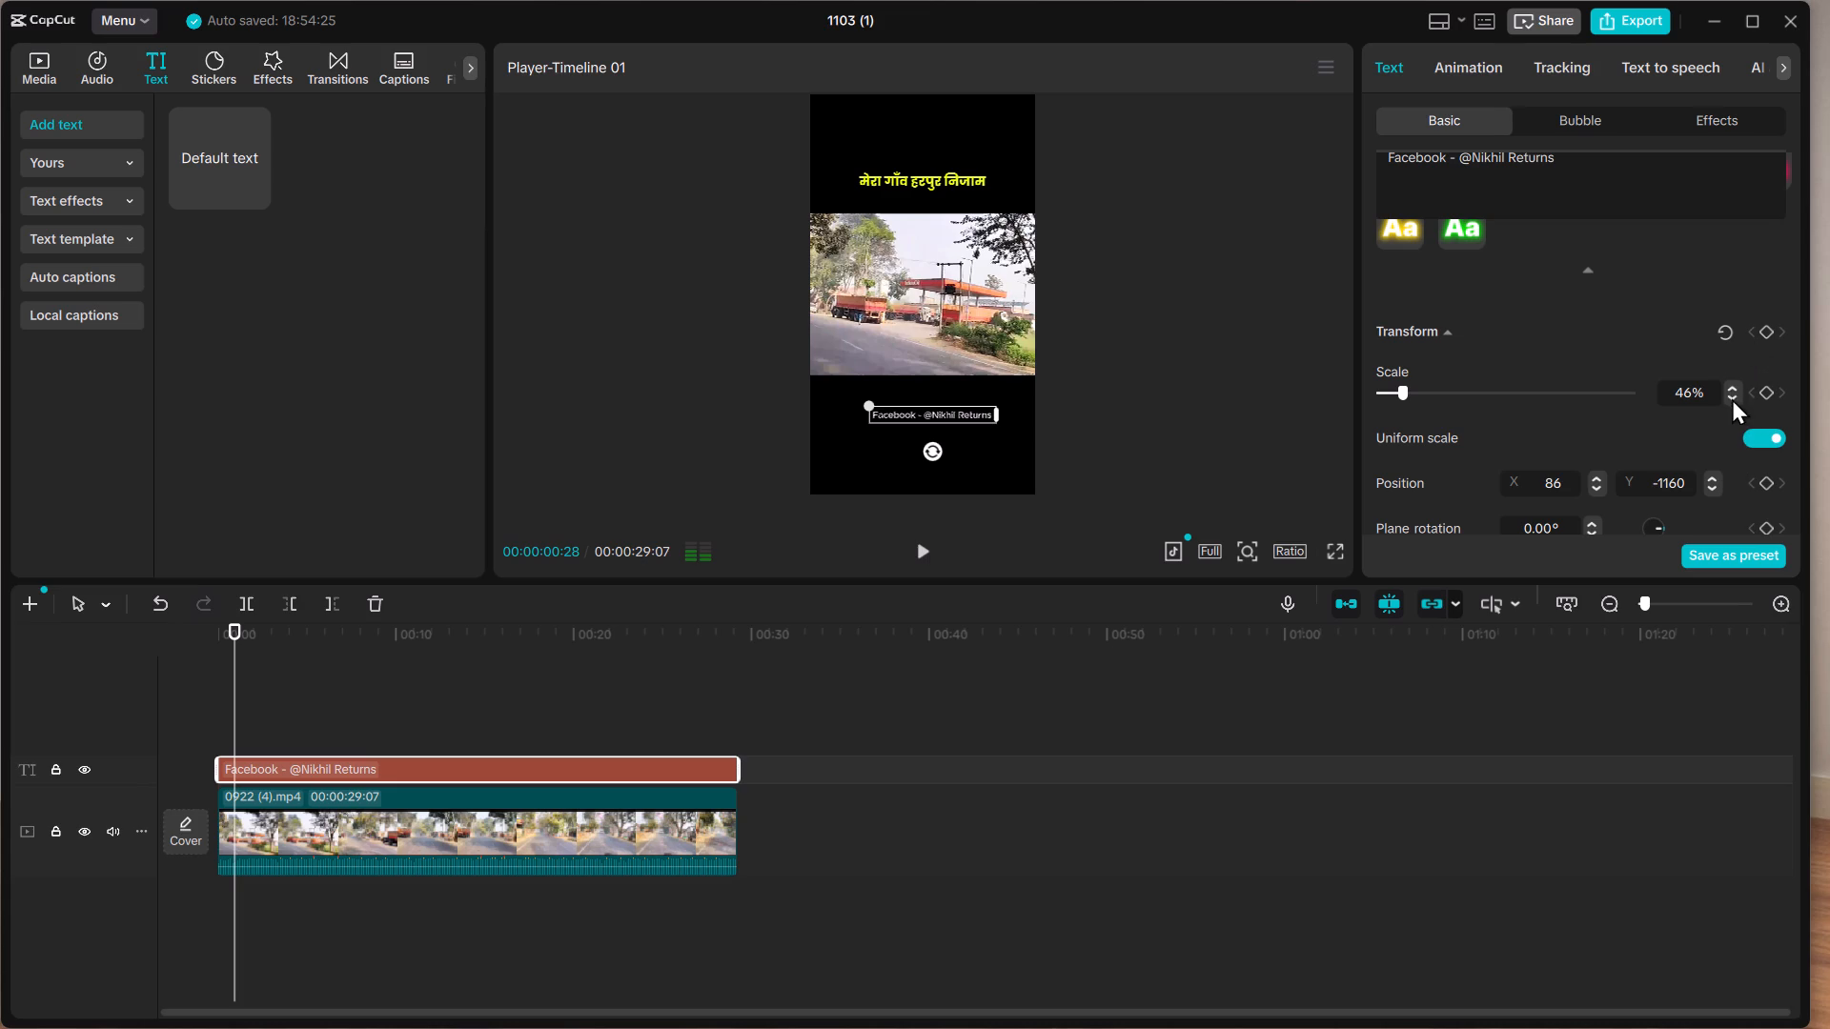
triple_click(1731, 394)
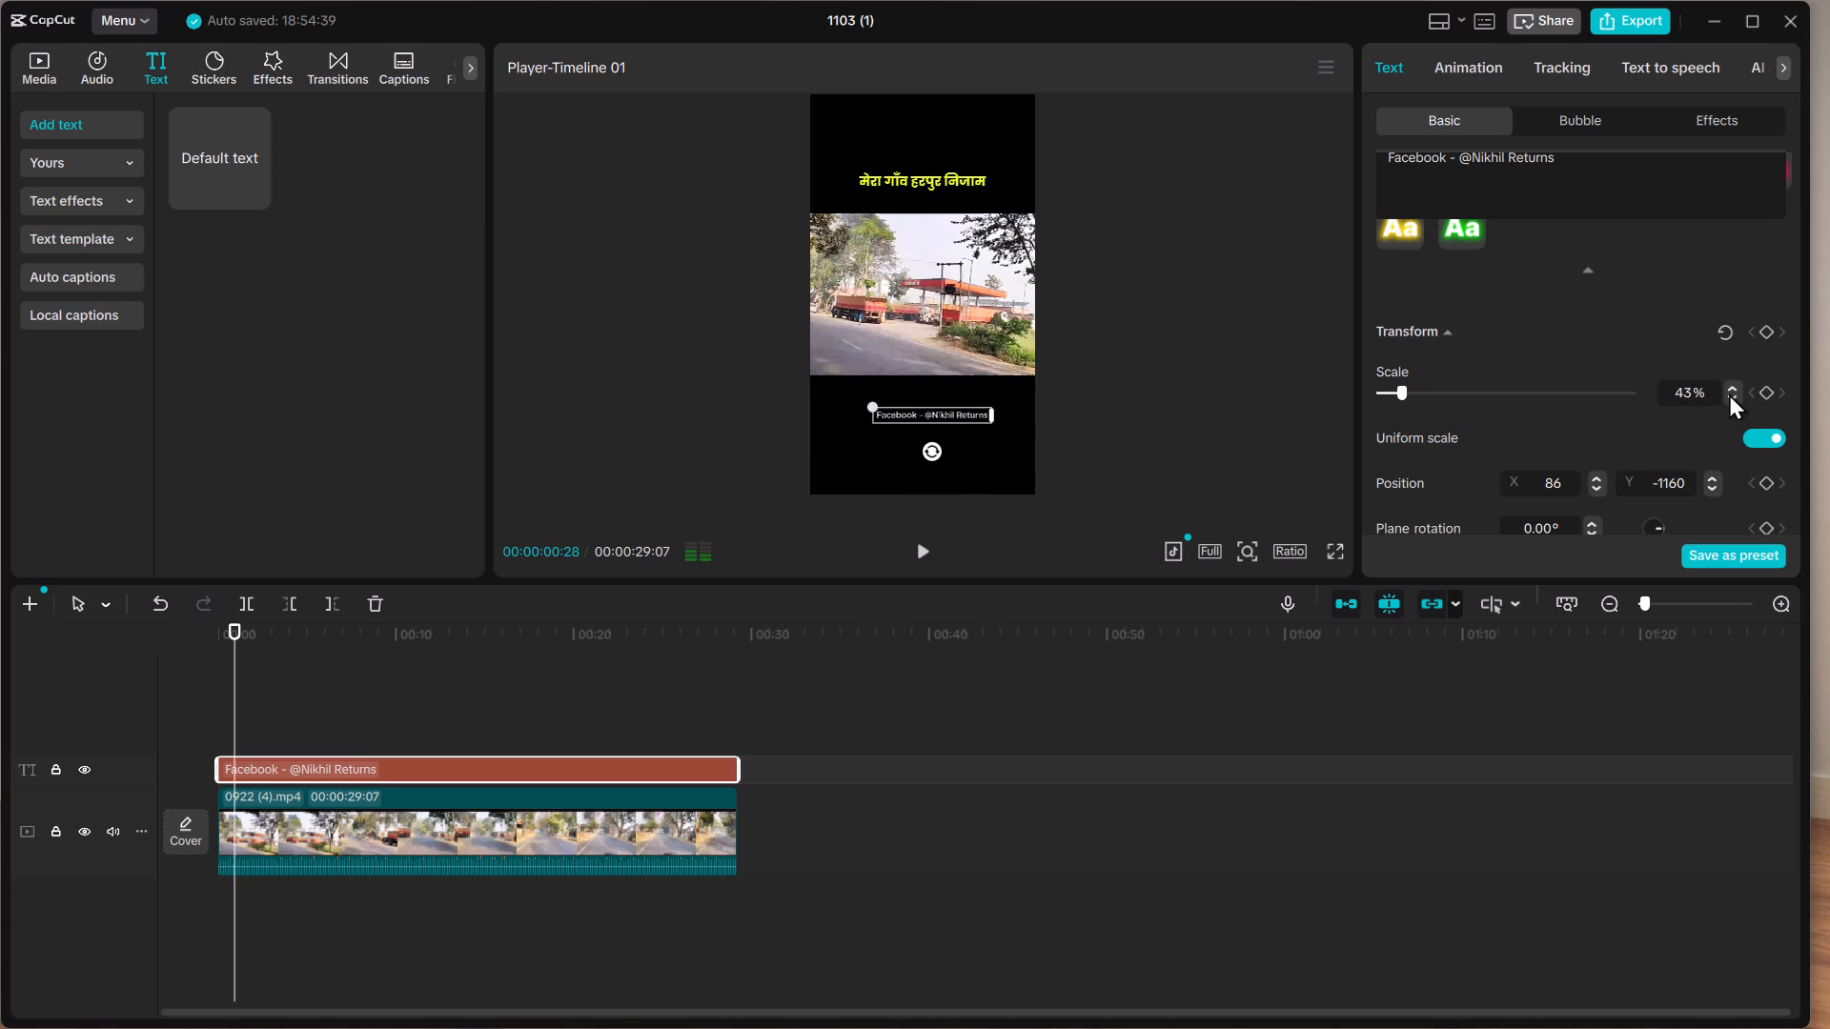
click(1728, 392)
triple_click(1730, 396)
triple_click(1730, 396)
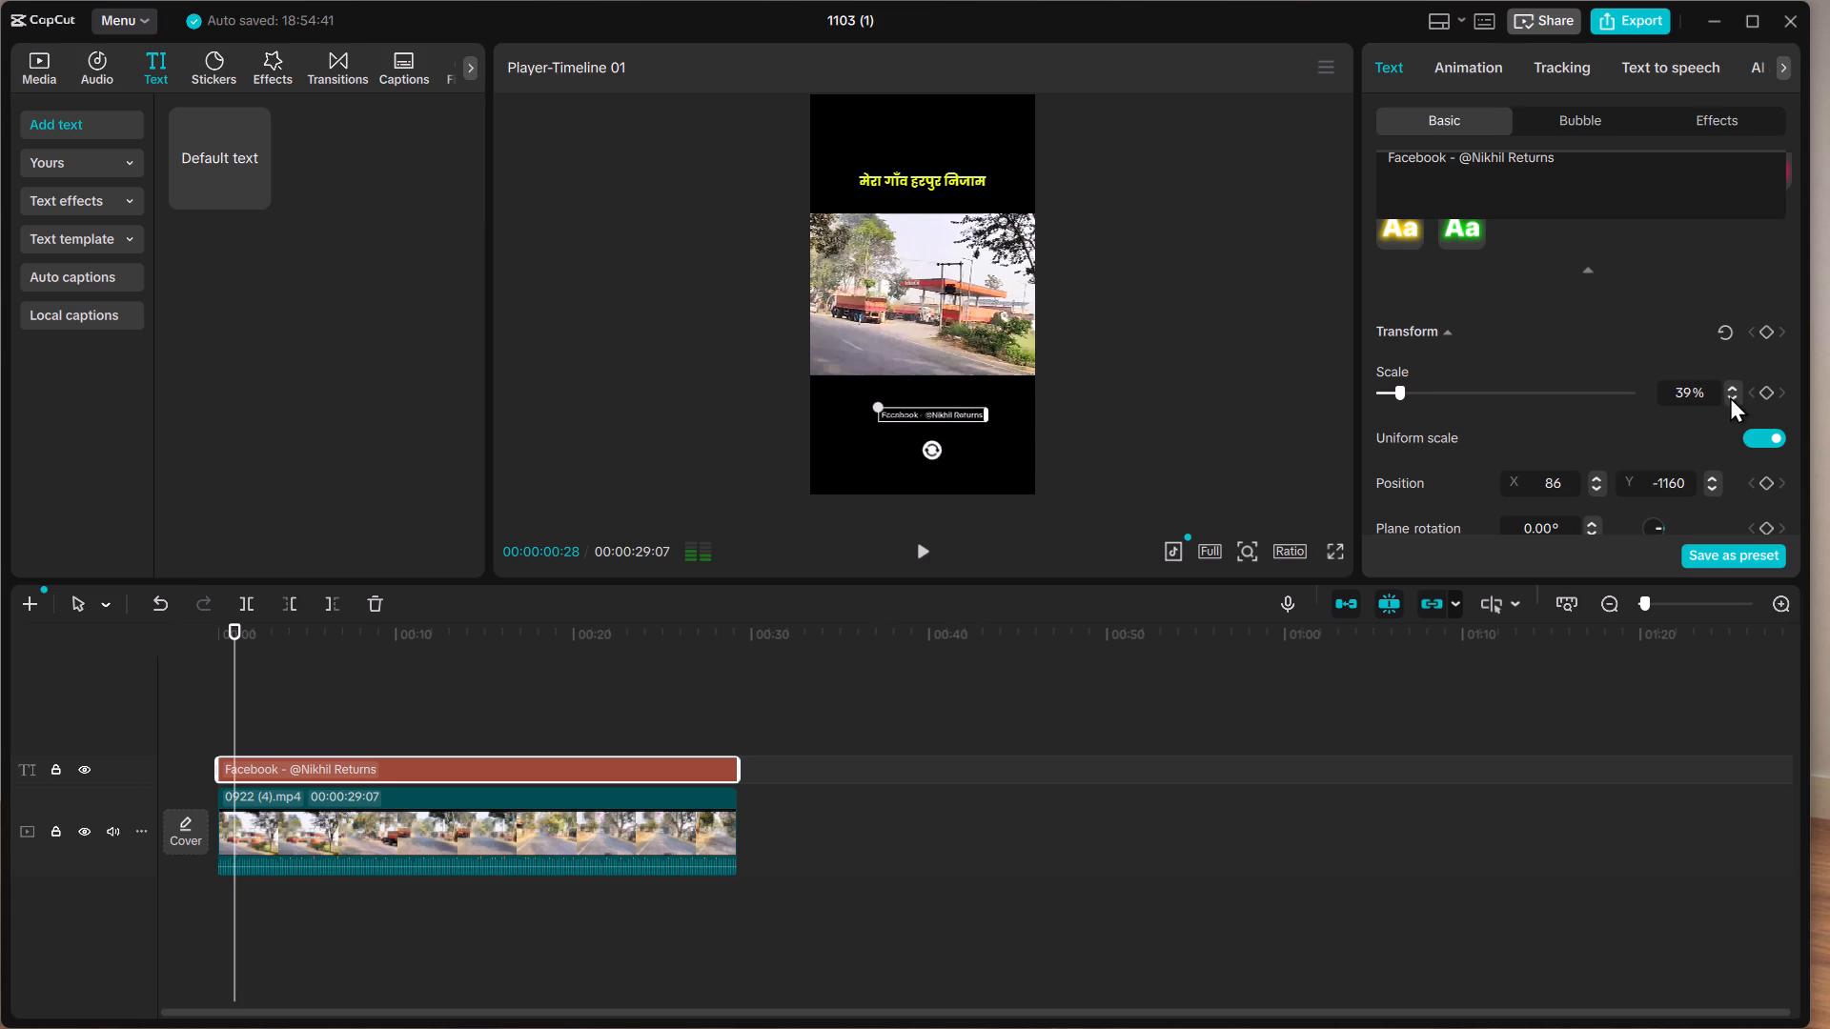
click(943, 422)
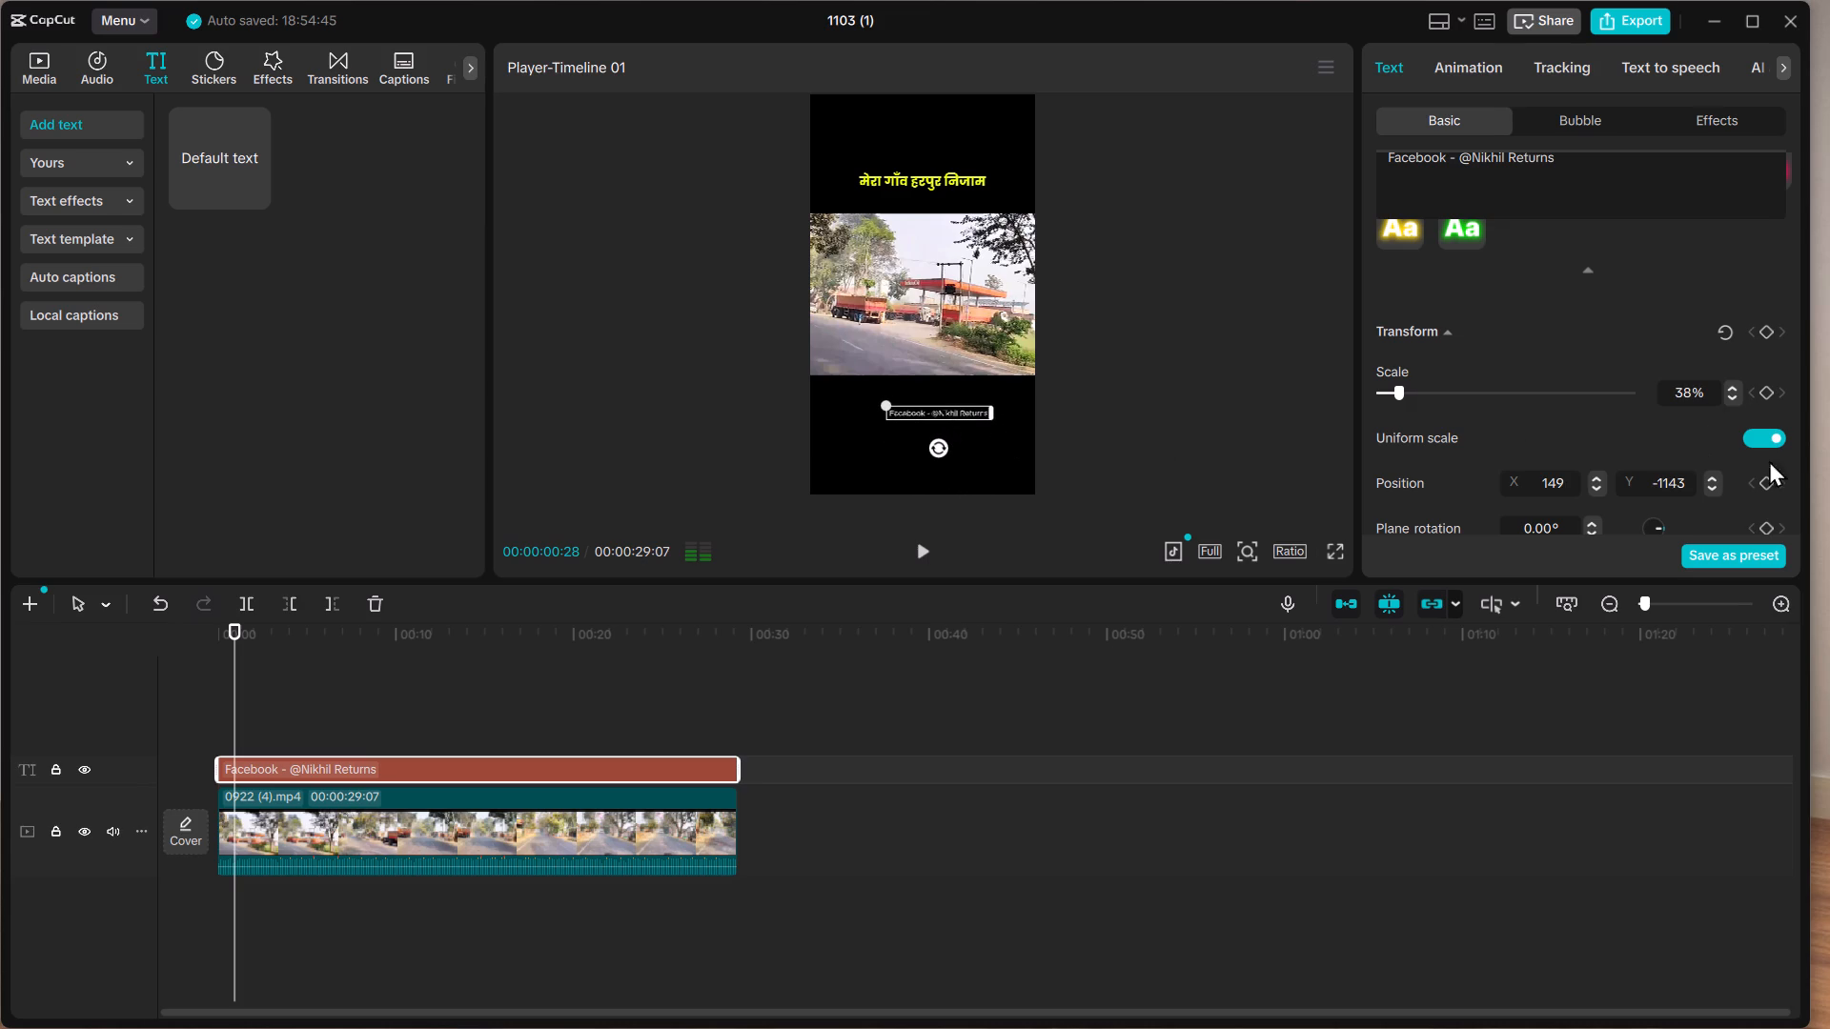
double_click(1734, 403)
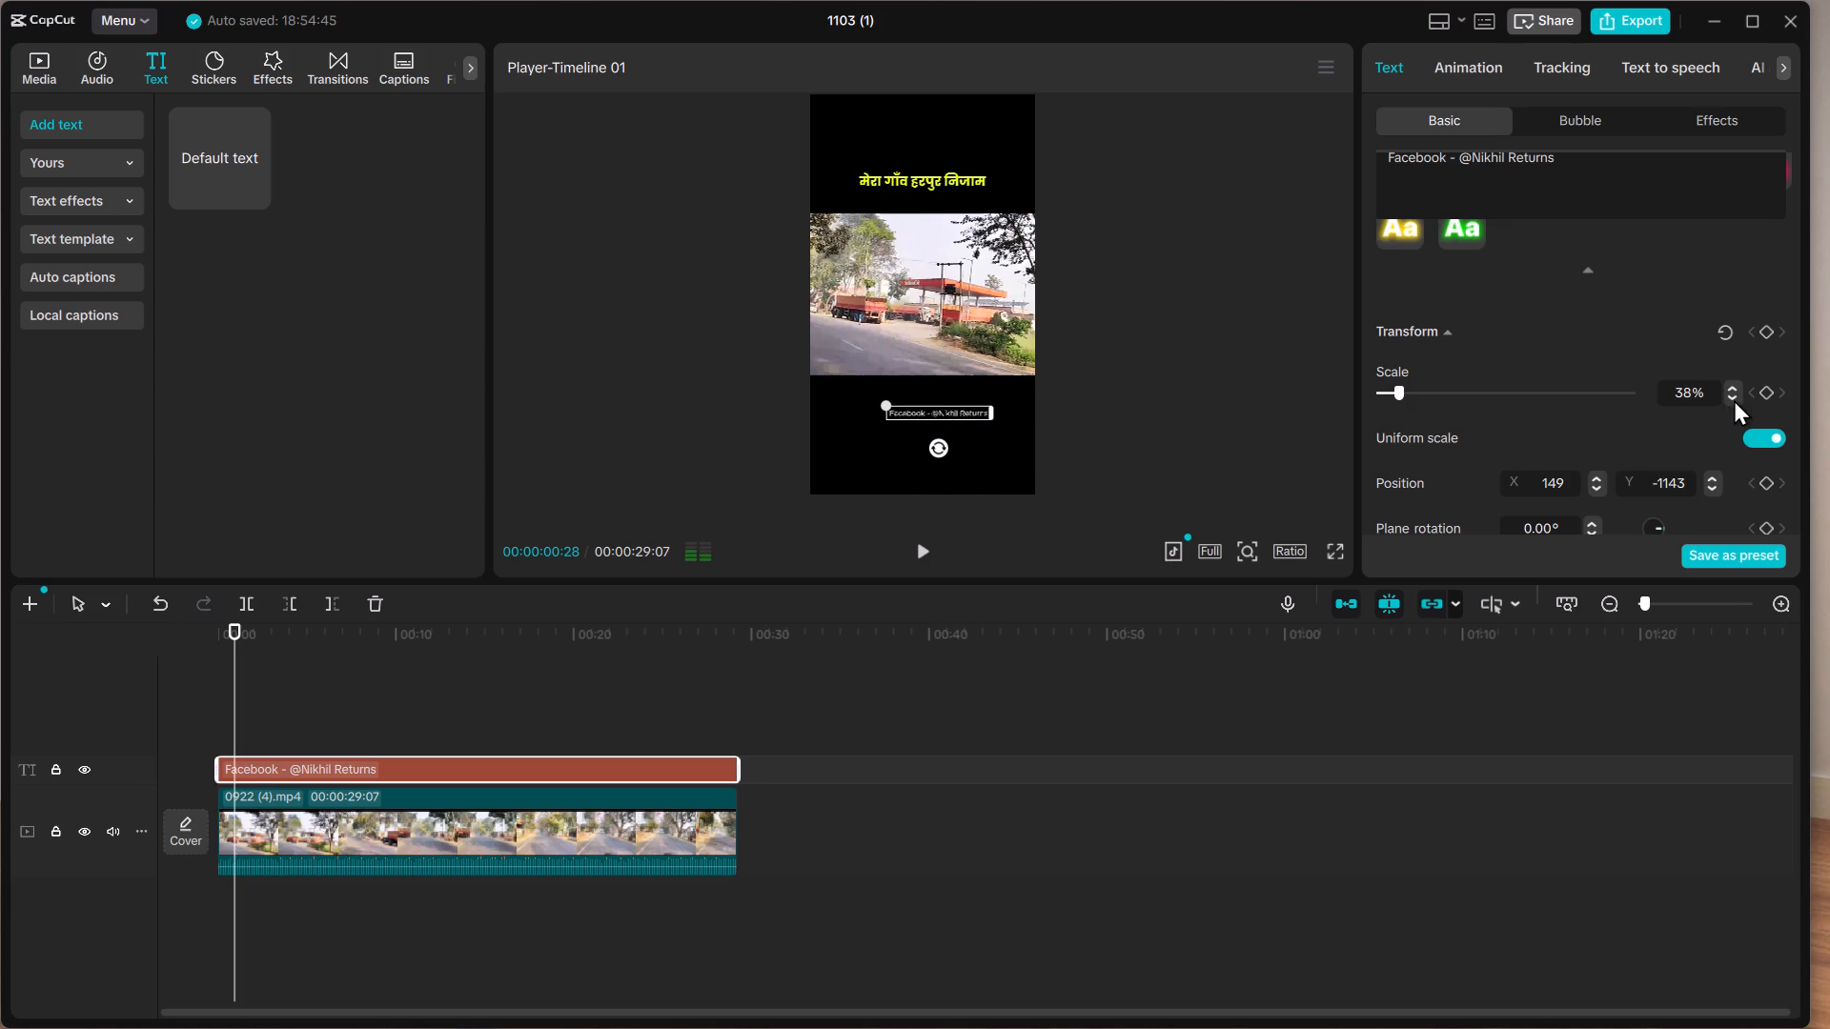
triple_click(1732, 395)
triple_click(1732, 395)
click(1732, 395)
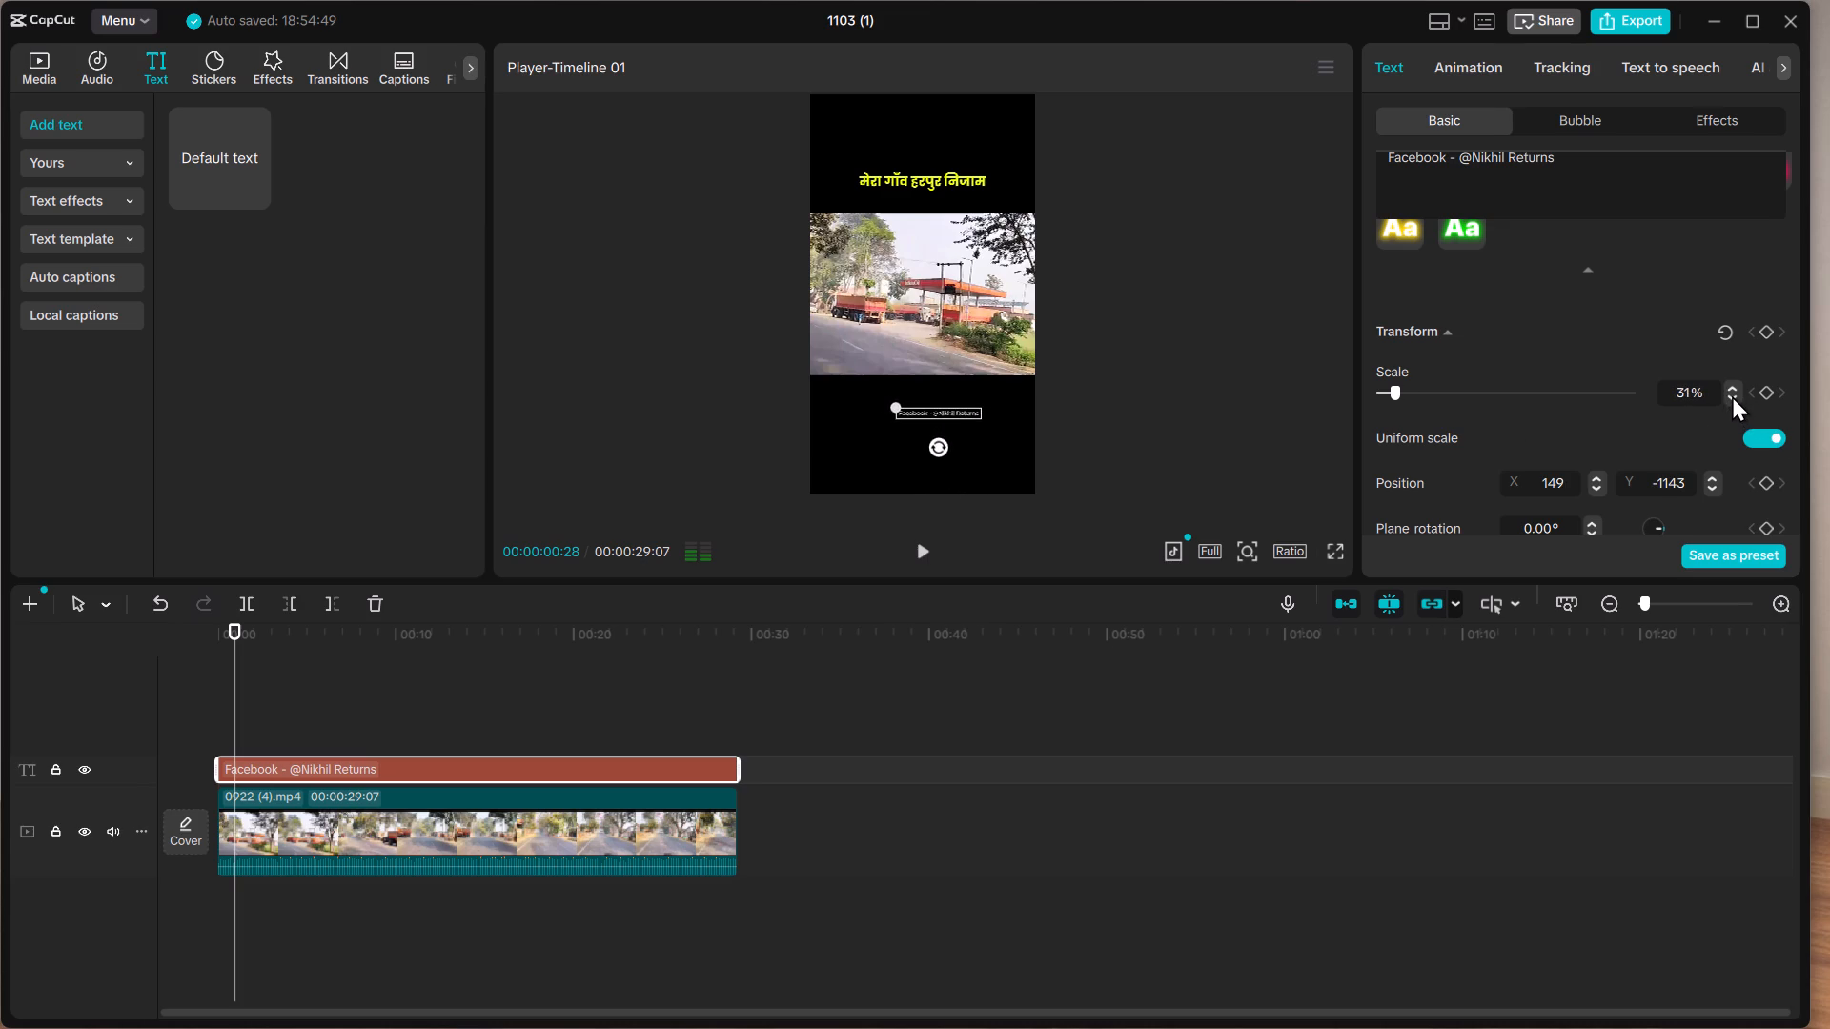
Undo the accidental move and reposition the Facebook text over the old watermark at about X 110, Y -1166.
drag(947, 403, 950, 458)
key(ctrl+z)
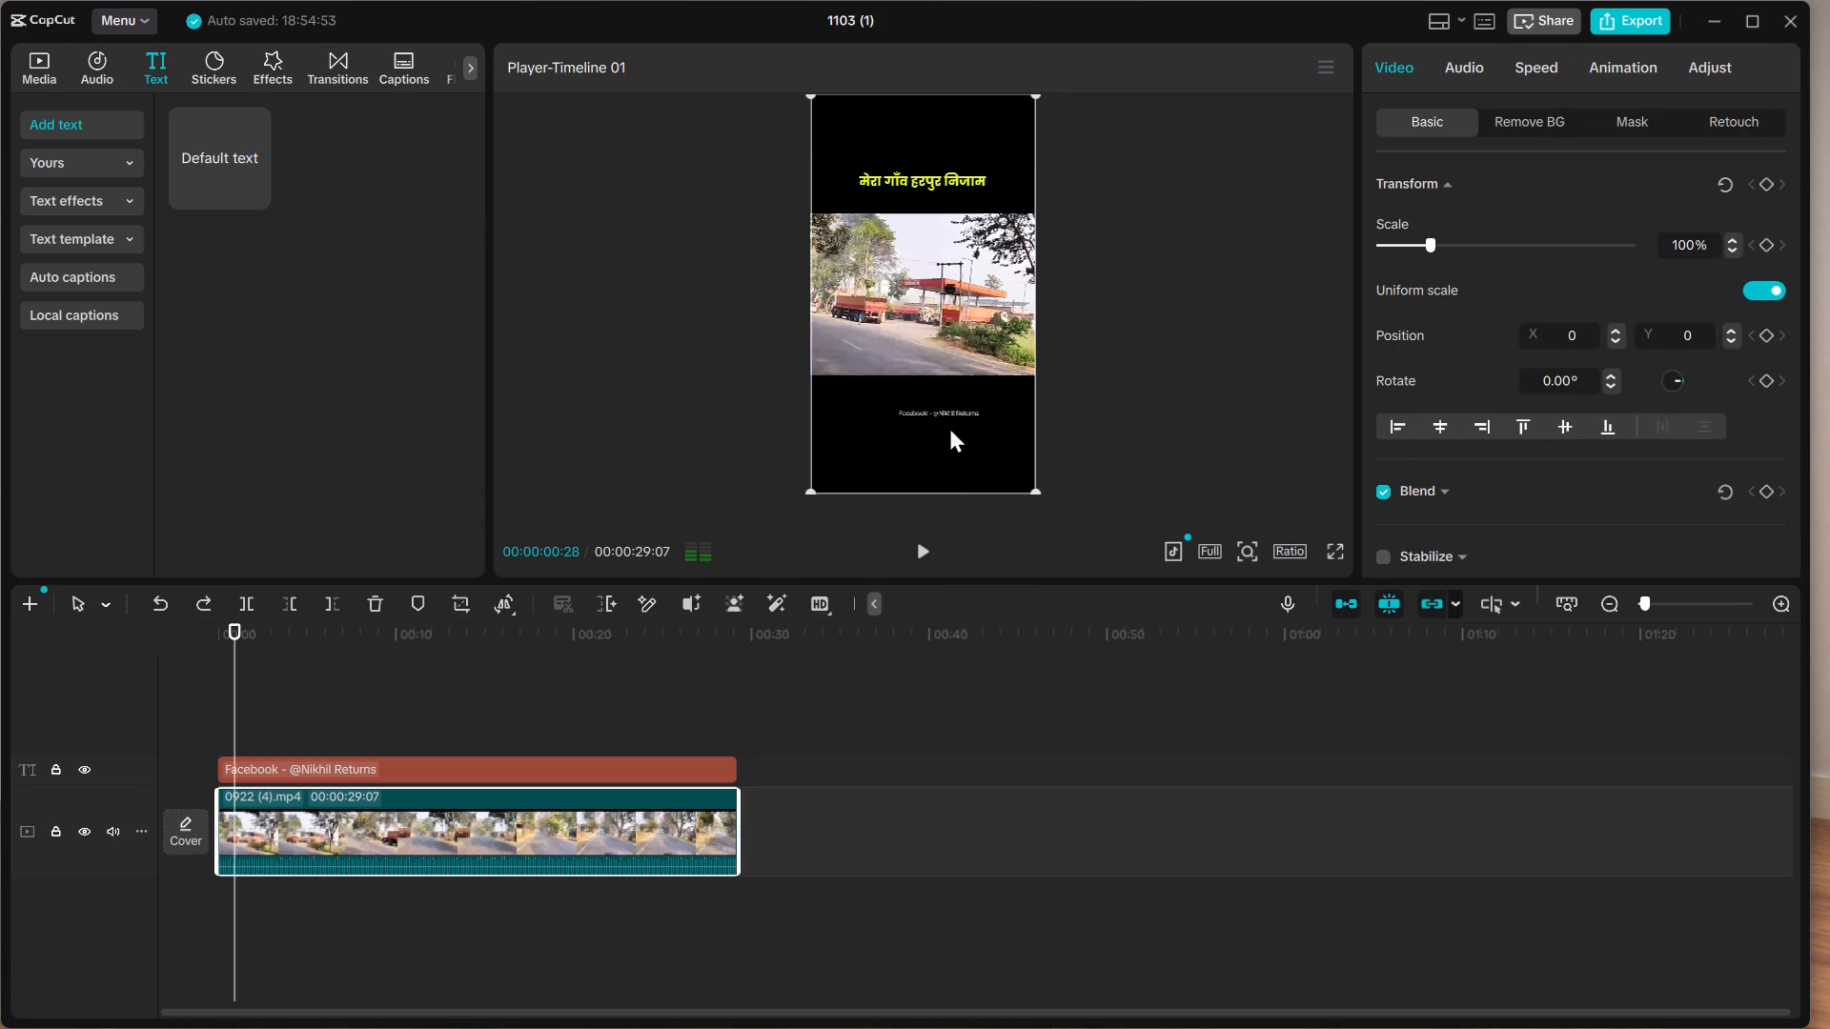
click(949, 414)
click(950, 409)
click(950, 409)
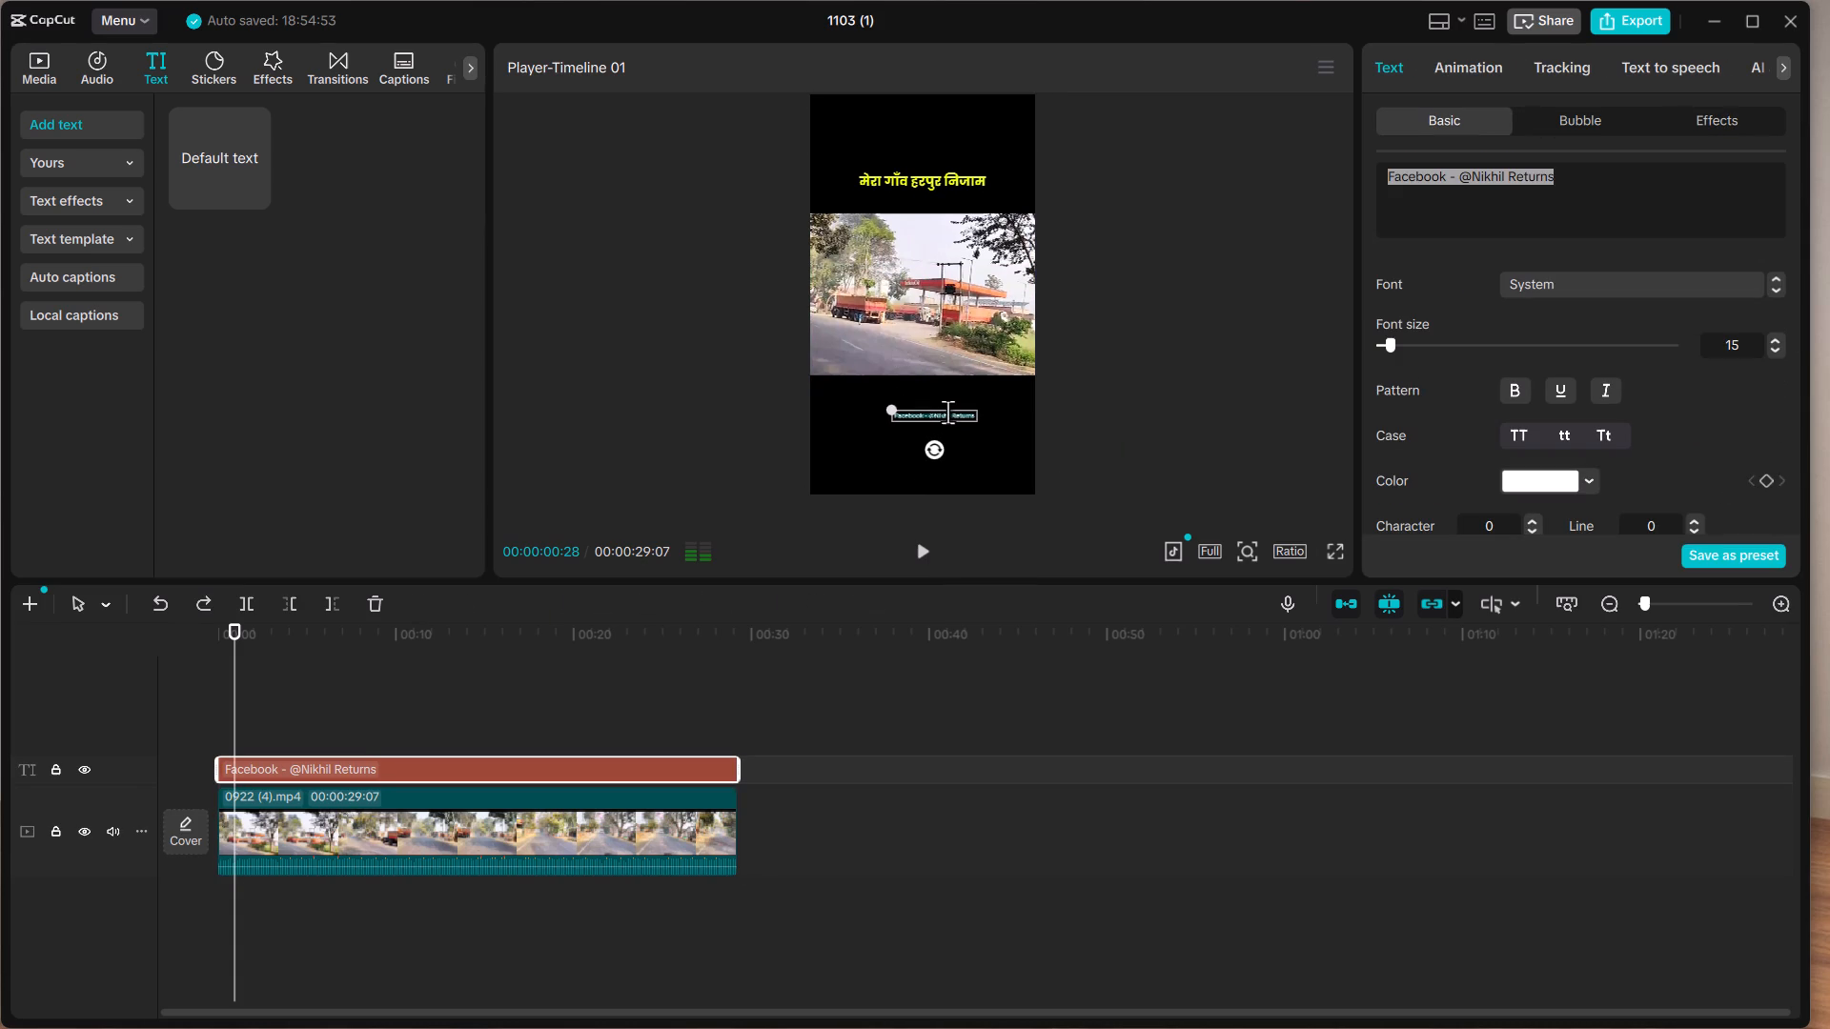
Play the opening seconds in full-screen preview to check how the Facebook text covers the watermark.
click(1341, 541)
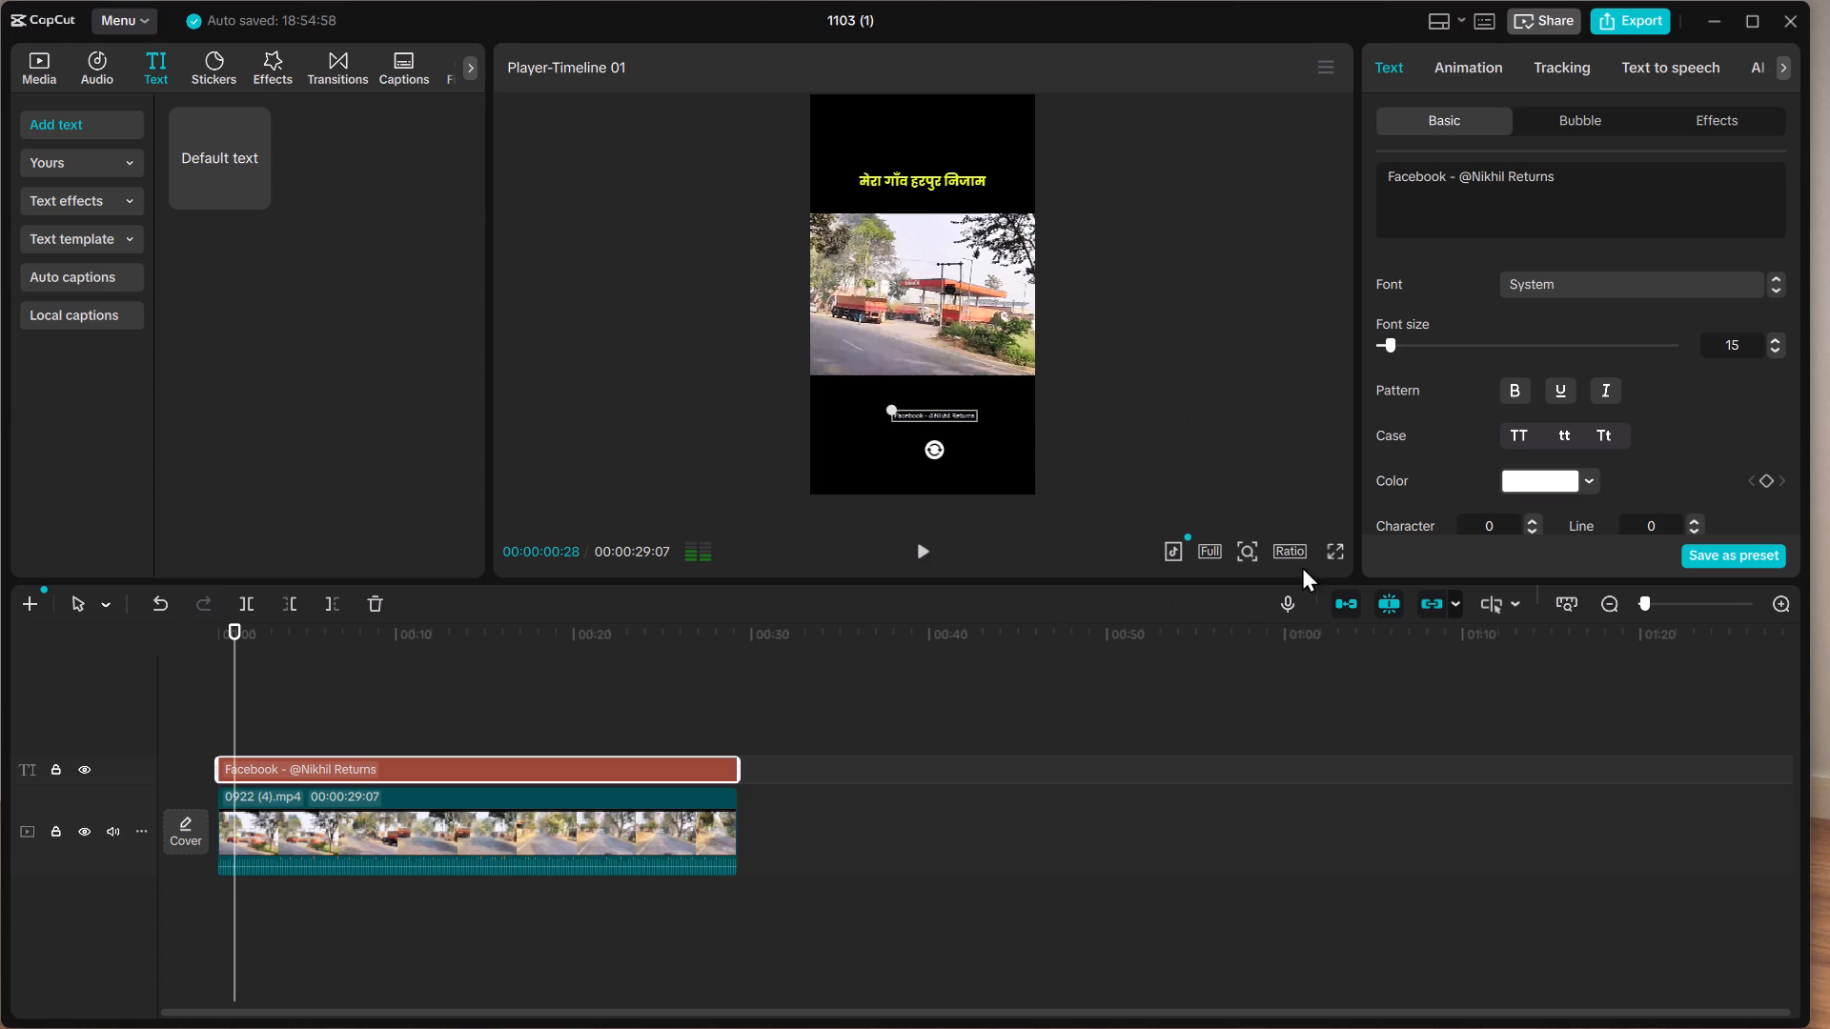
click(1331, 548)
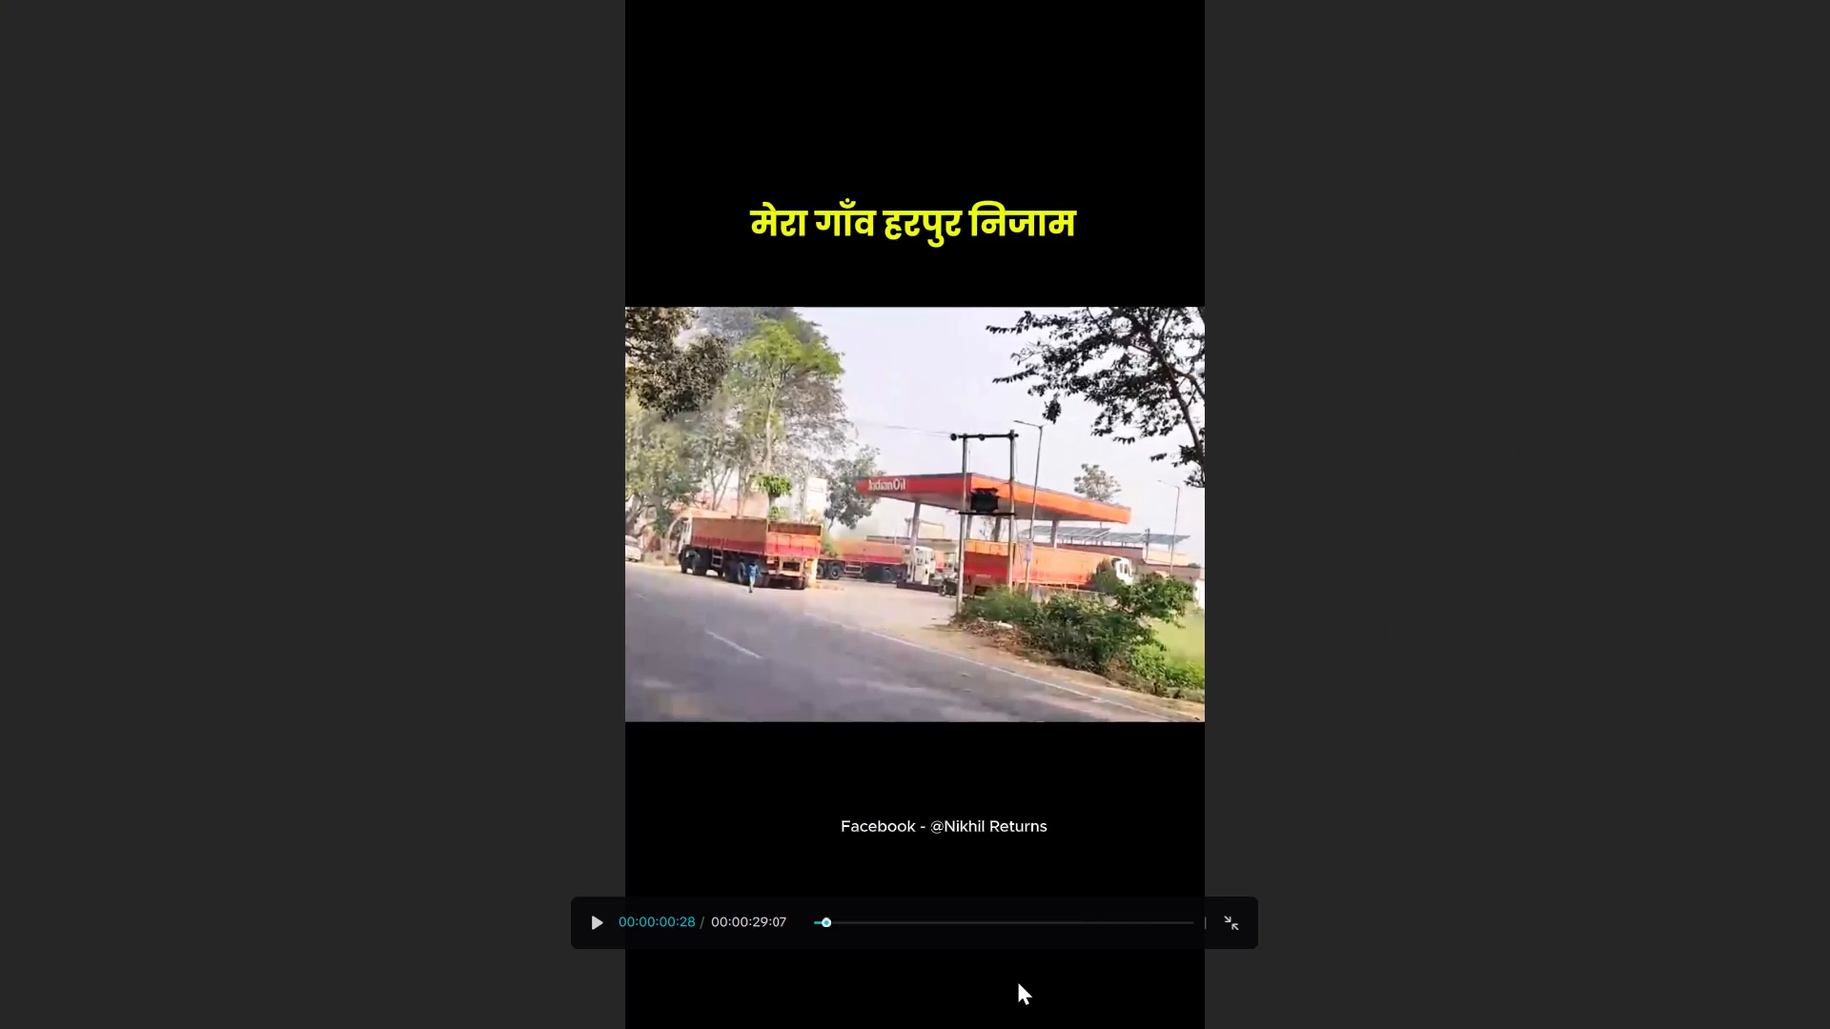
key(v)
drag(825, 918, 702, 938)
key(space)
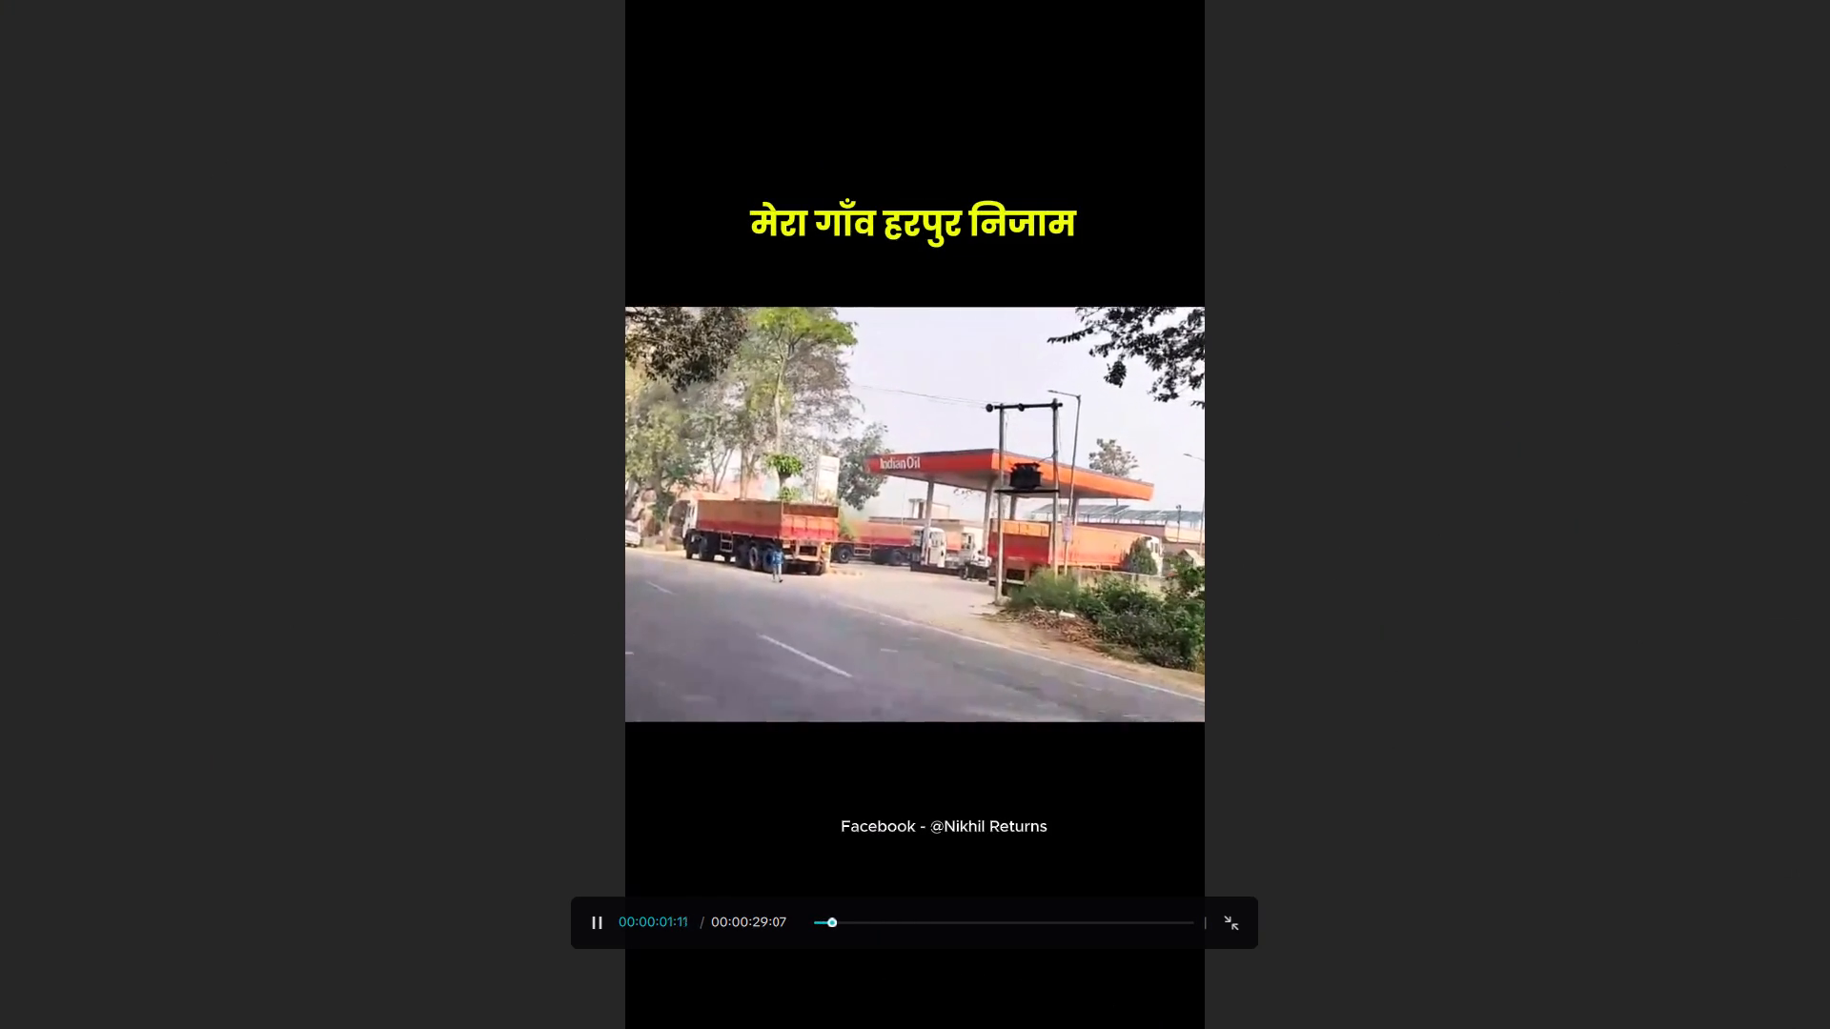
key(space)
click(1237, 920)
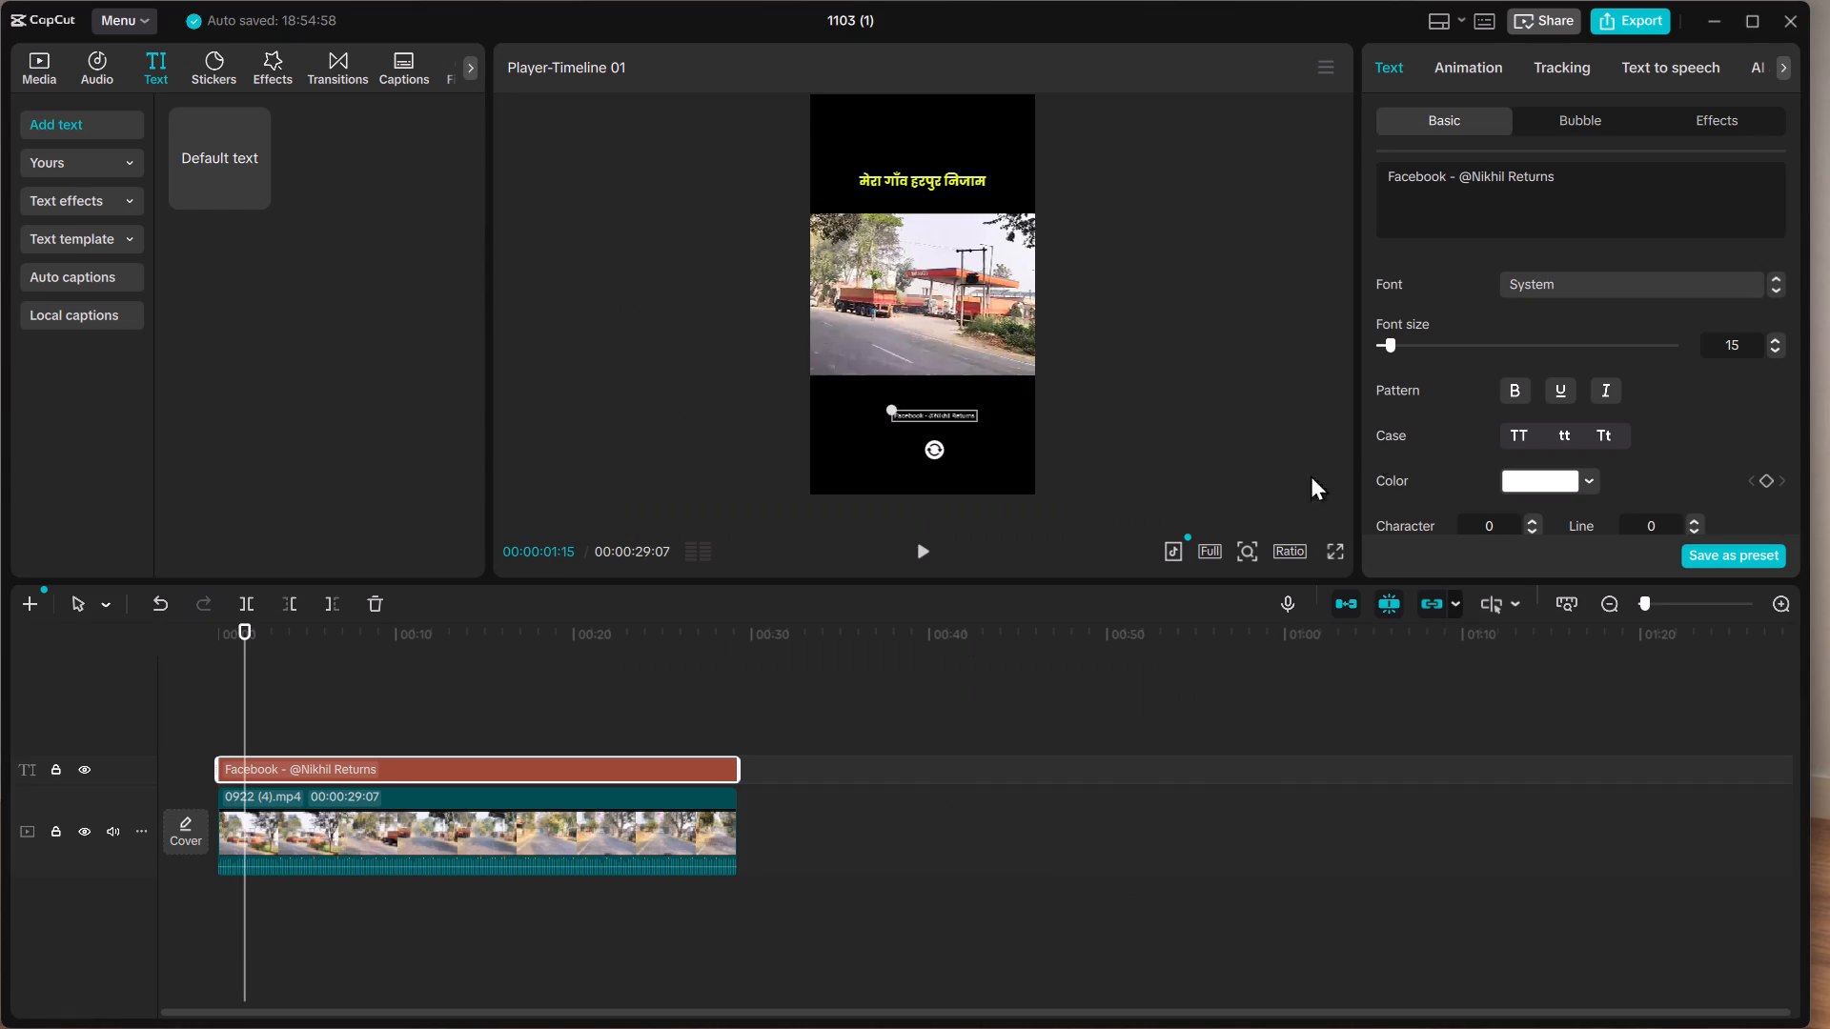
Set the Facebook text's horizontal position to X 75.
scroll(1619, 504, down, 9)
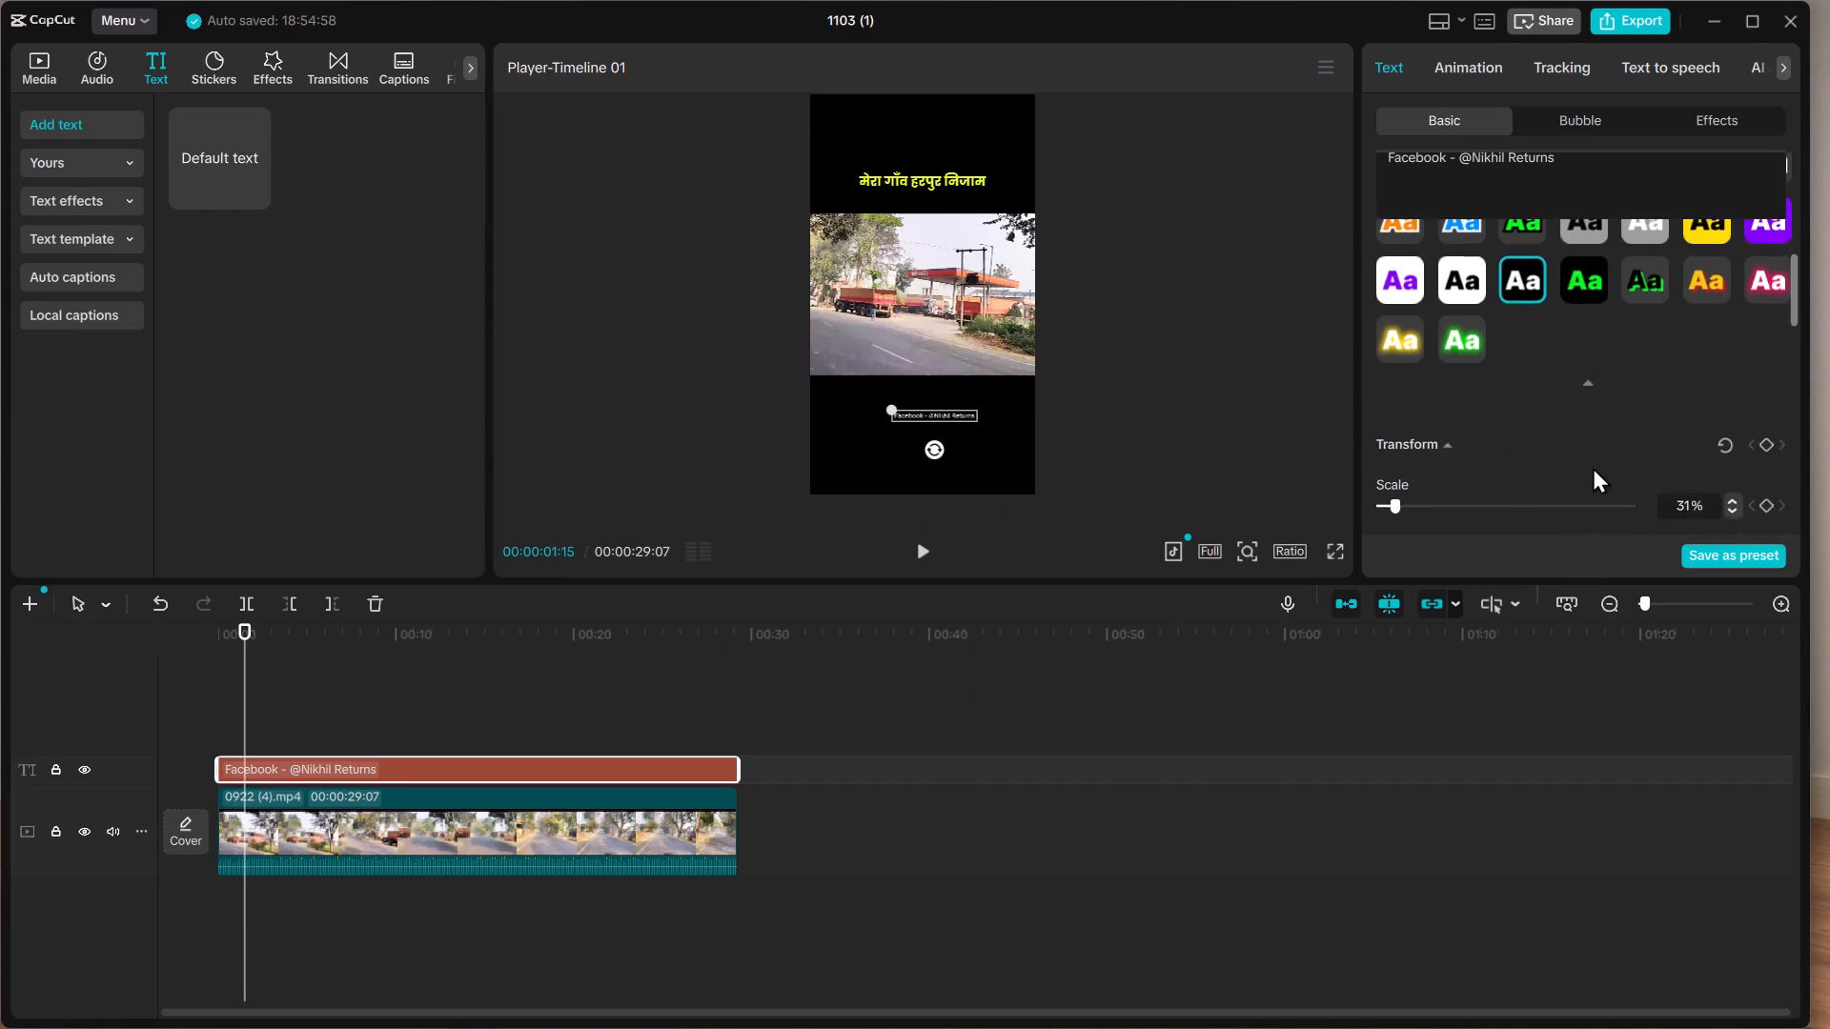
scroll(1577, 458, down, 3)
click(1595, 375)
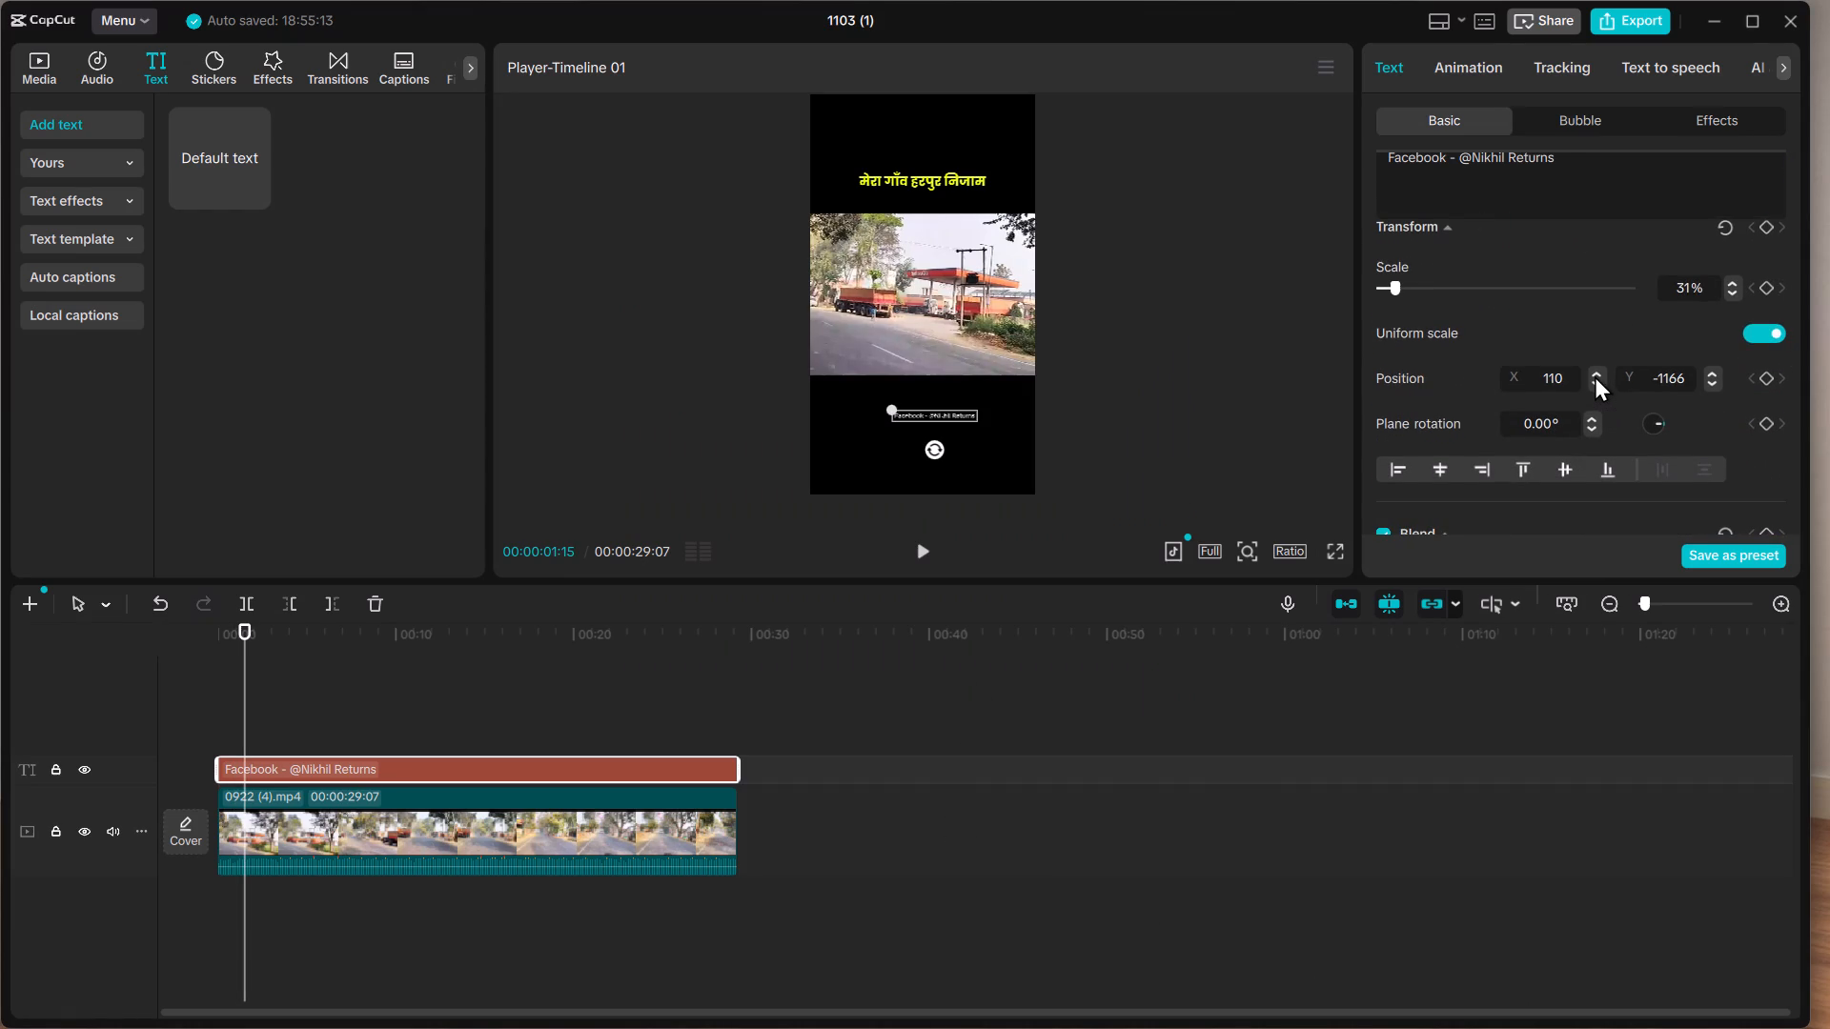
click(1595, 375)
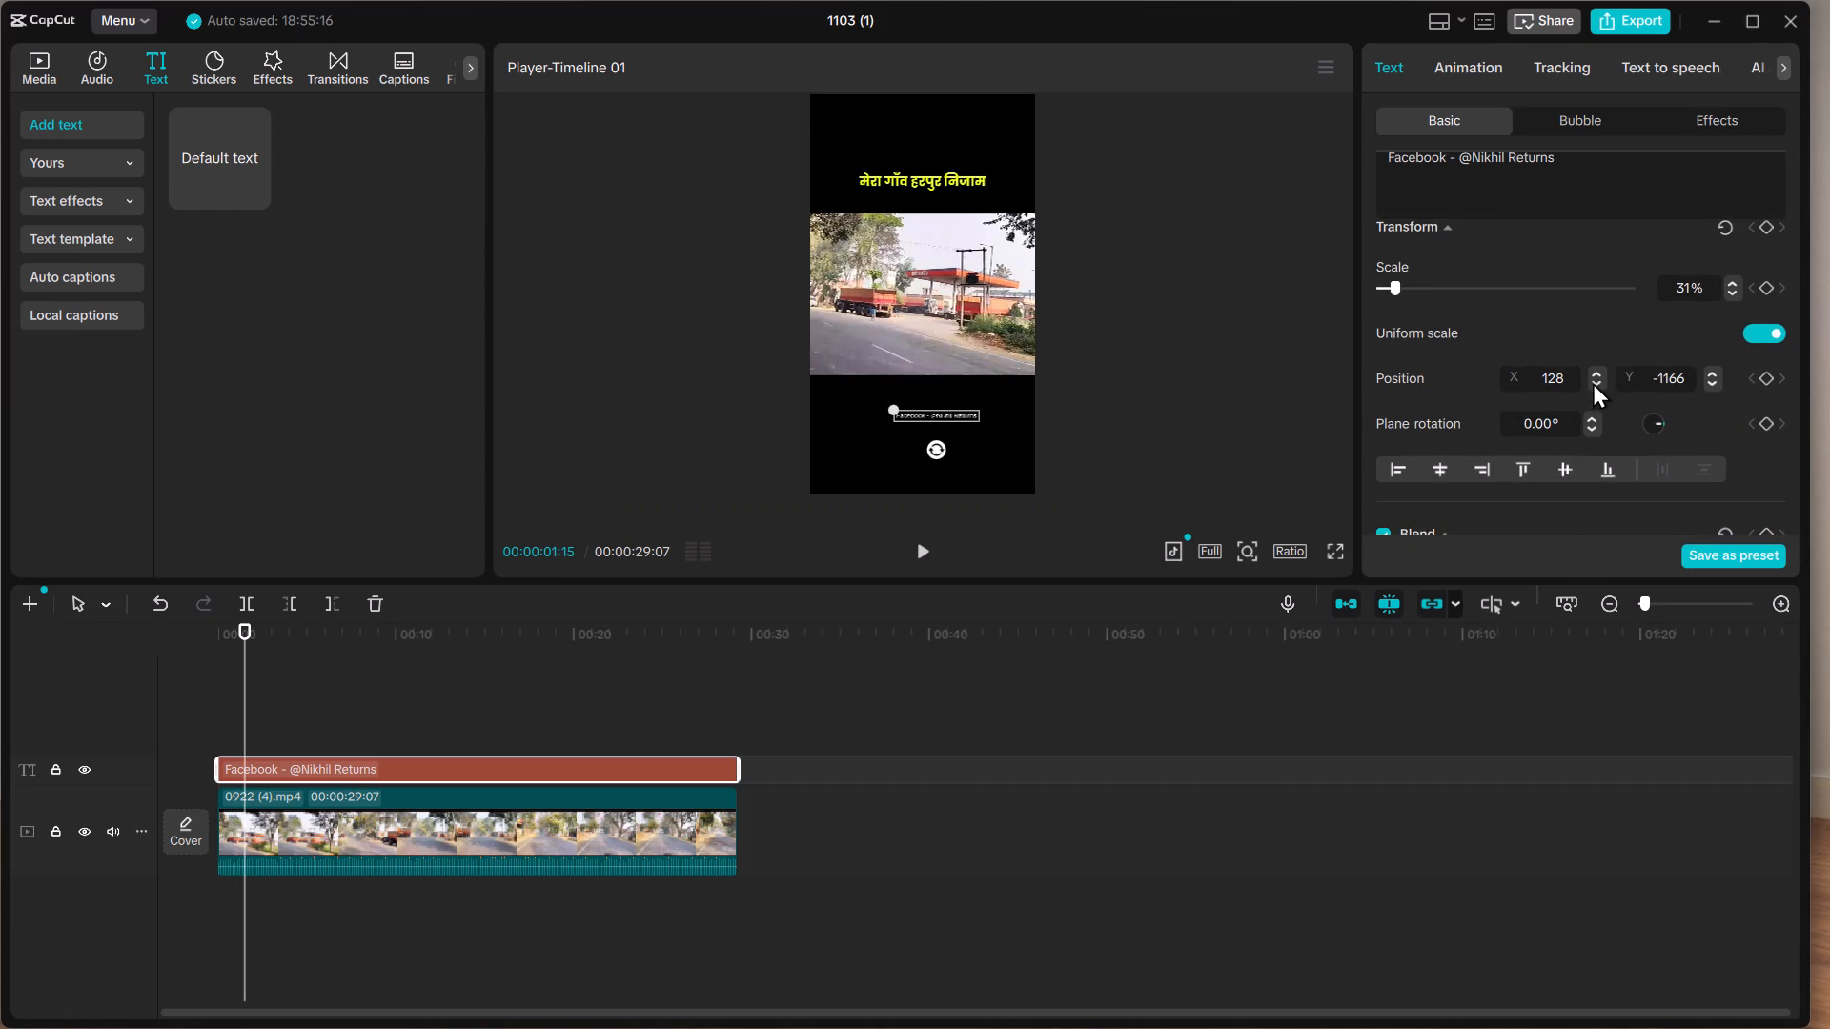
click(1593, 387)
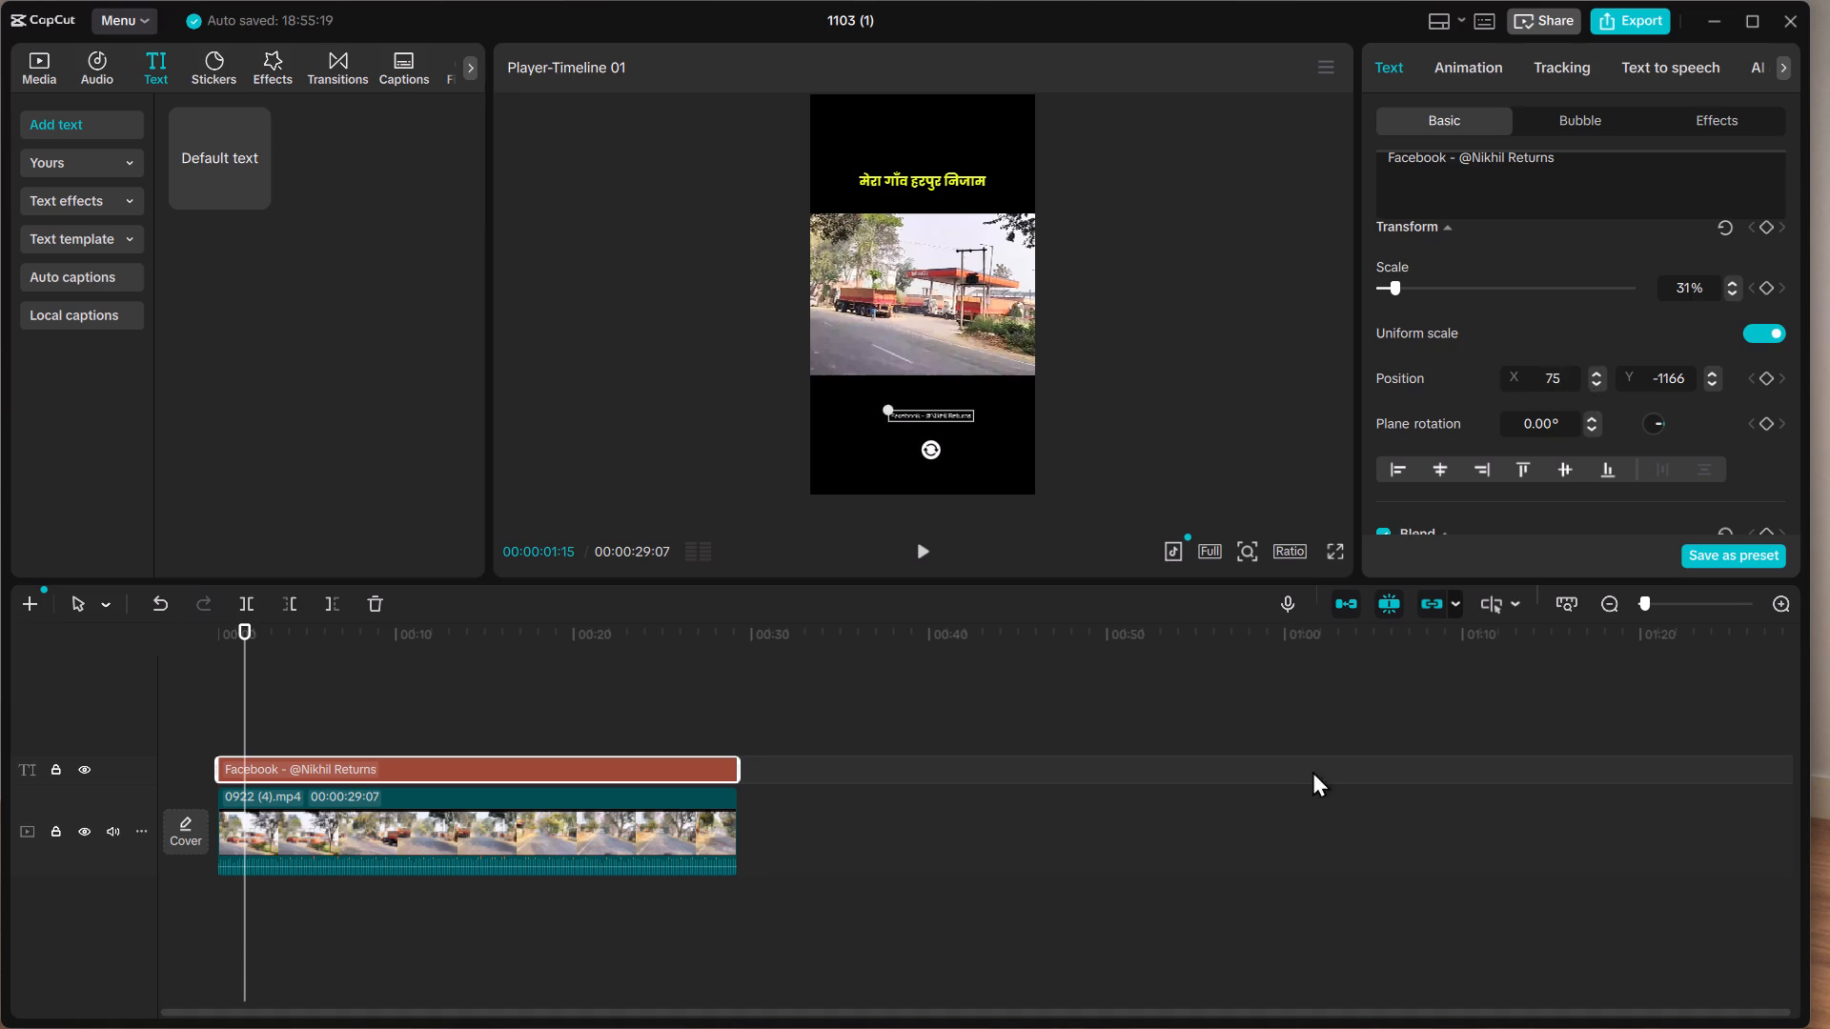
Play the video in full-screen preview to check the repositioned Facebook text over the watermark.
click(1298, 748)
click(1333, 546)
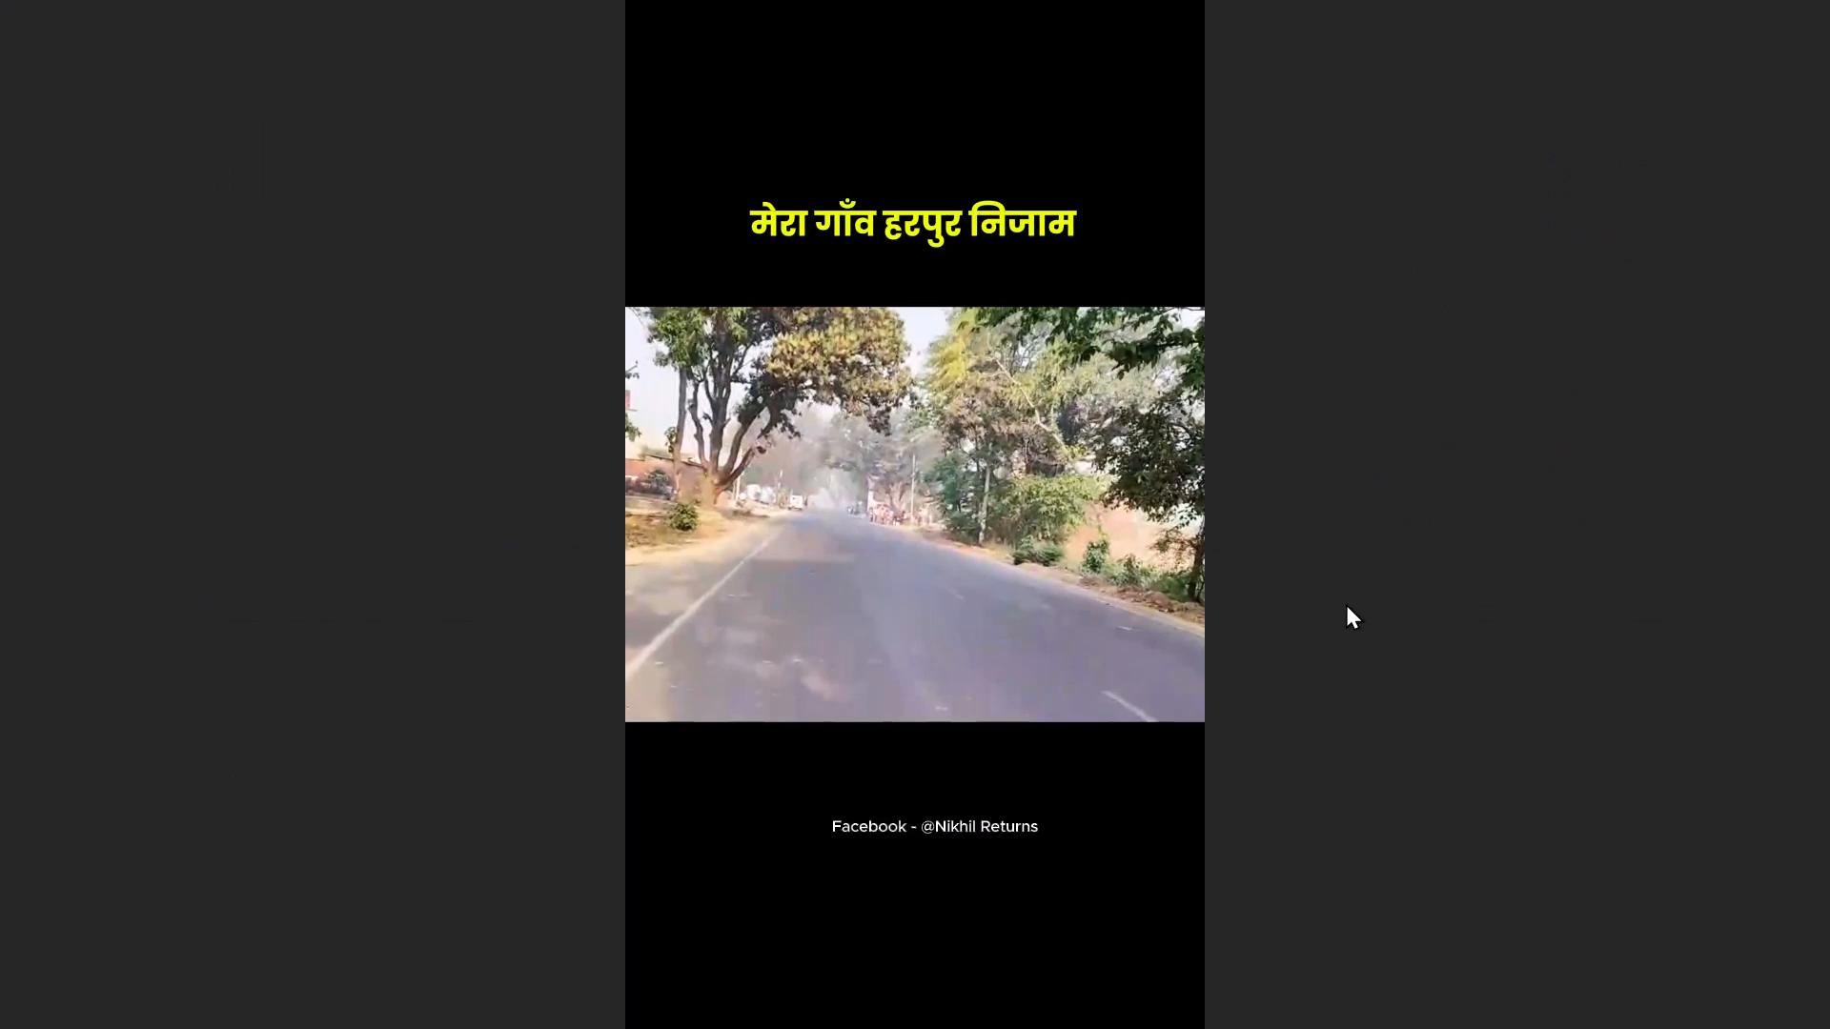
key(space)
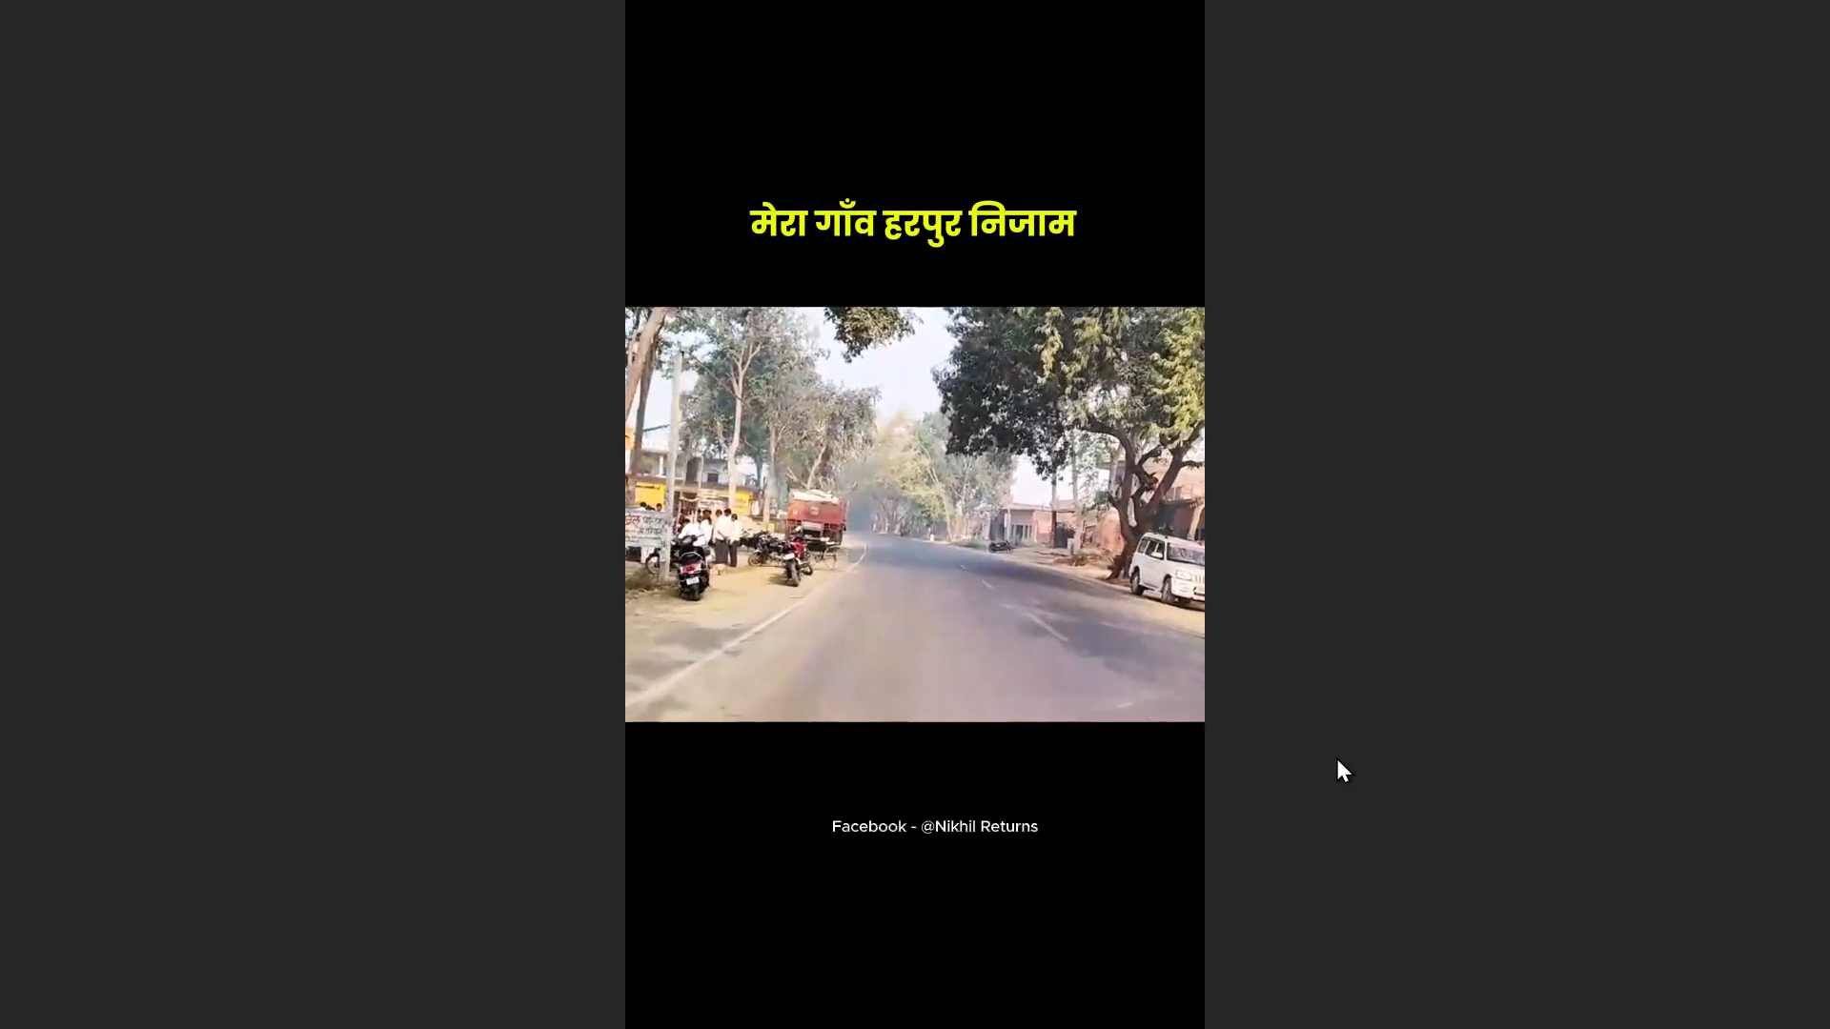
click(1127, 661)
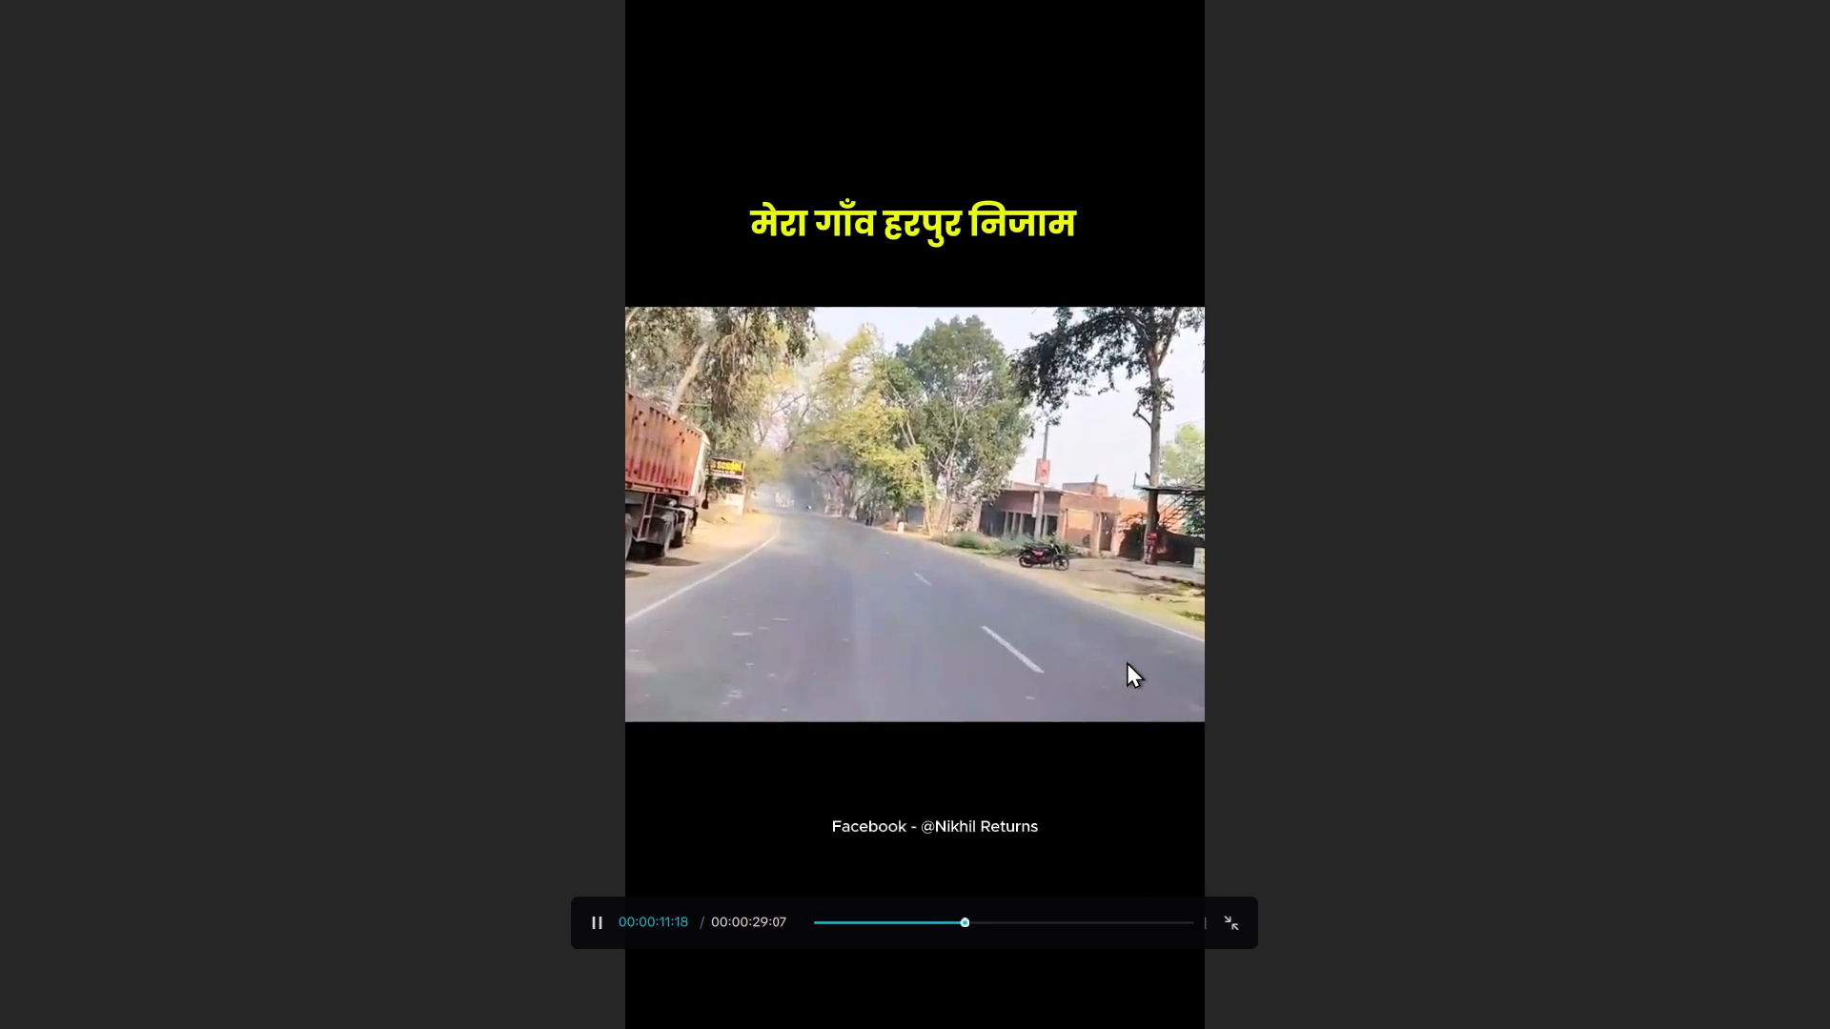
Skip ahead to about 00:00:19 in the full-screen preview to check the text overlay.
click(1061, 920)
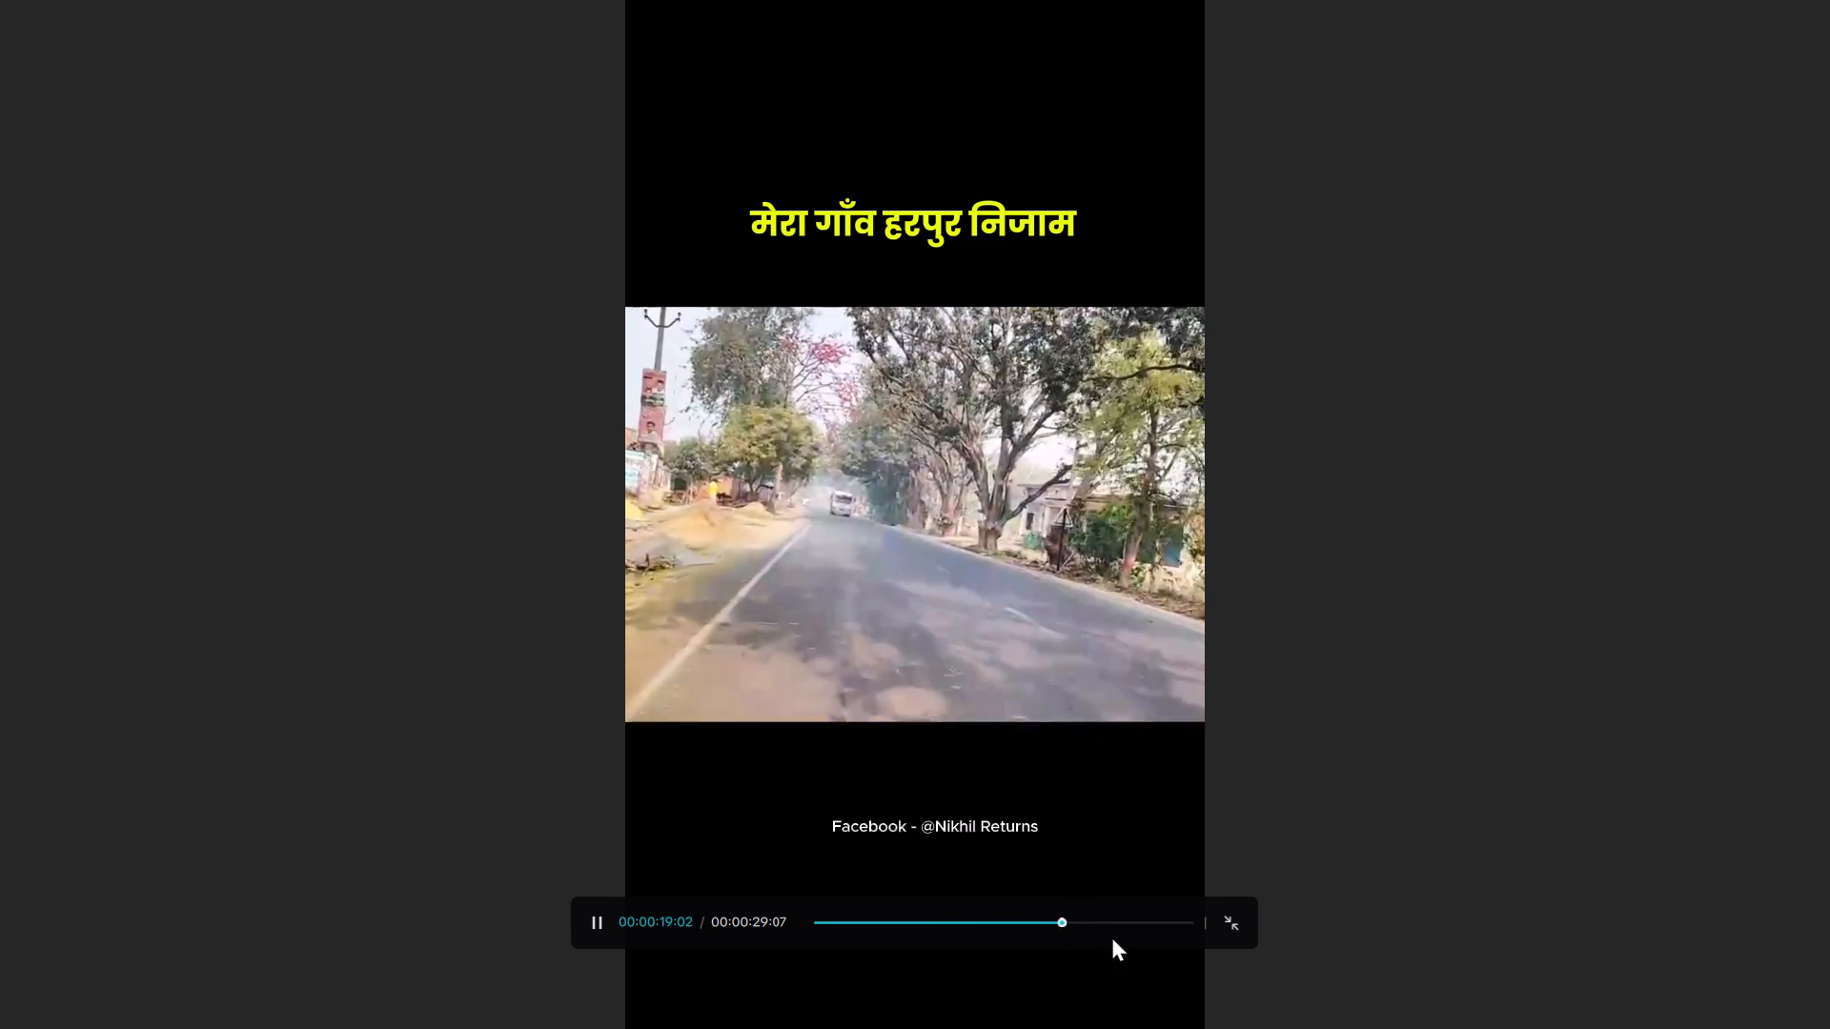
Check the end of the full-screen preview, replay it briefly from the beginning, and exit full screen.
click(1162, 937)
click(1164, 925)
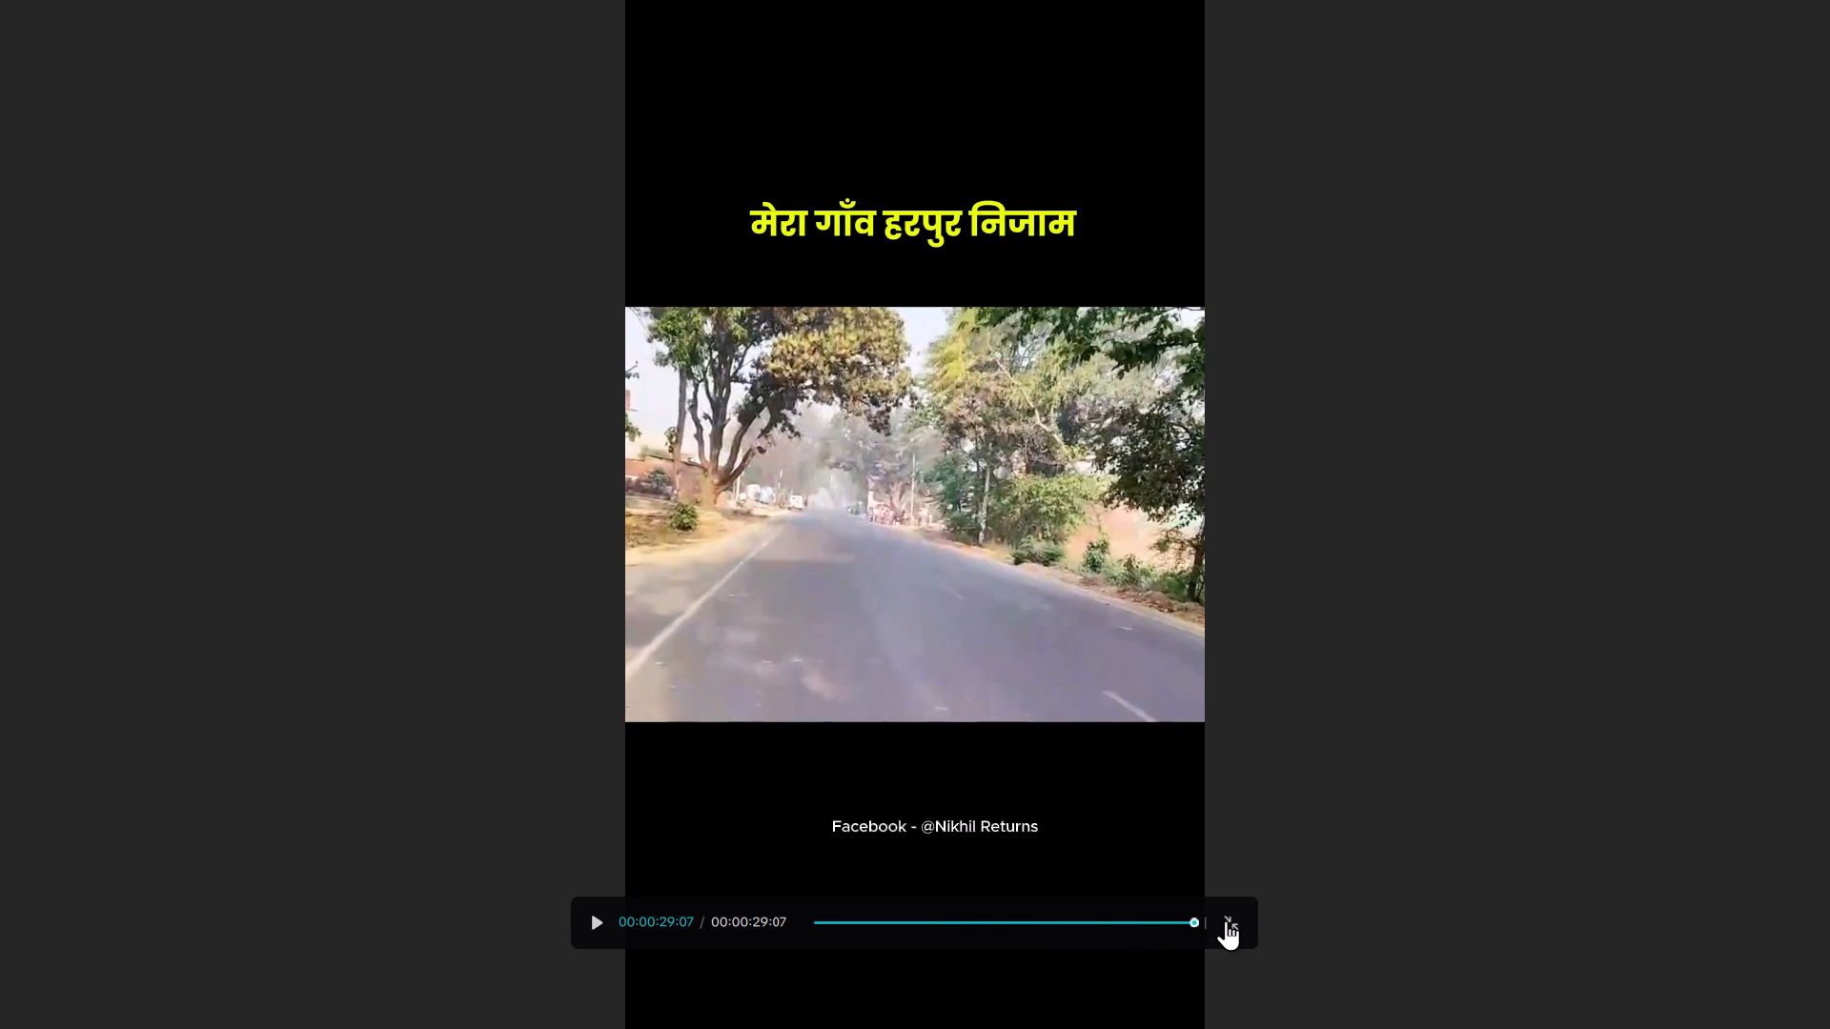
drag(933, 914, 789, 906)
click(816, 917)
click(811, 922)
key(space)
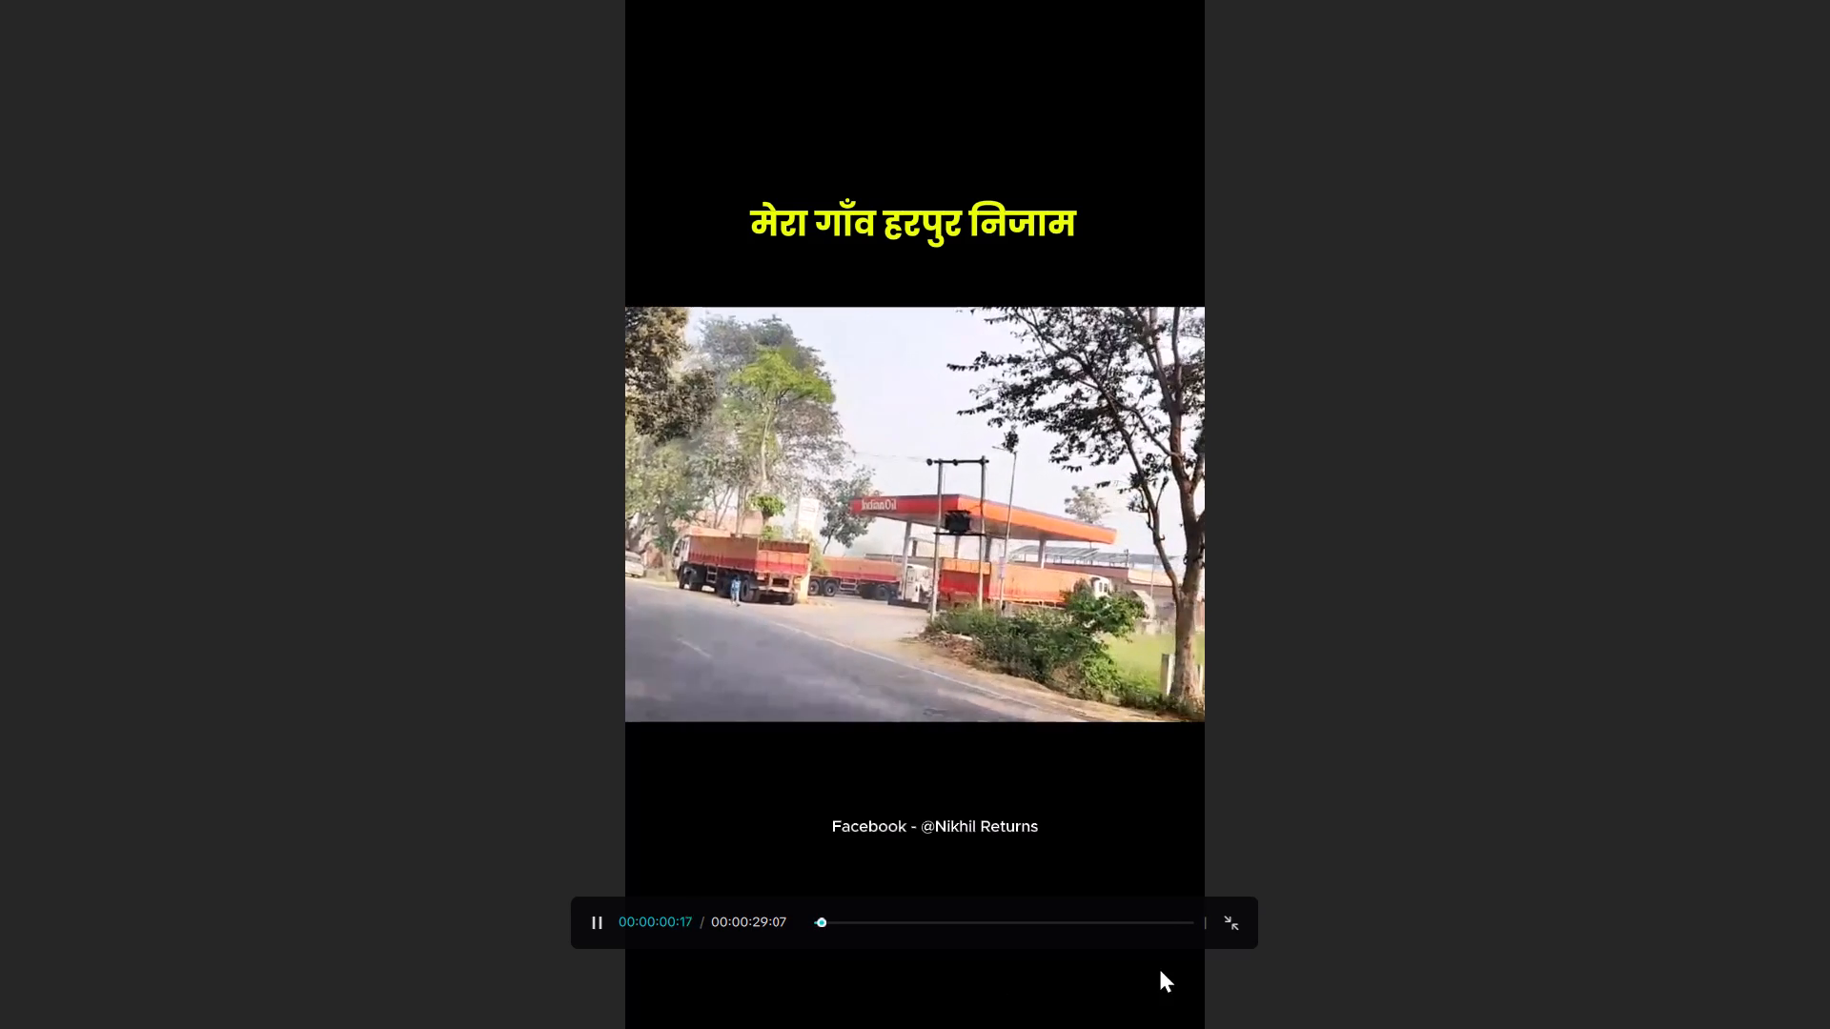
key(space)
click(1231, 925)
Look through the Trending In animations for the 0922 (4).mp4 clip, leaving the animation set to None.
click(349, 837)
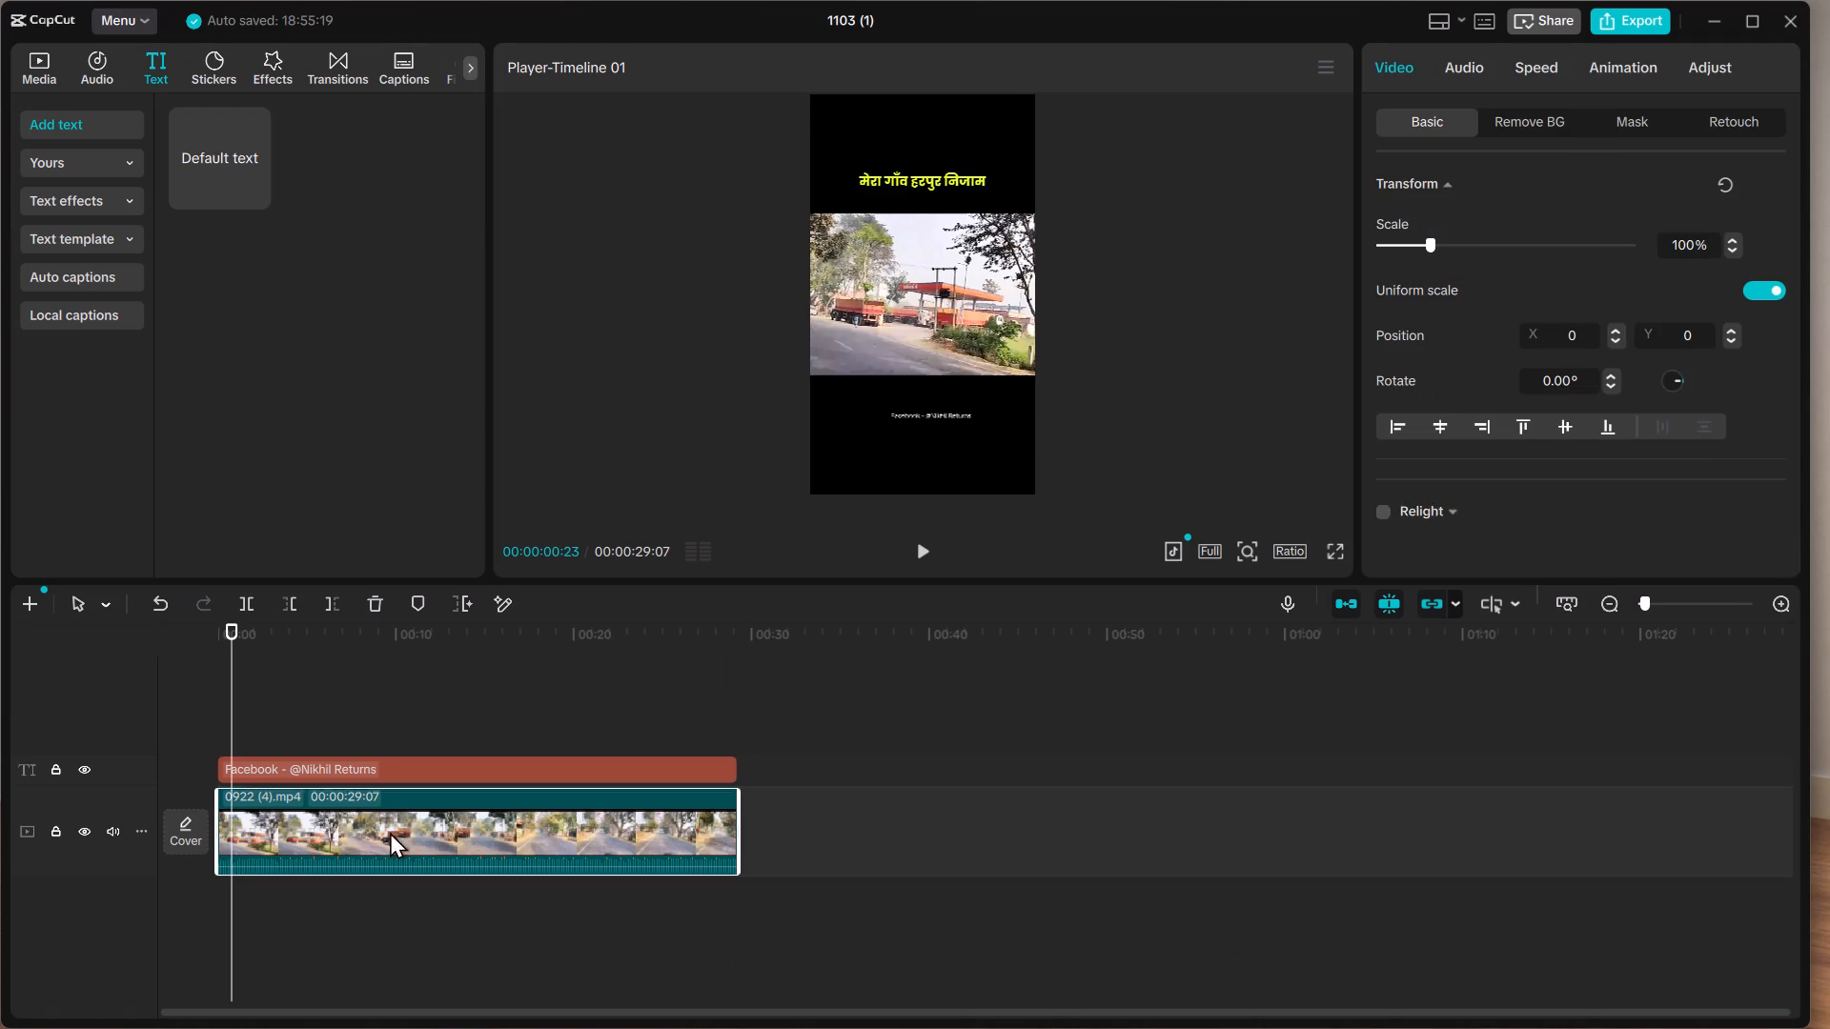
click(1632, 66)
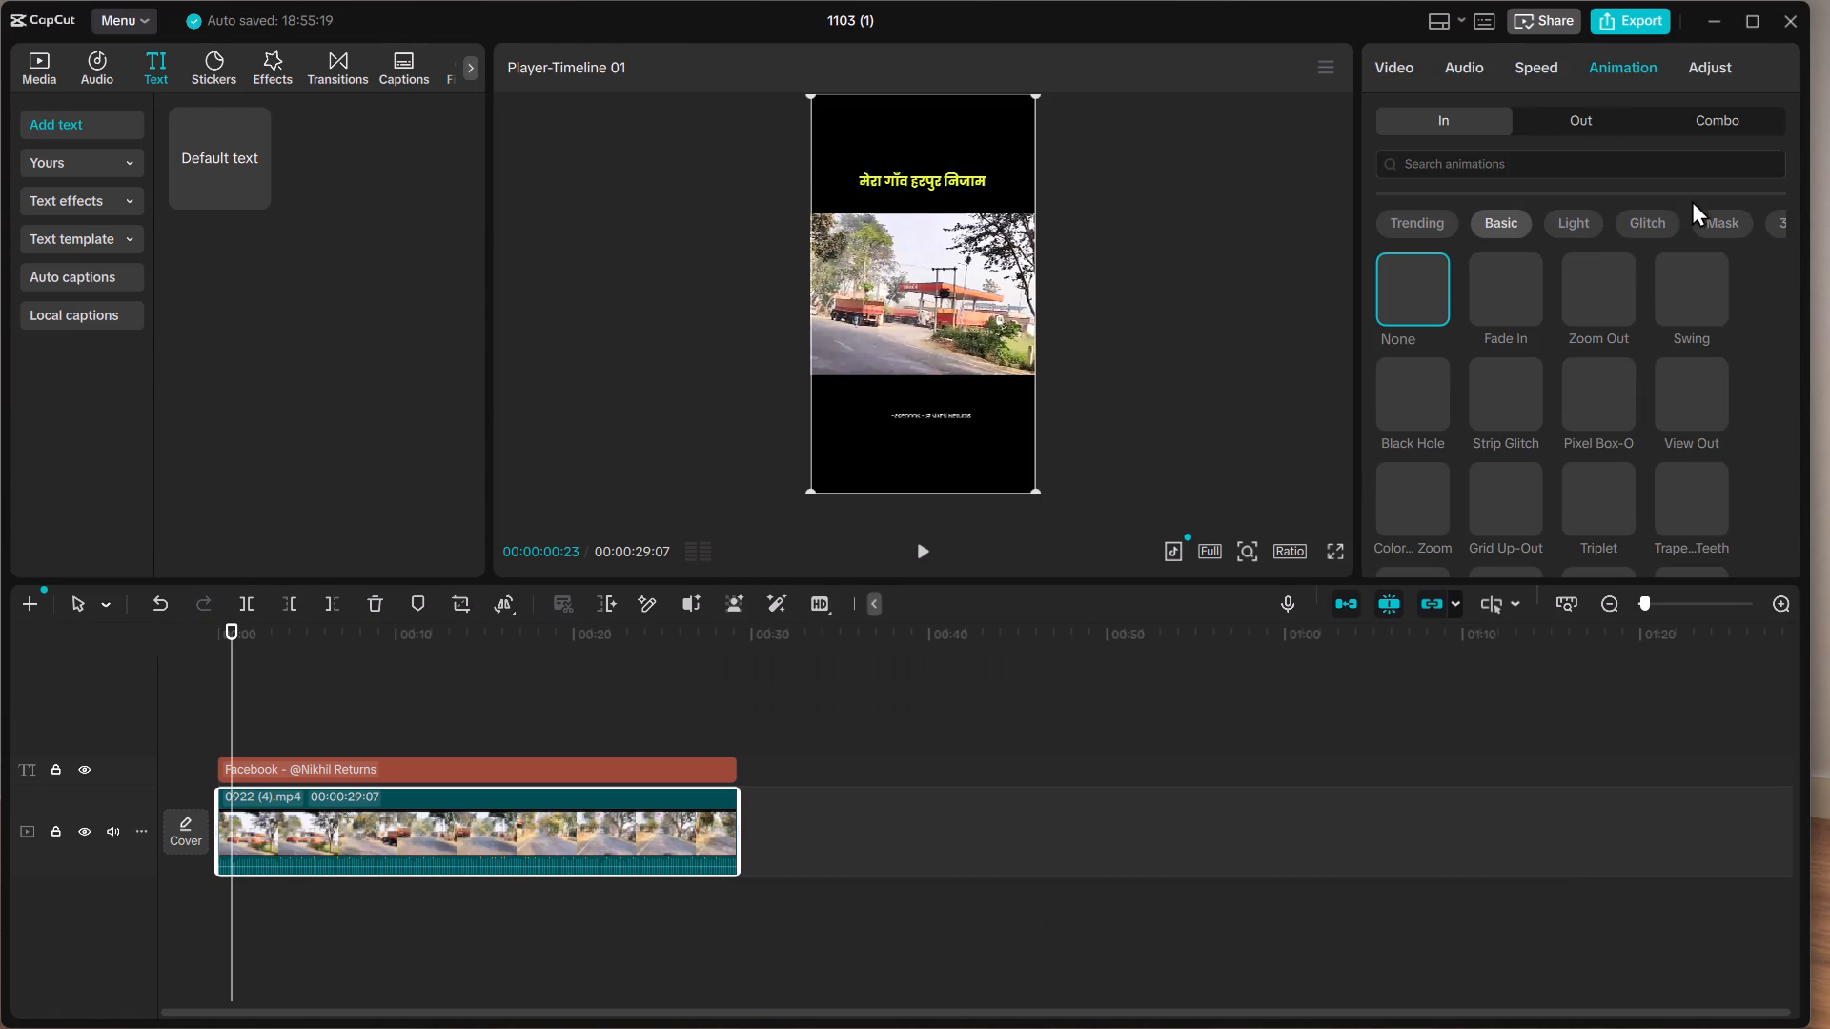
click(1441, 222)
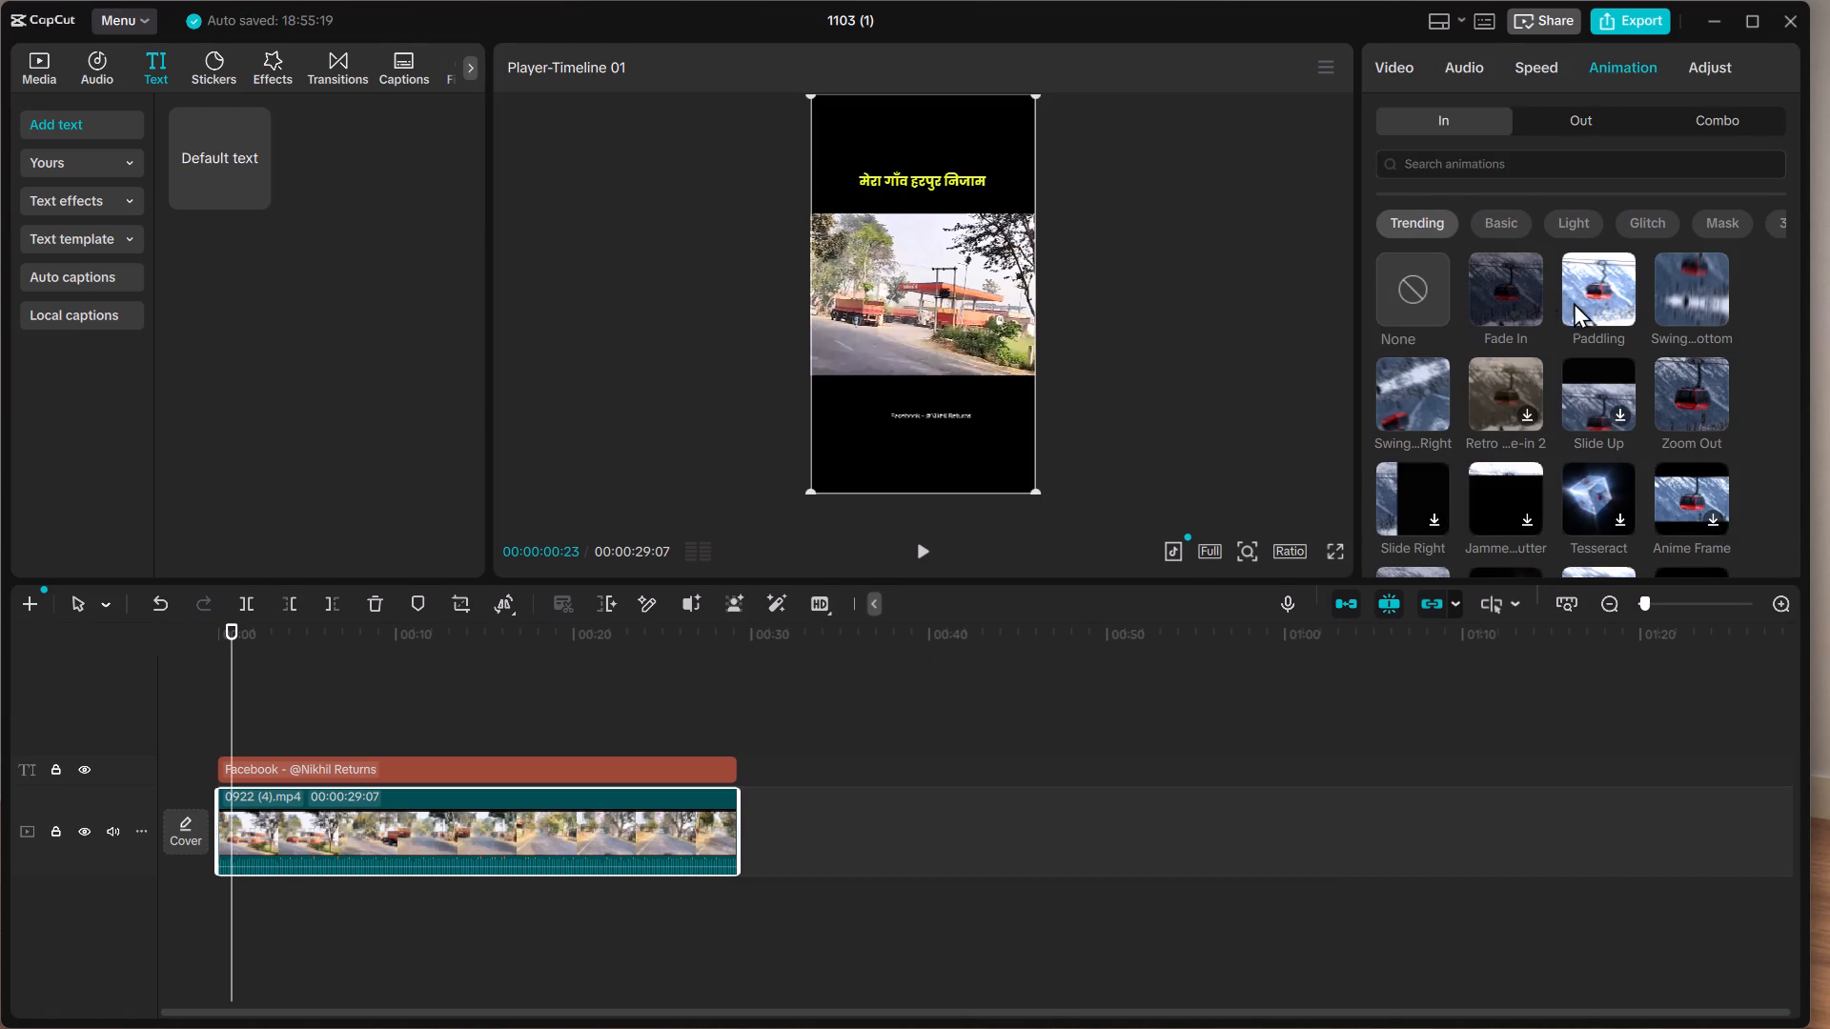
scroll(1648, 456, down, 2)
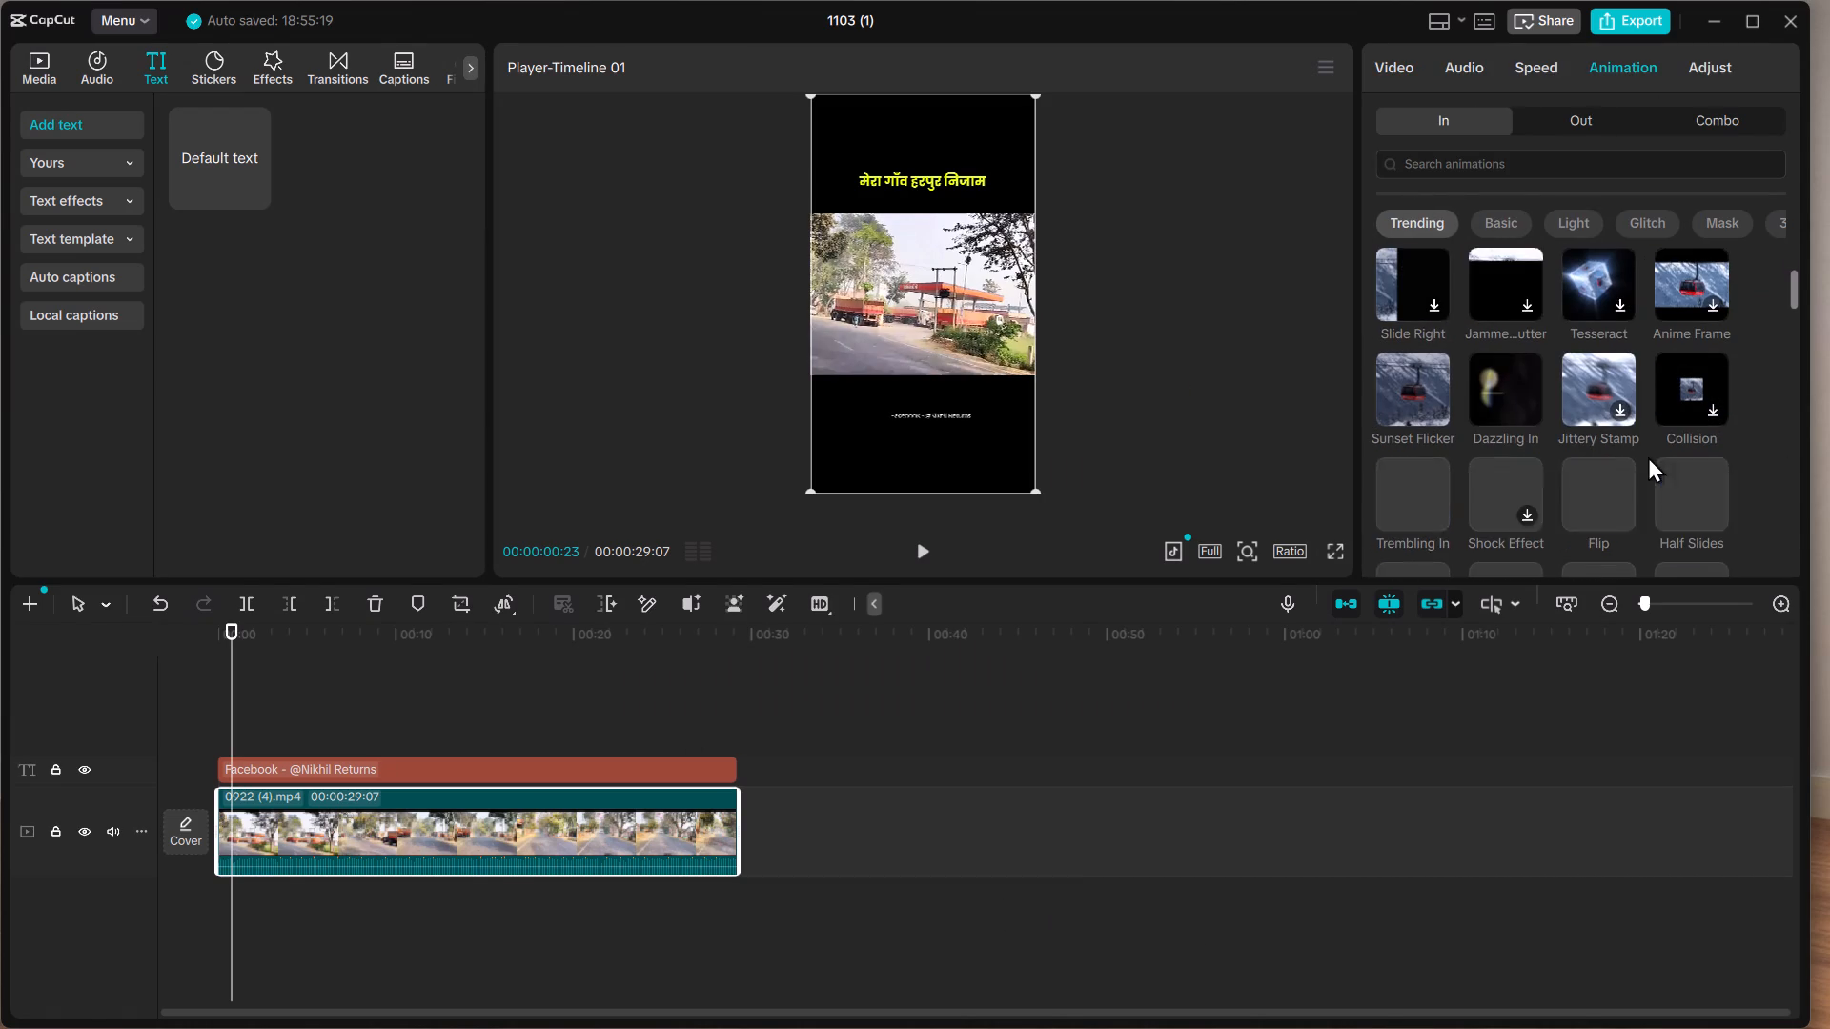
scroll(1647, 463, down, 3)
click(1474, 217)
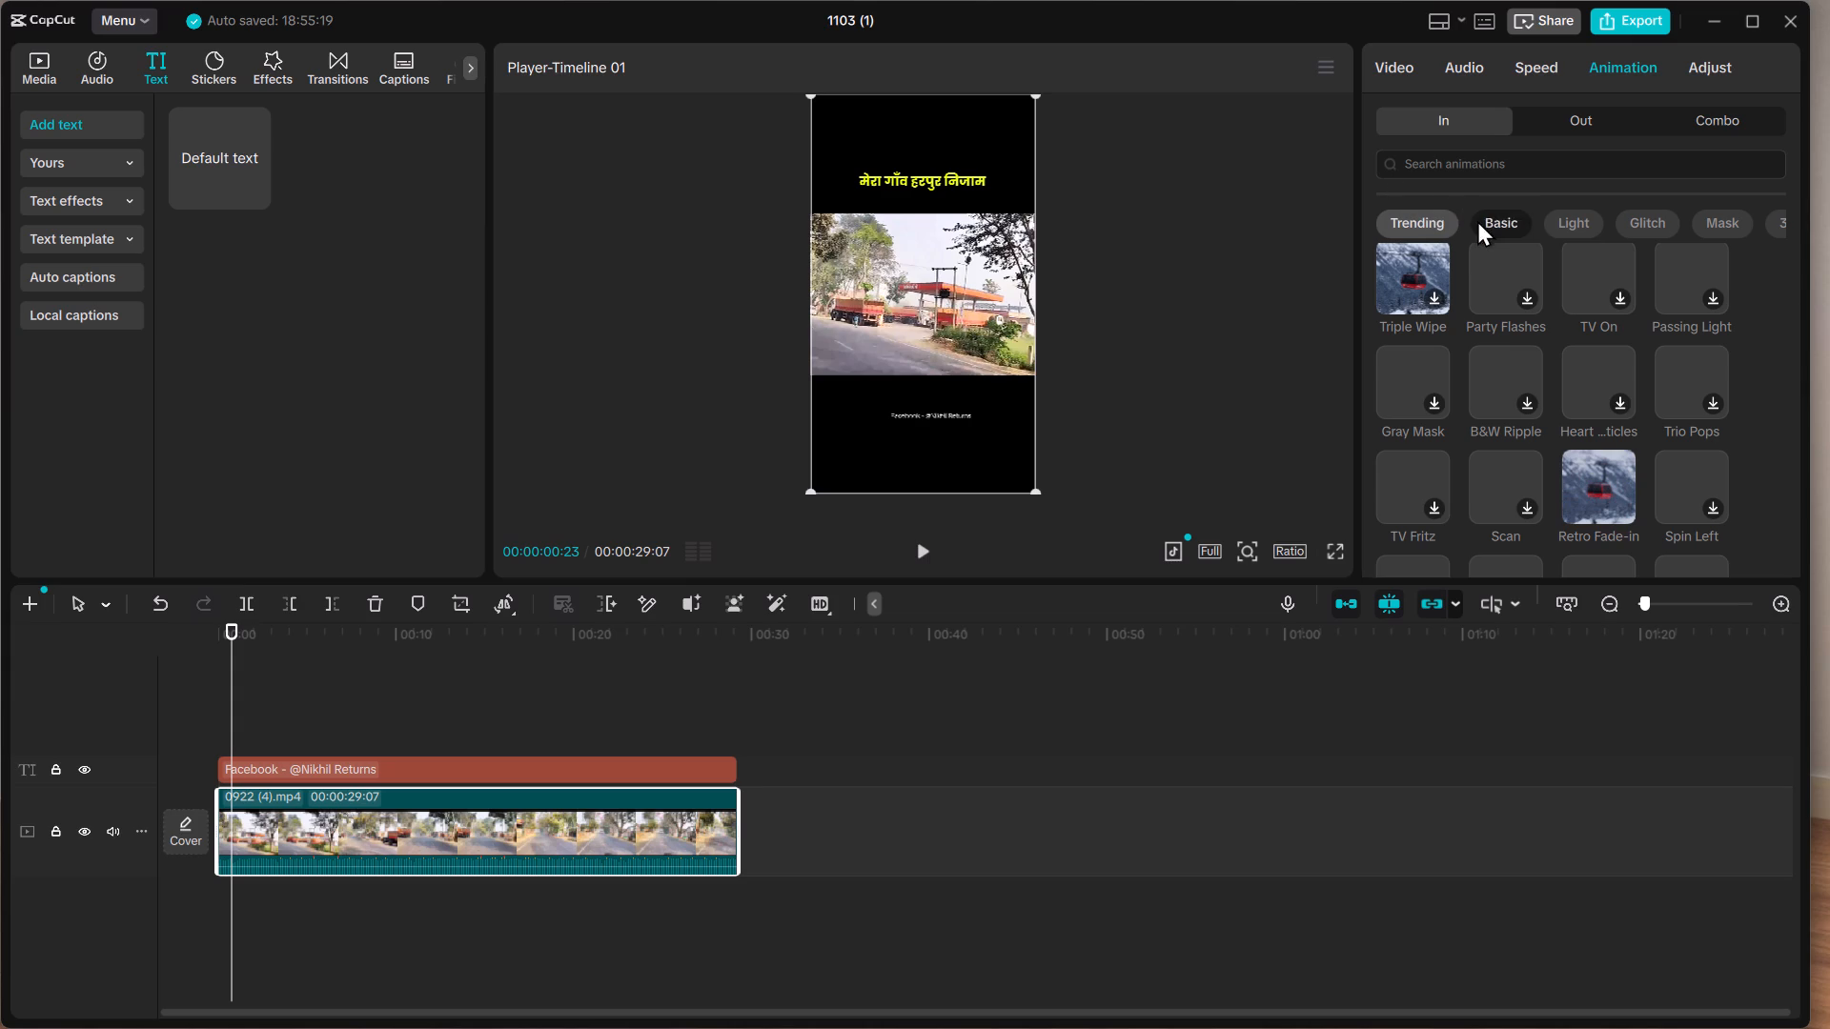
scroll(1455, 239, up, 8)
scroll(1525, 352, up, 4)
scroll(1452, 217, up, 4)
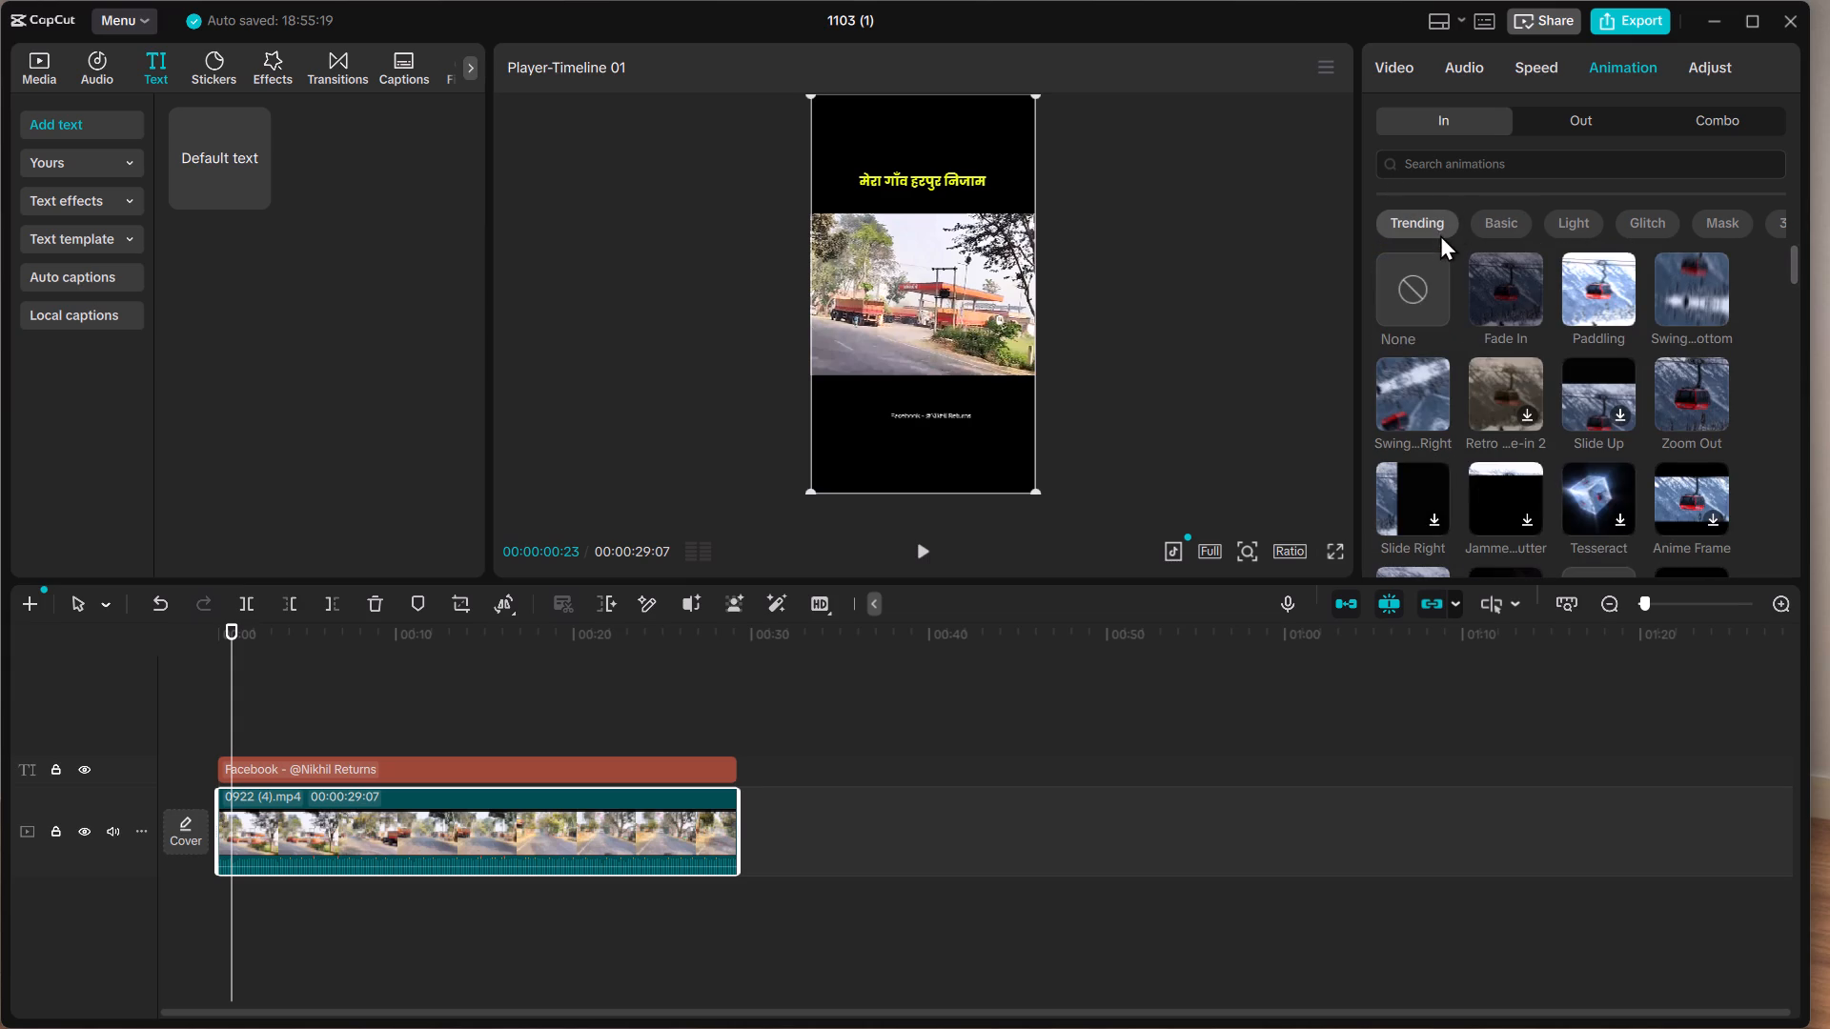
scroll(1440, 234, up, 1)
click(1410, 297)
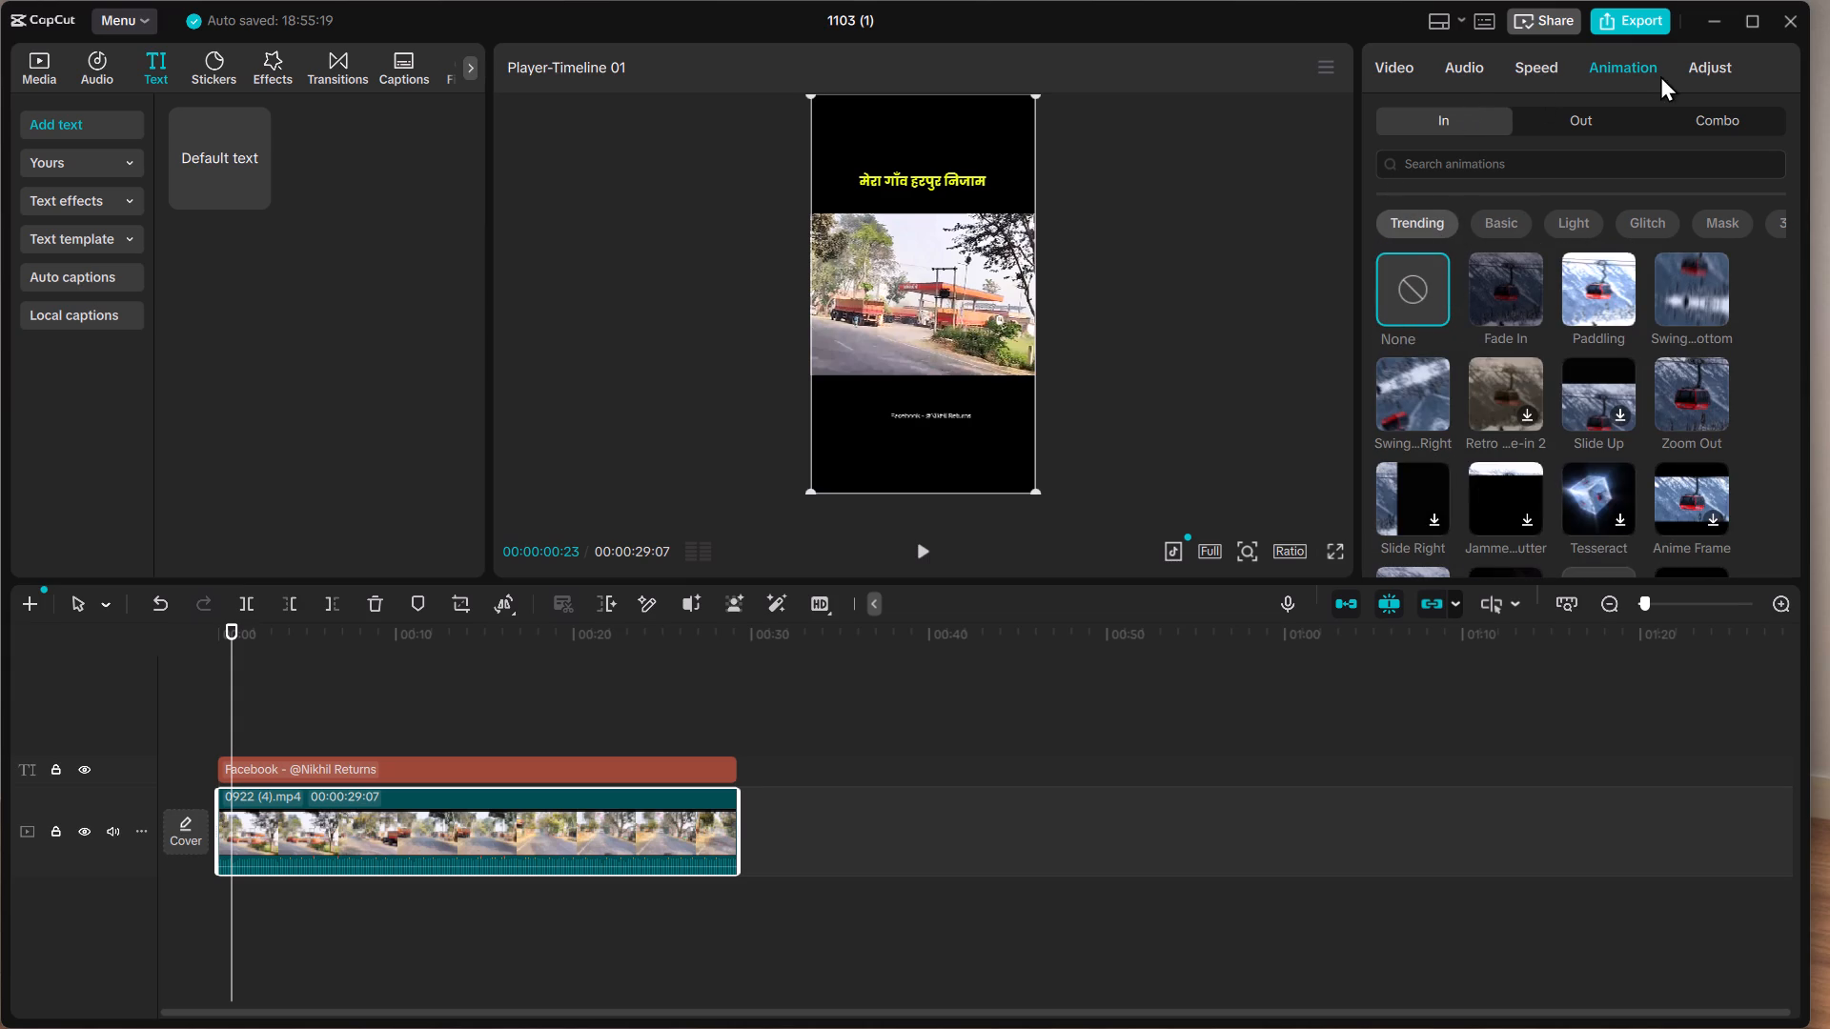
click(1513, 53)
click(1594, 66)
scroll(1451, 334, up, 5)
click(872, 729)
Return the playhead to the start of the 0922 (4).mp4 clip and examine the Trending, Basic and Light In animations.
click(557, 849)
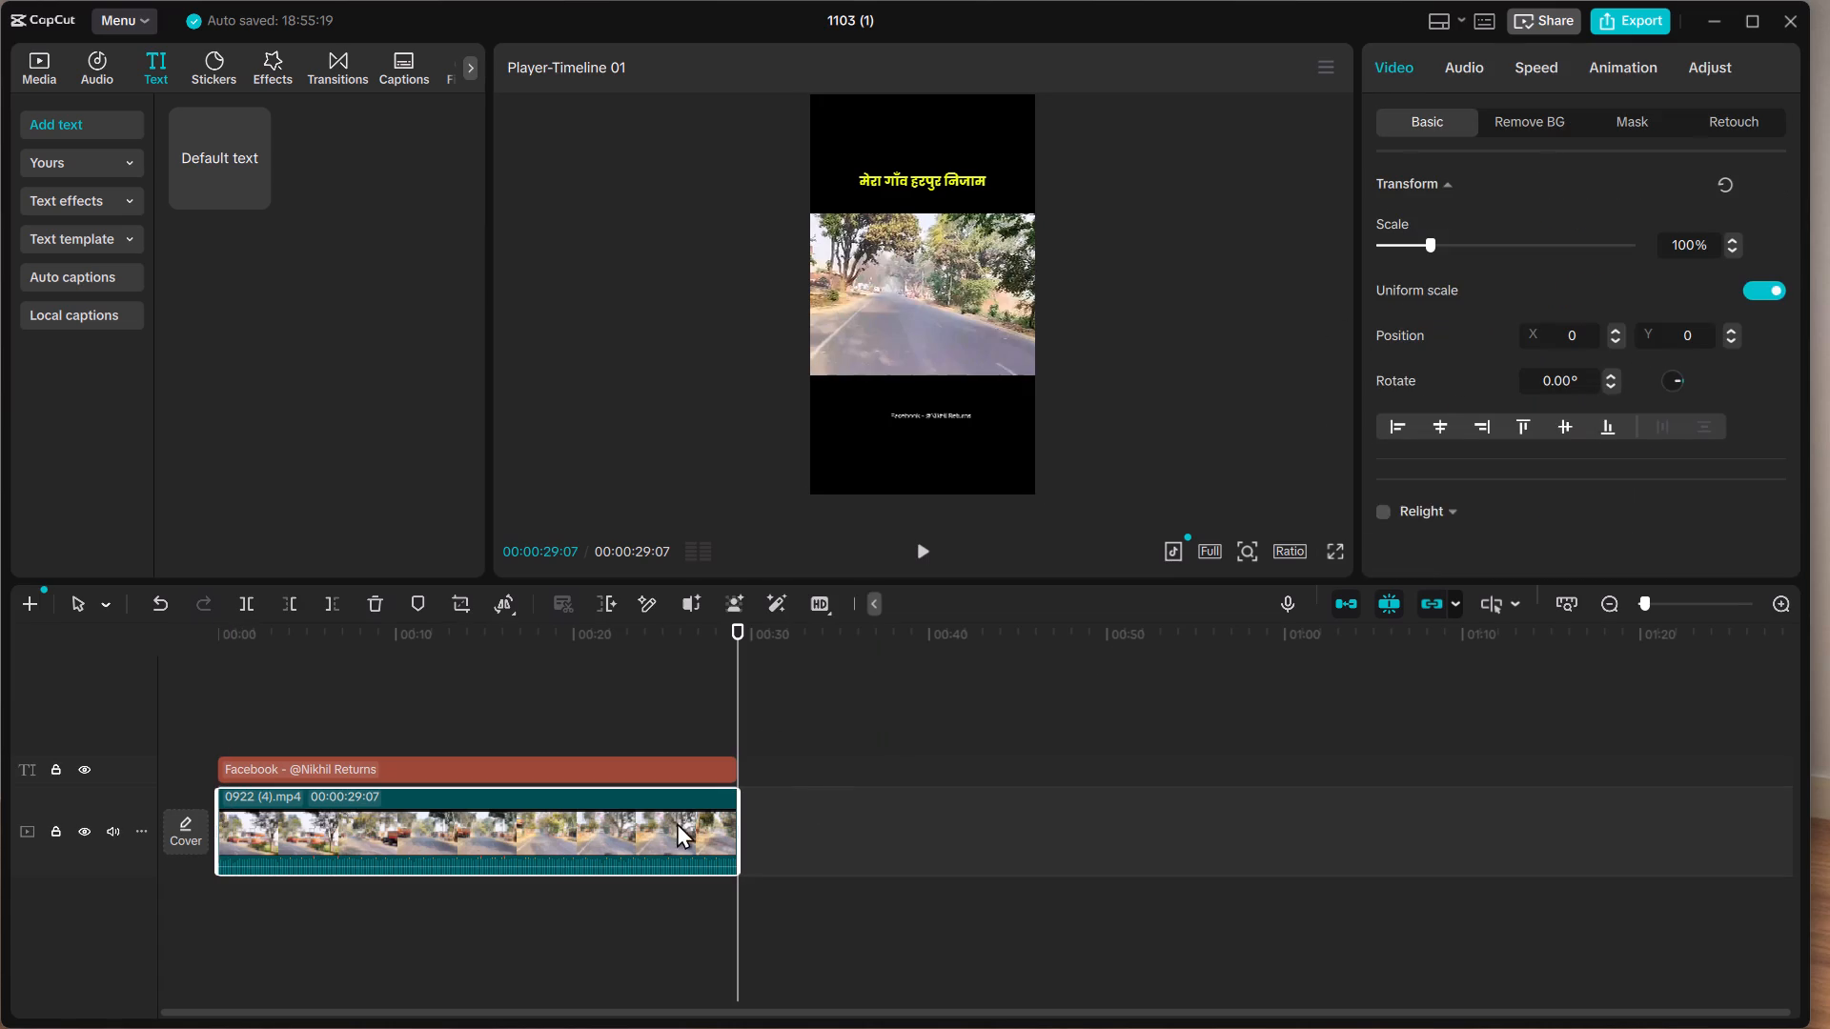
click(261, 694)
click(218, 815)
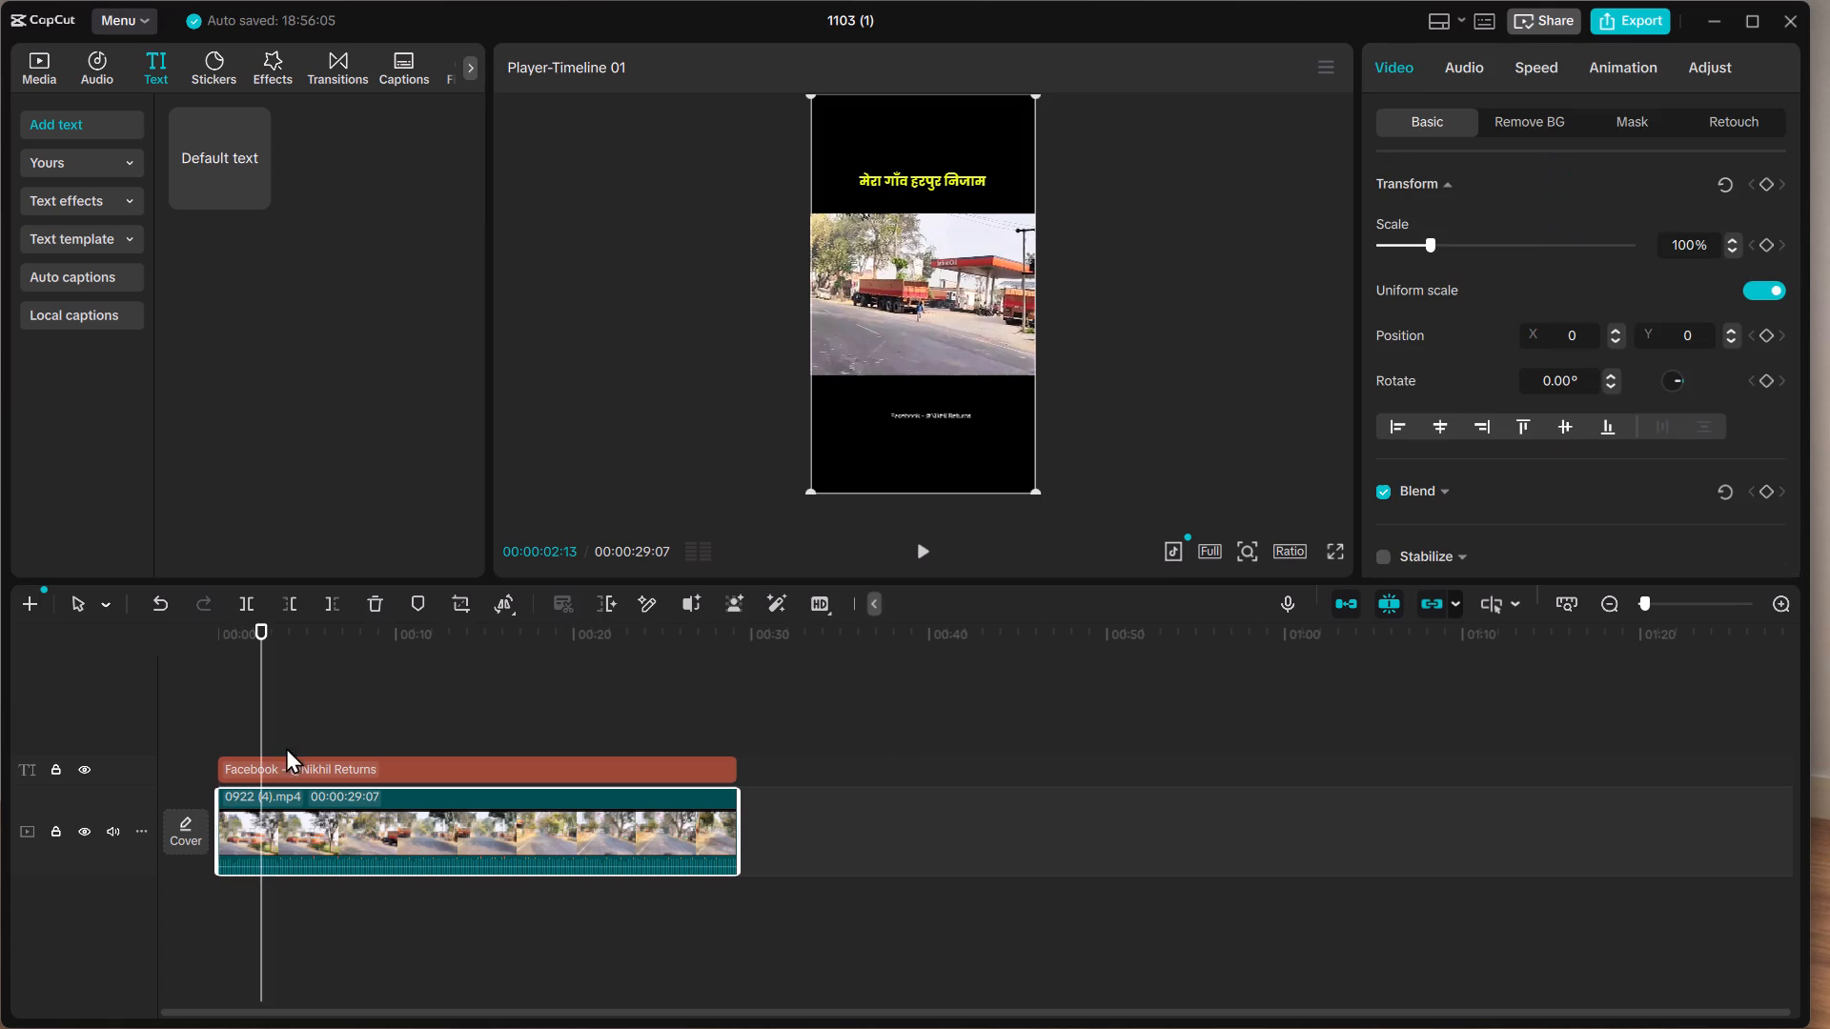
drag(261, 692, 149, 667)
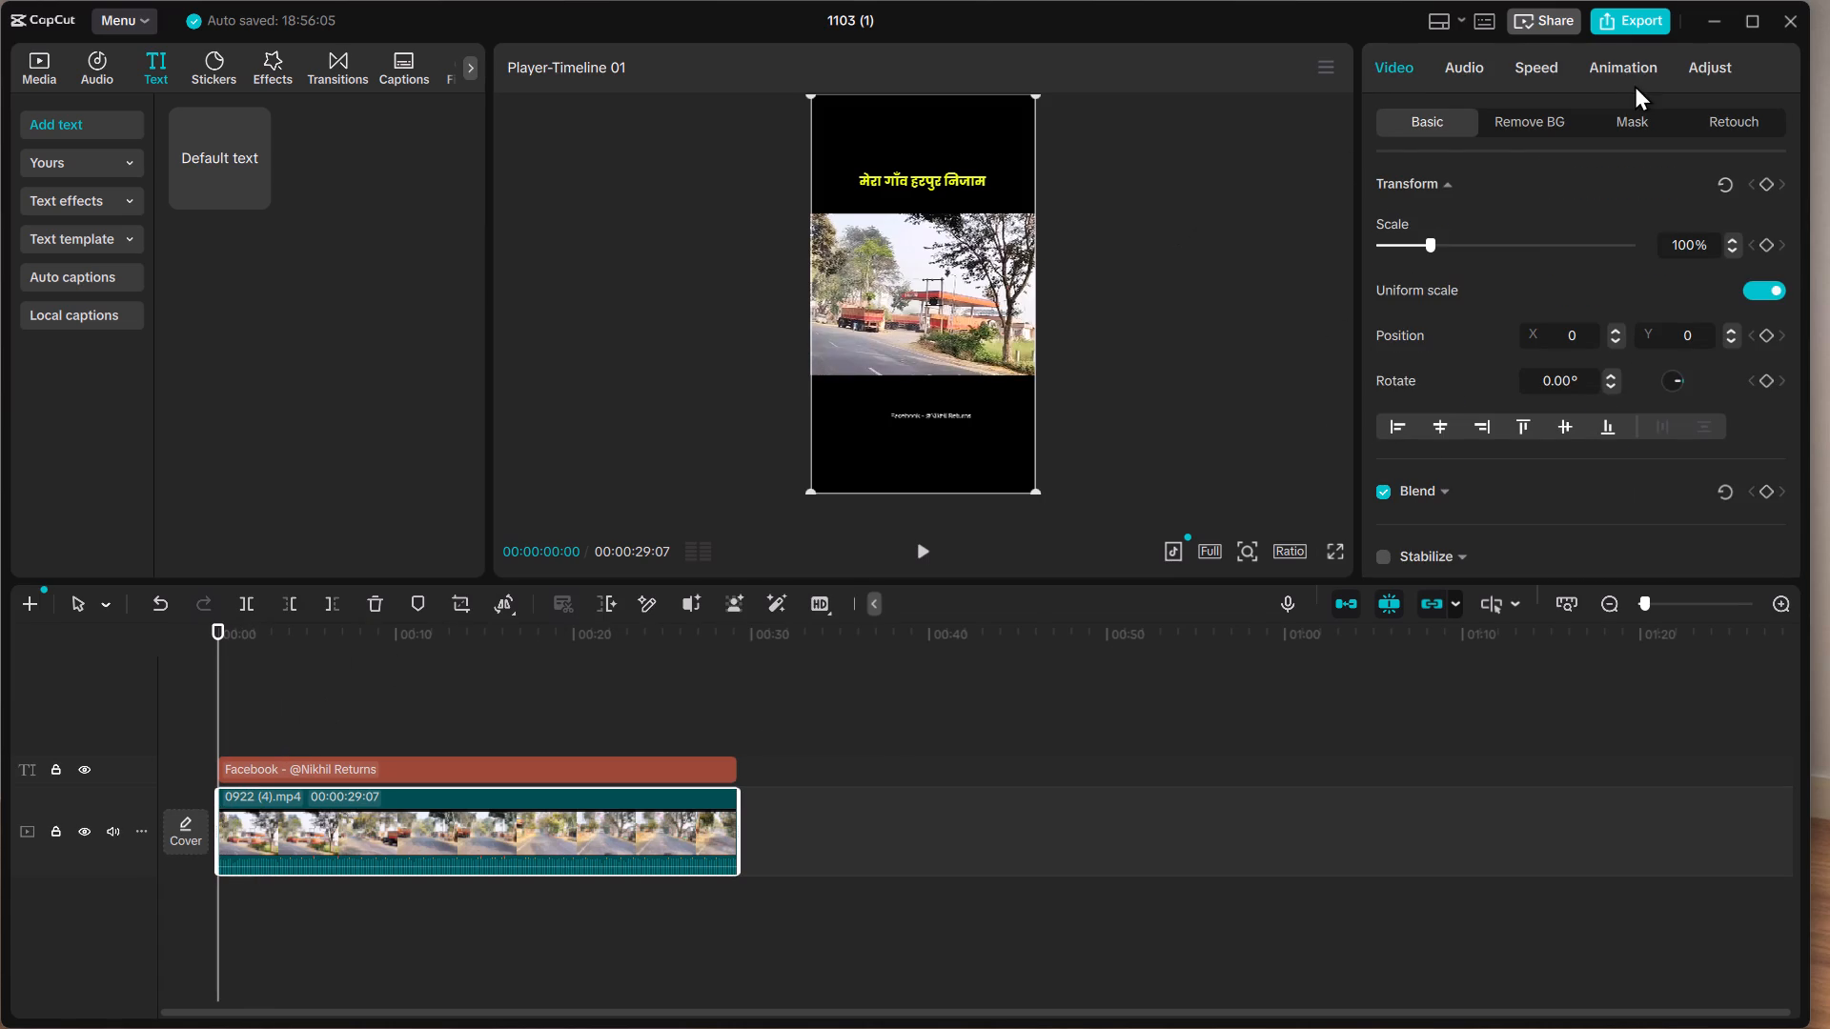
click(1637, 68)
scroll(1560, 277, up, 4)
scroll(1574, 302, down, 3)
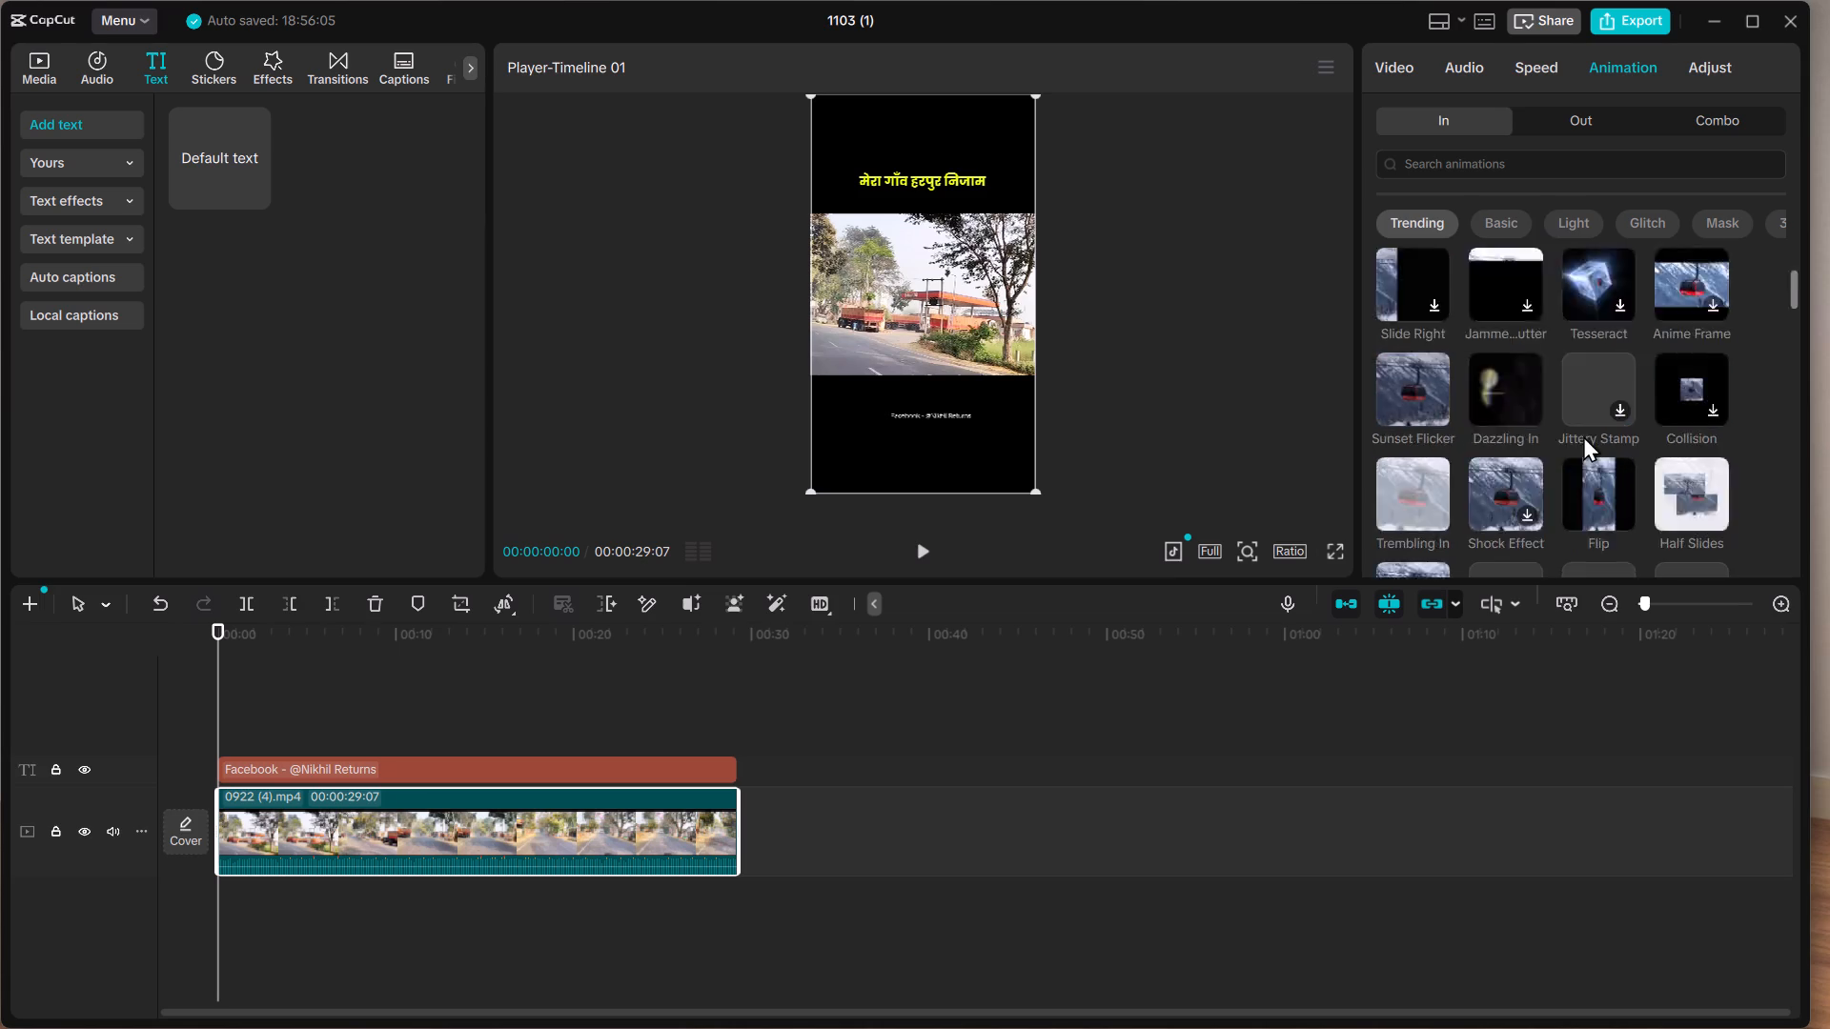
scroll(1583, 435, down, 6)
scroll(1584, 444, up, 15)
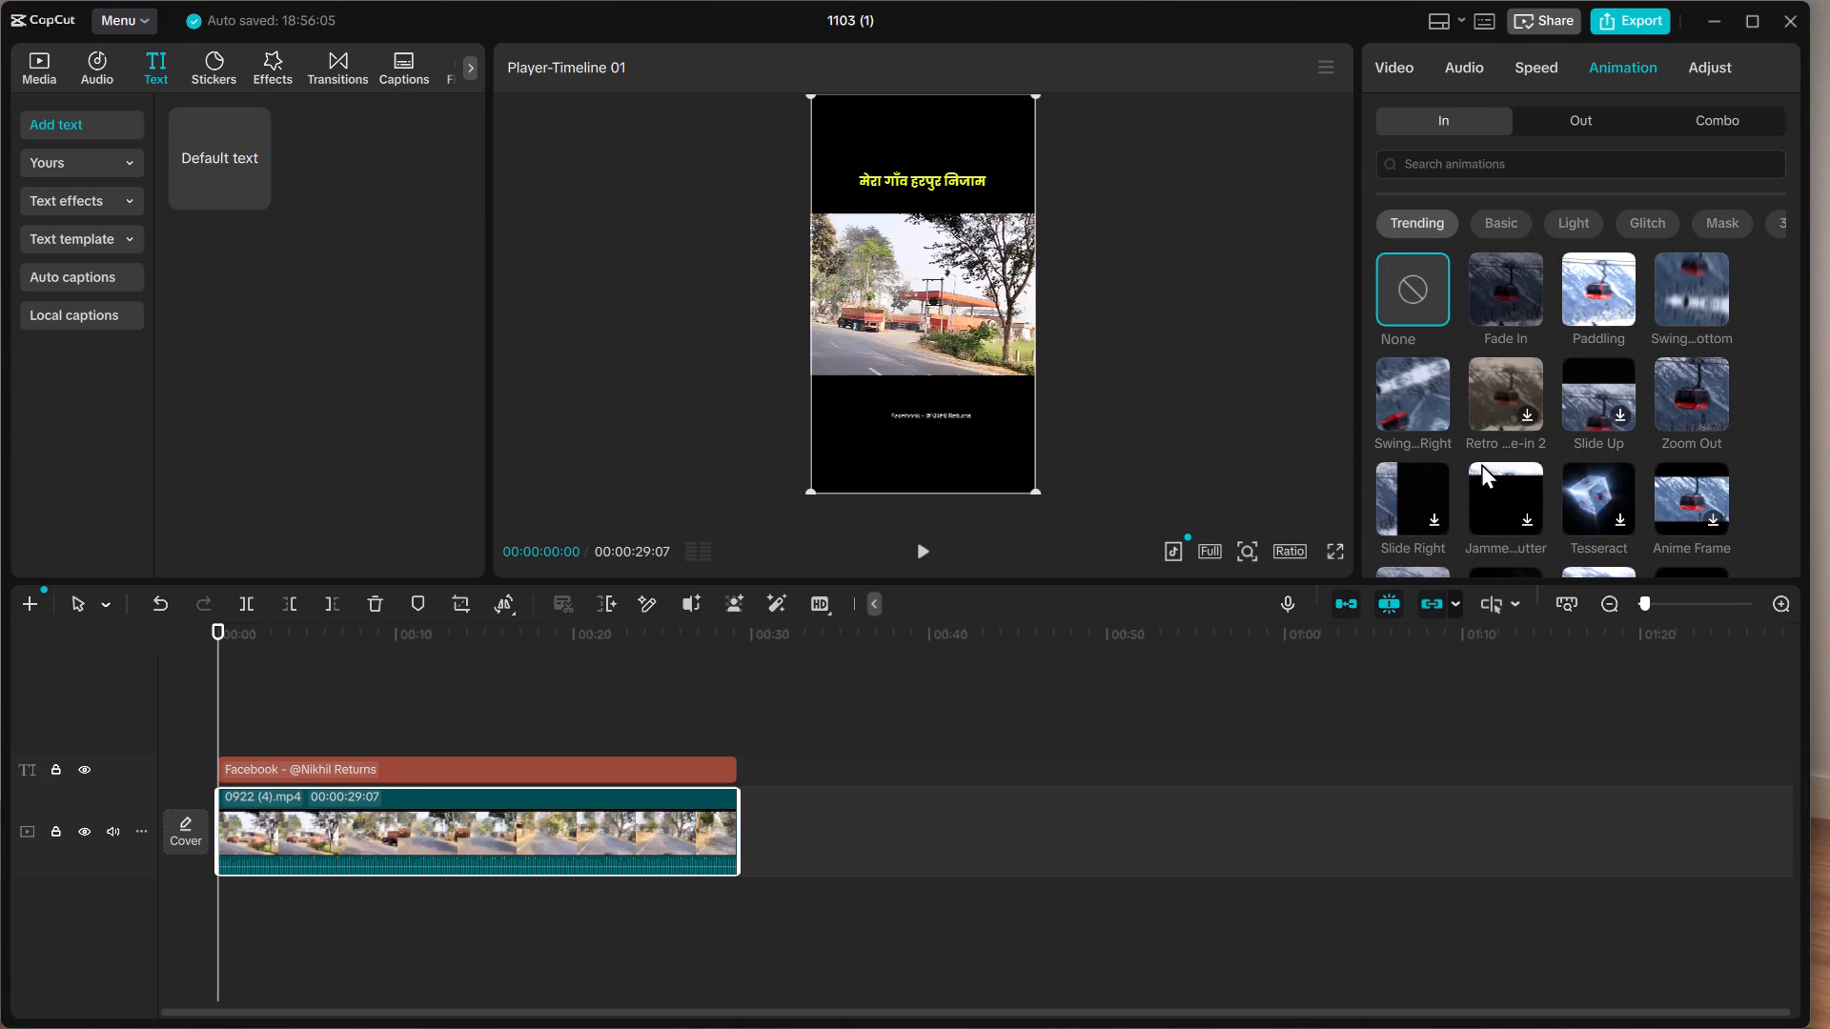
click(1502, 224)
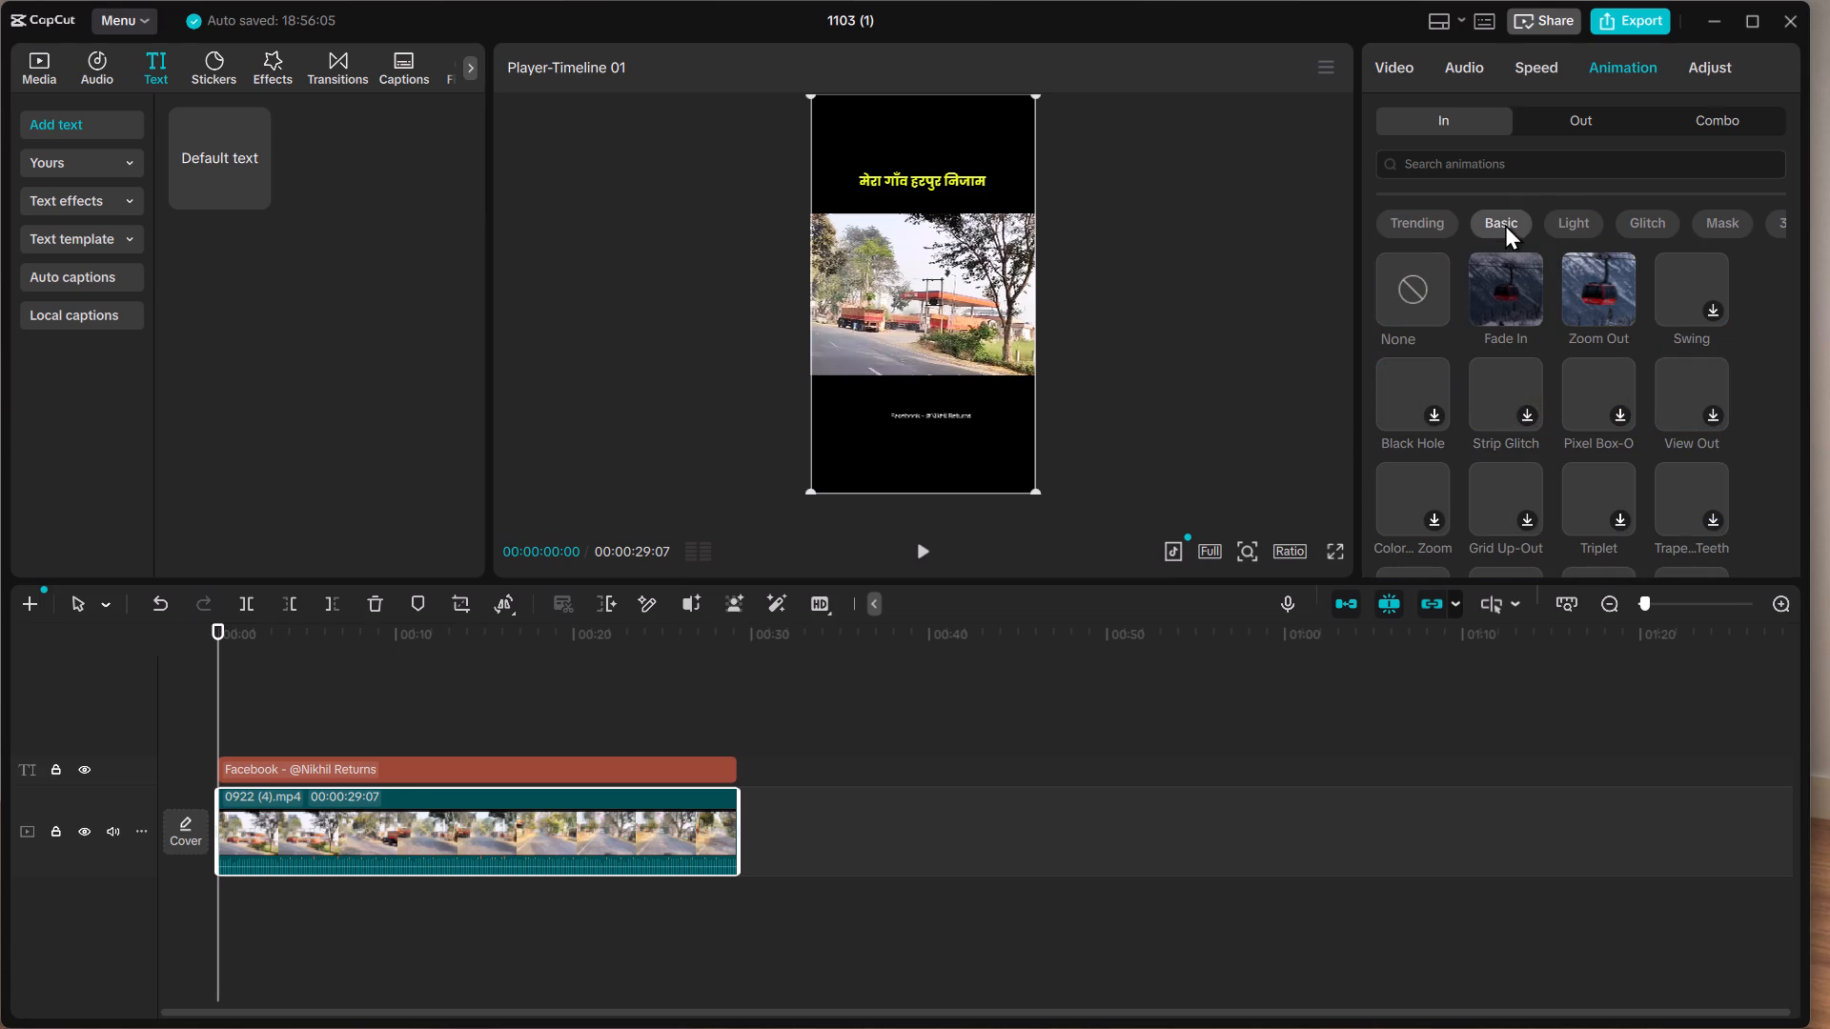
click(1557, 222)
scroll(1594, 261, up, 3)
scroll(1495, 170, up, 1)
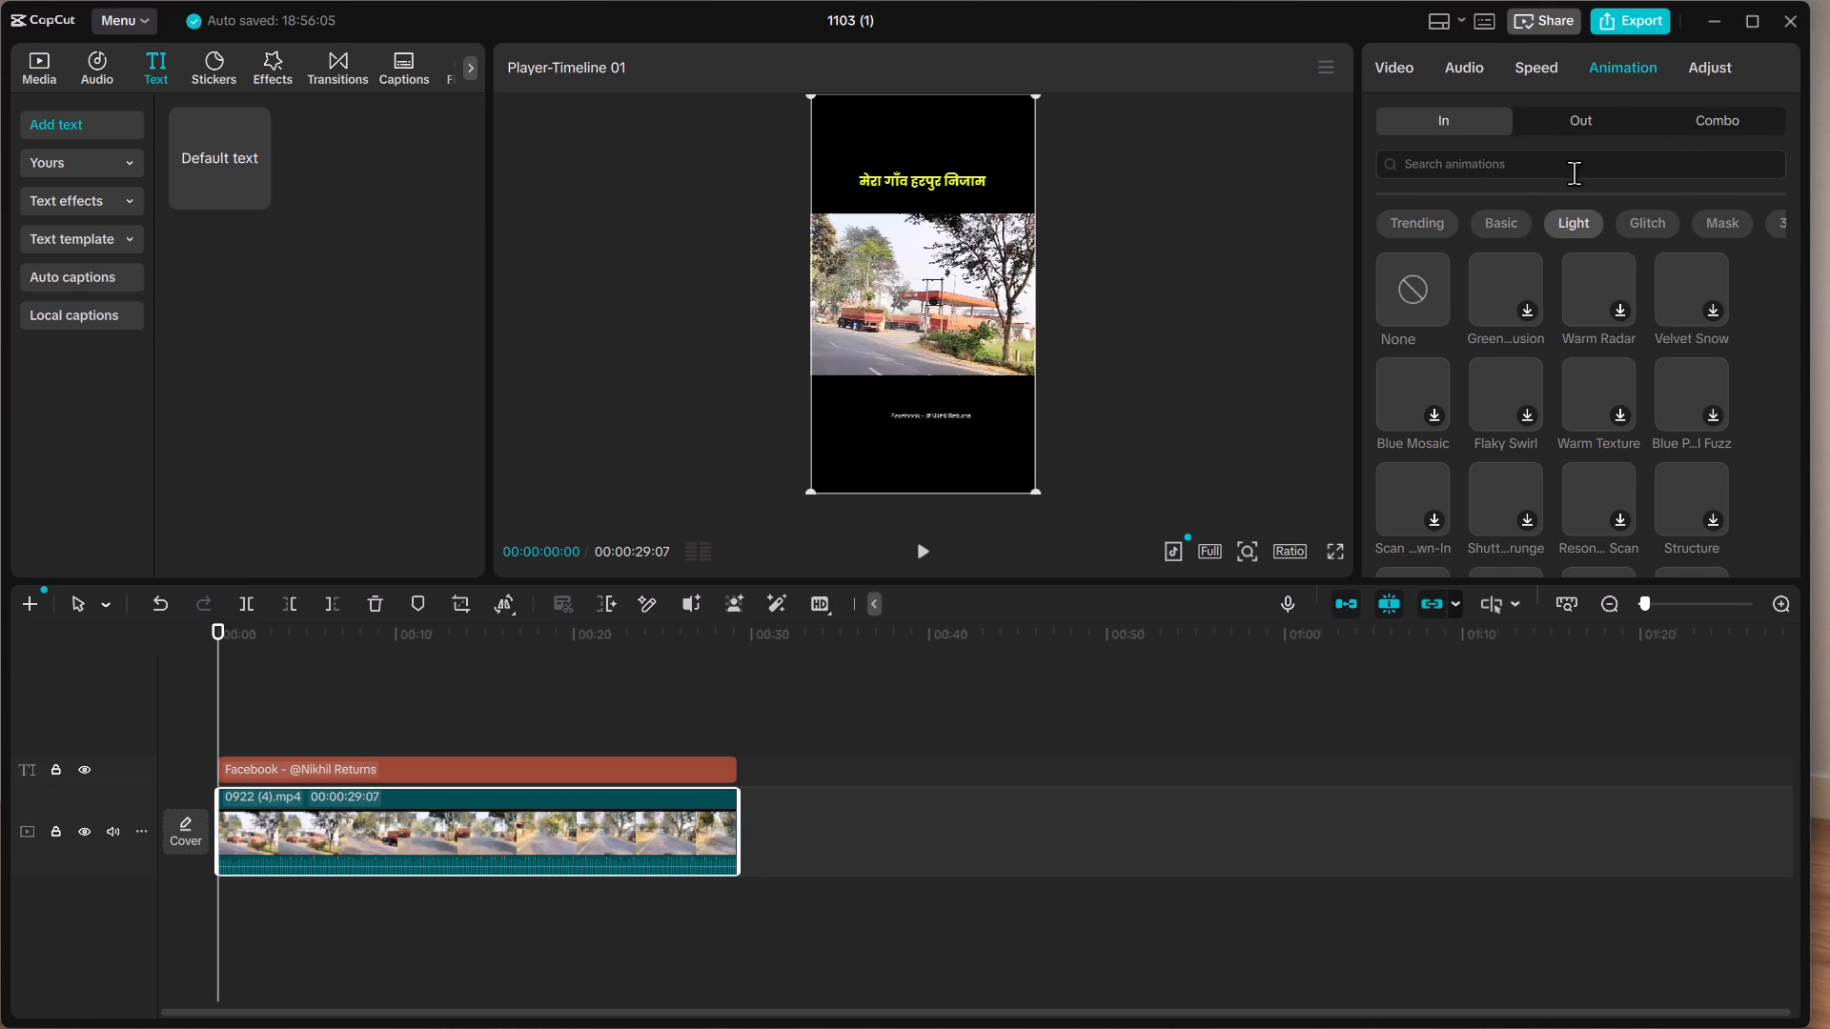
Search the In animations for the recent term "cross opning", retry loading the search, and deselect the clip.
drag(1574, 172, 1574, 211)
click(1419, 241)
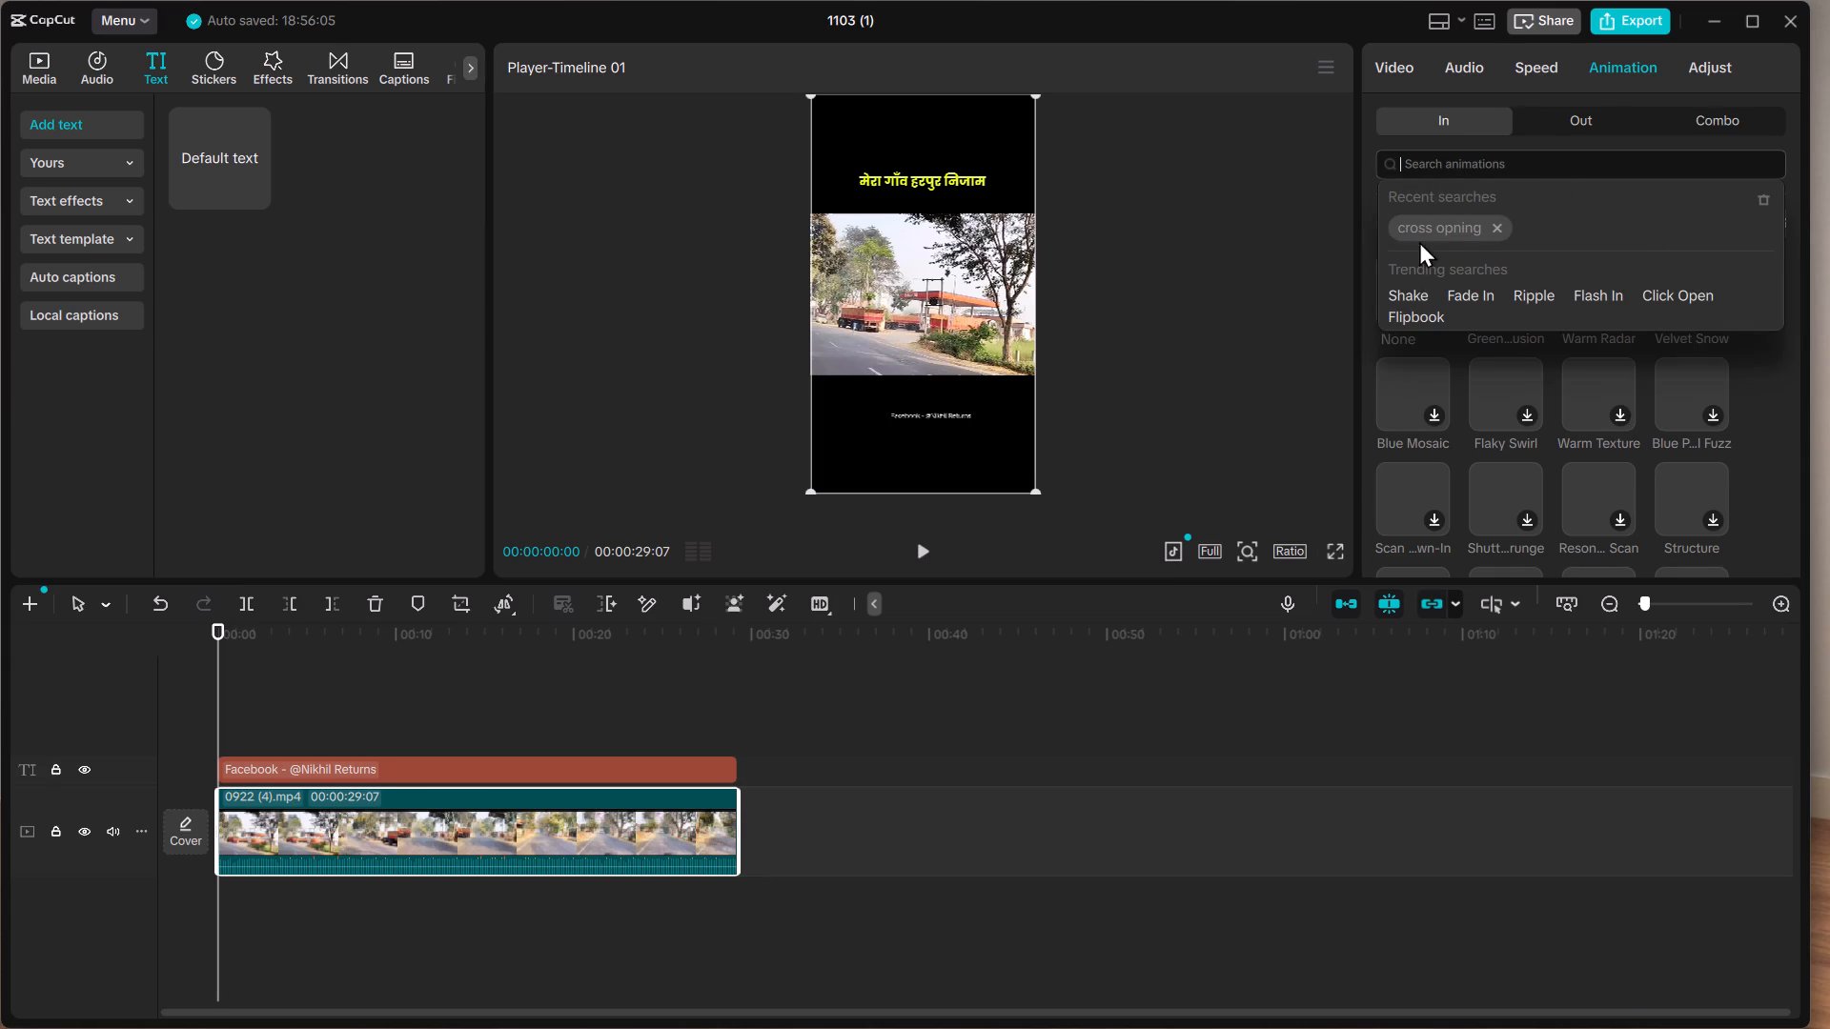
click(1435, 222)
click(1670, 370)
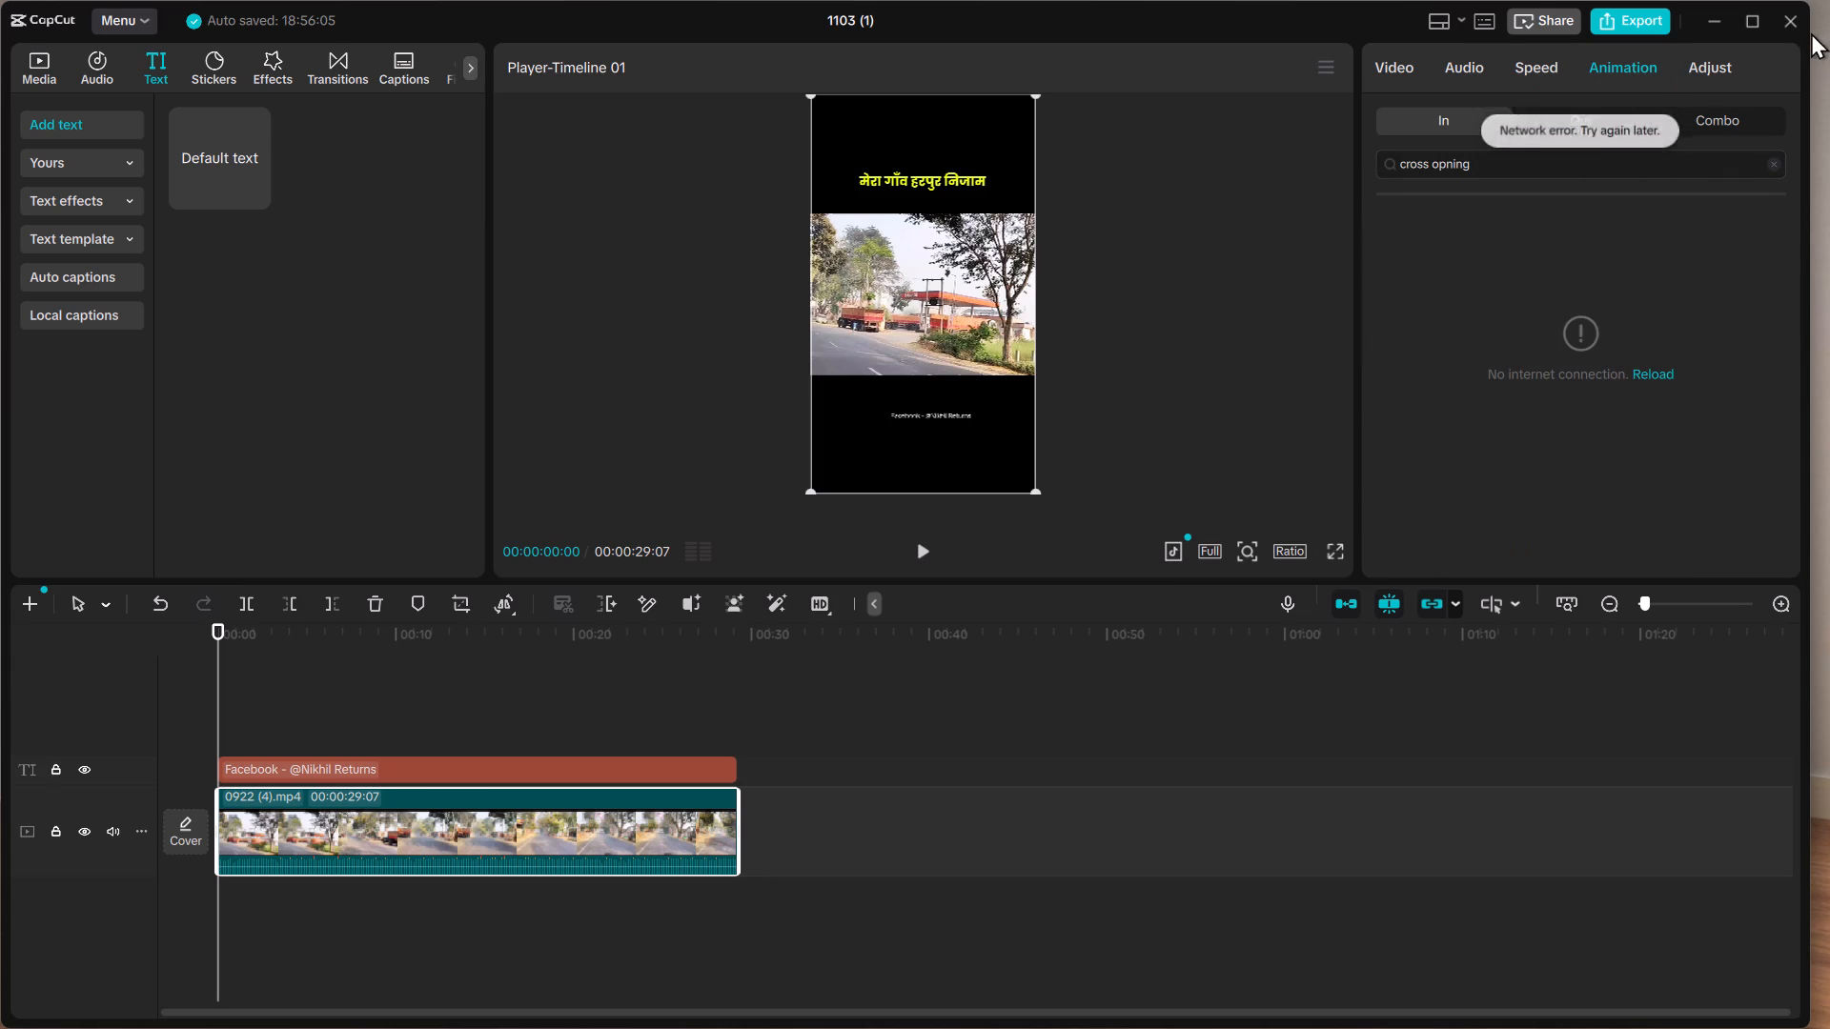
click(1143, 306)
Export the video under the name mera gaon 1234 and dismiss the sharing options.
click(1615, 40)
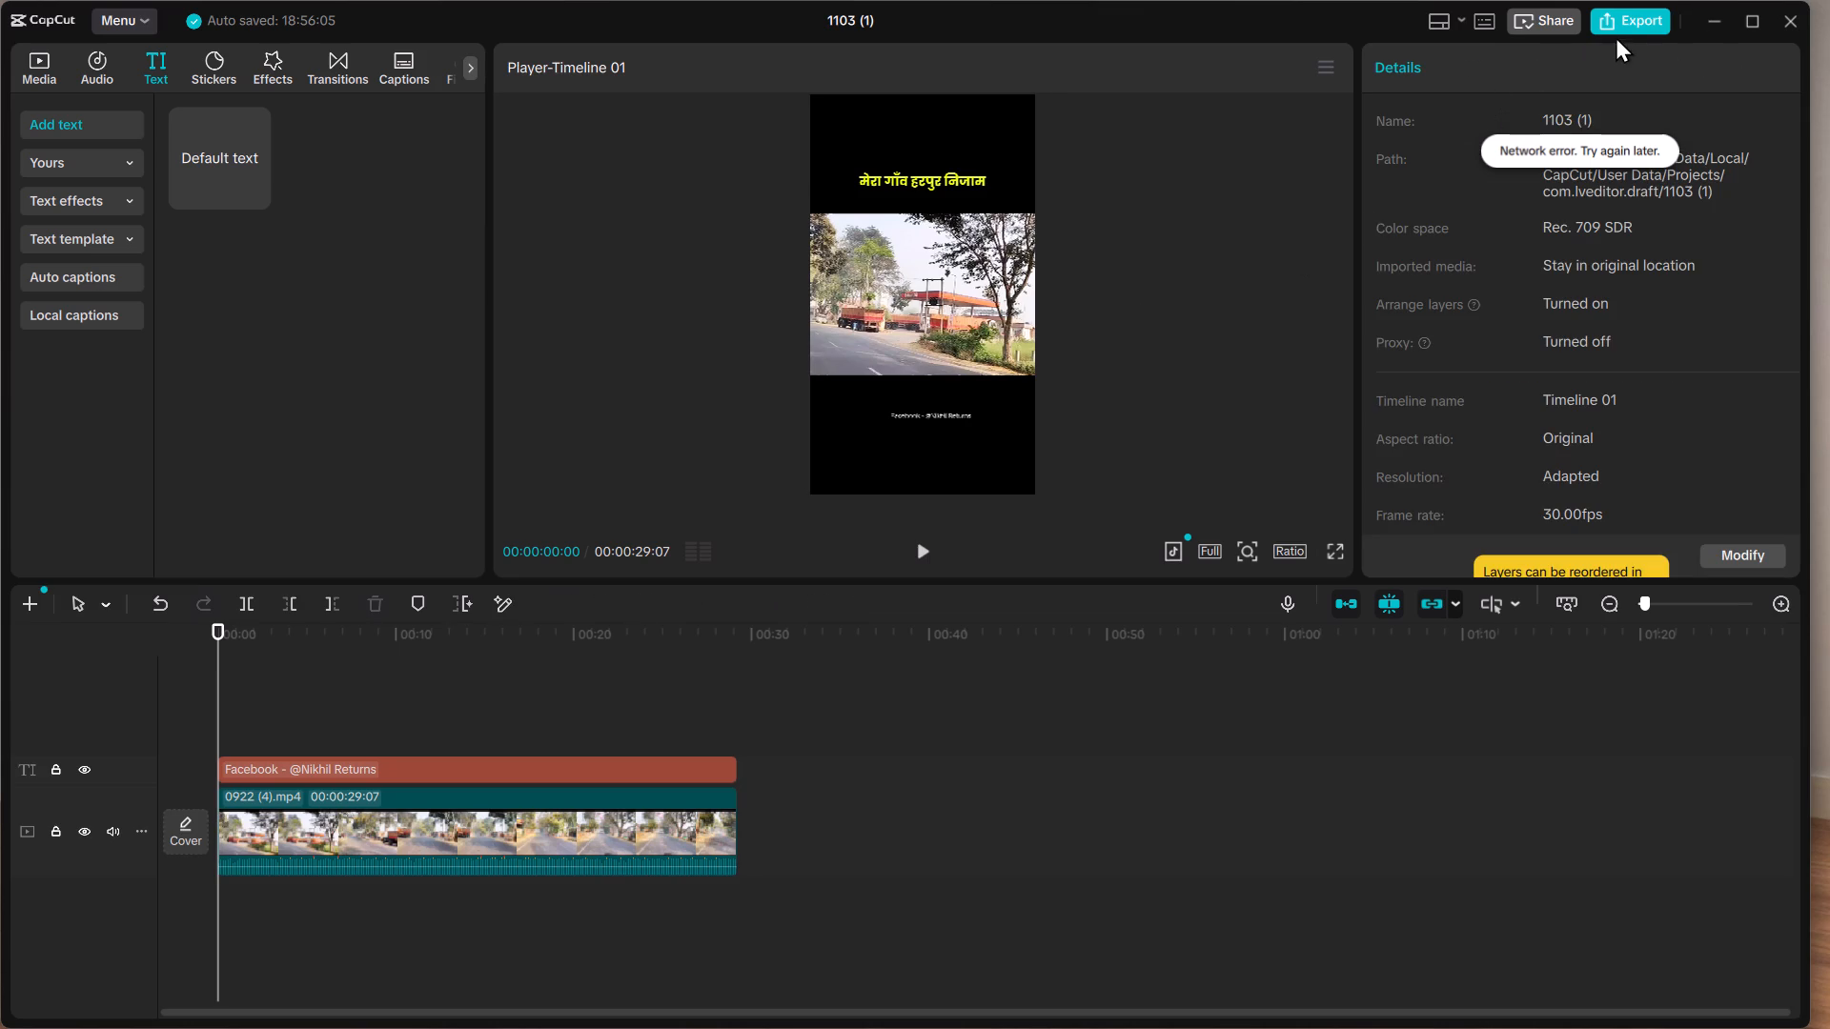
click(1617, 29)
drag(1116, 227, 898, 244)
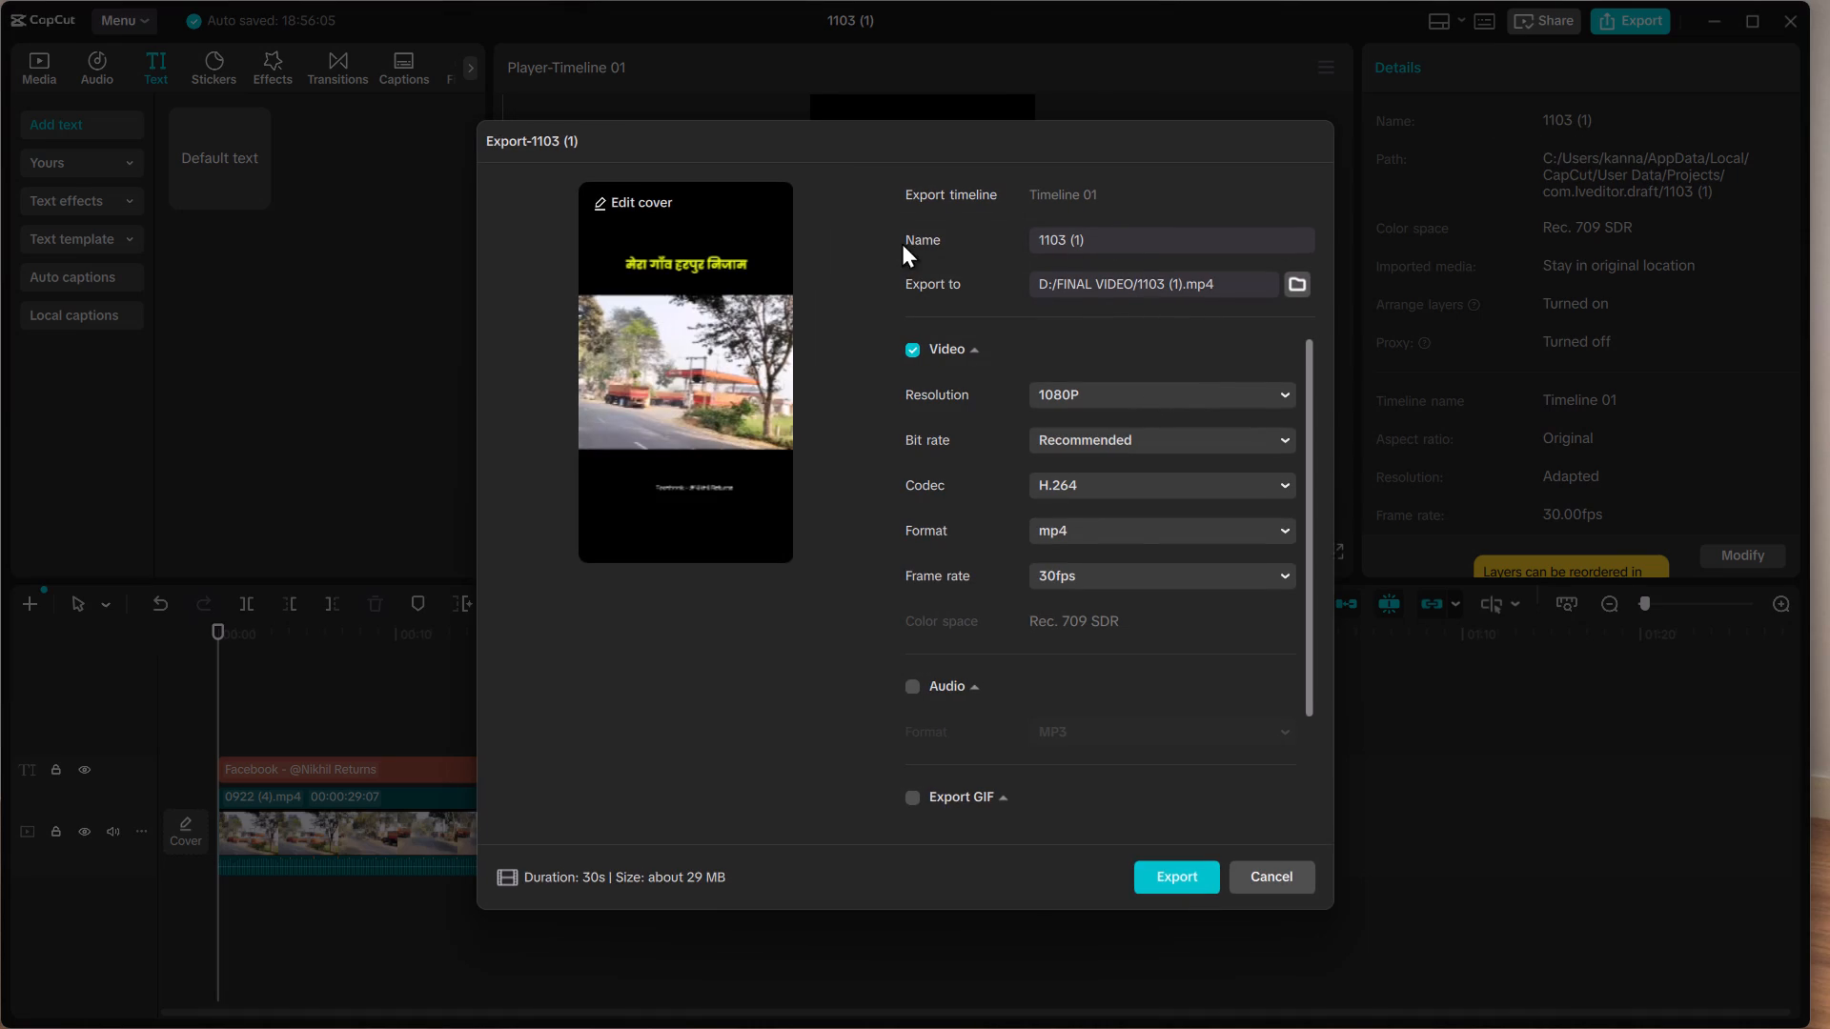
drag(1128, 238, 905, 216)
text(mera gaon 1)
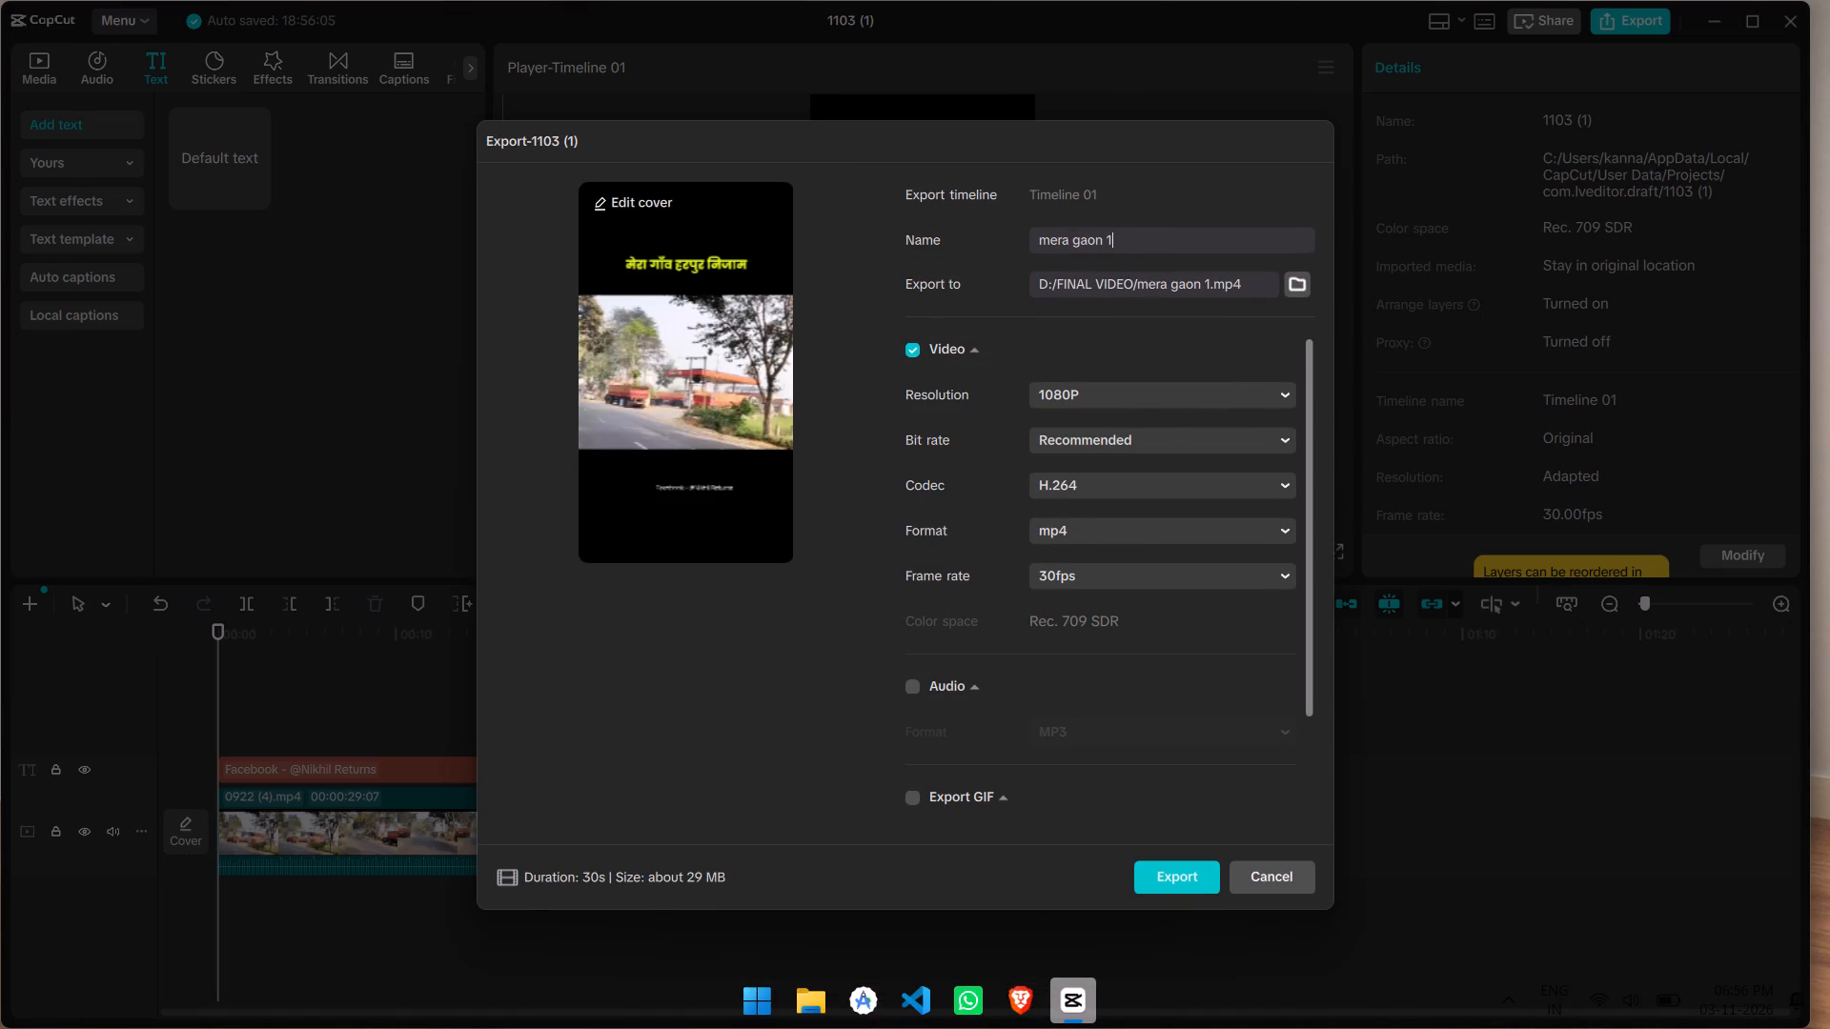
text(234)
click(1180, 887)
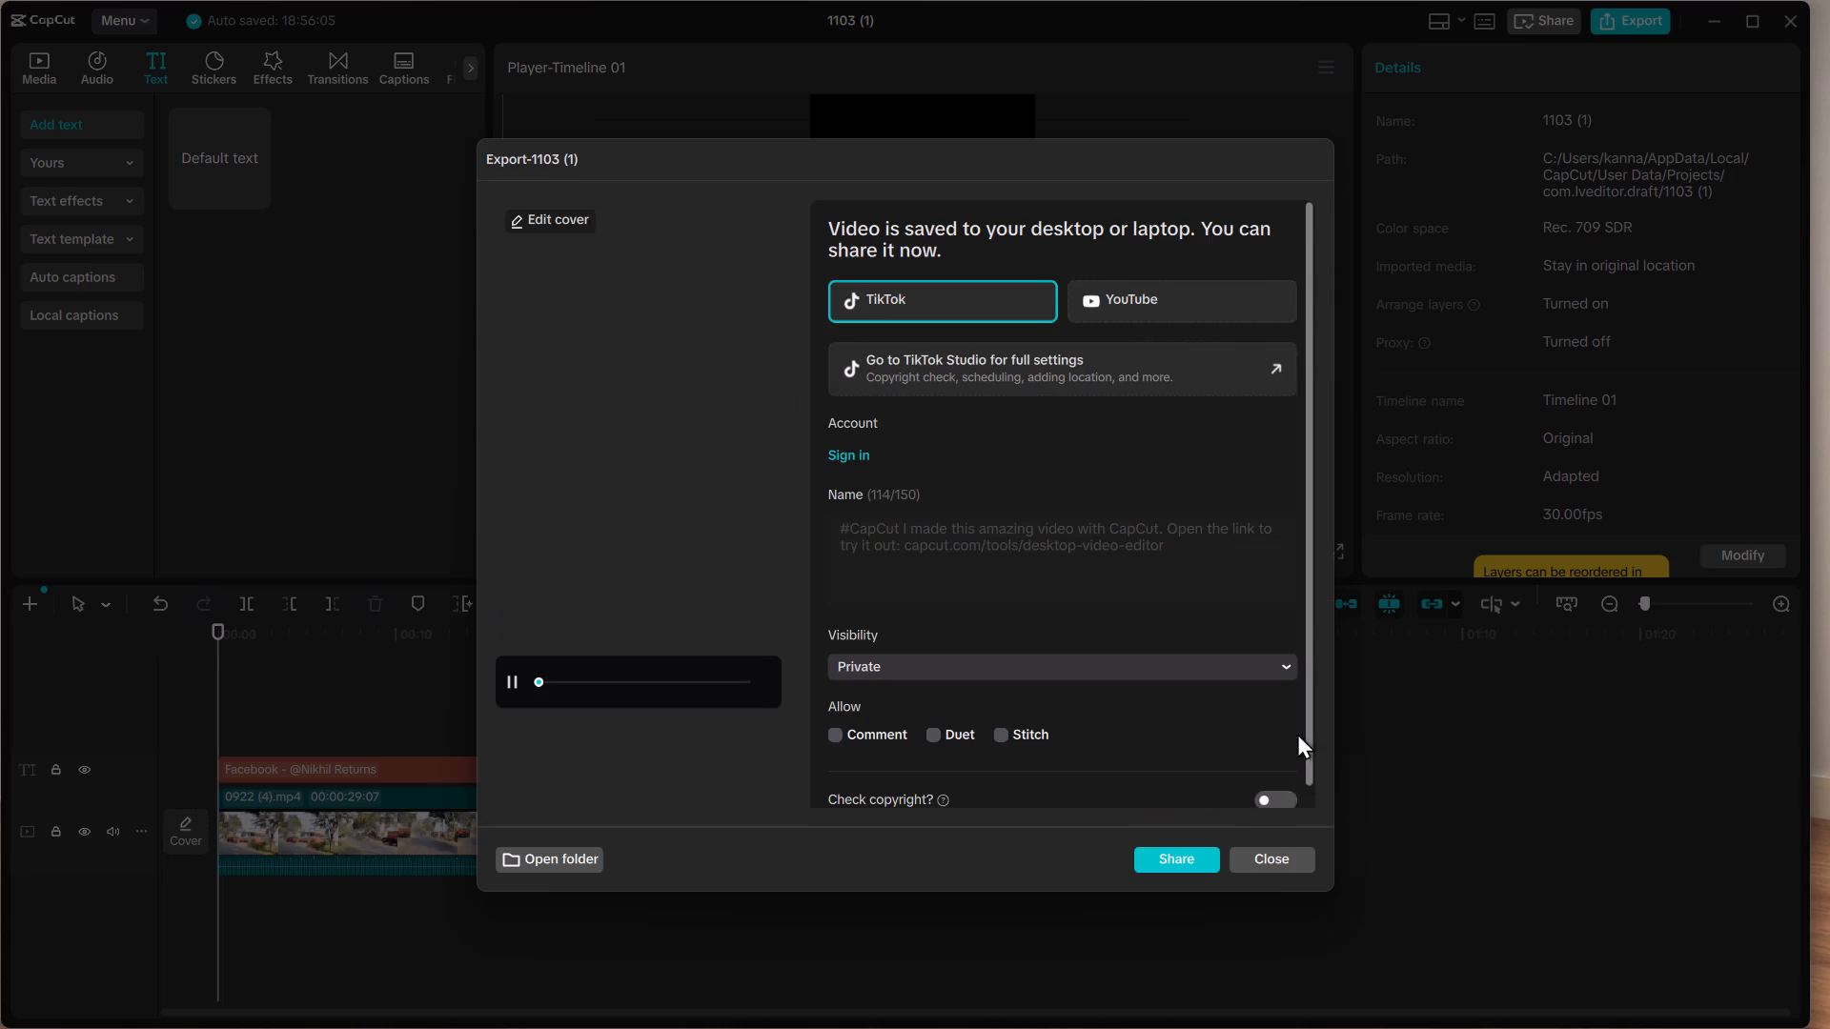
click(1289, 857)
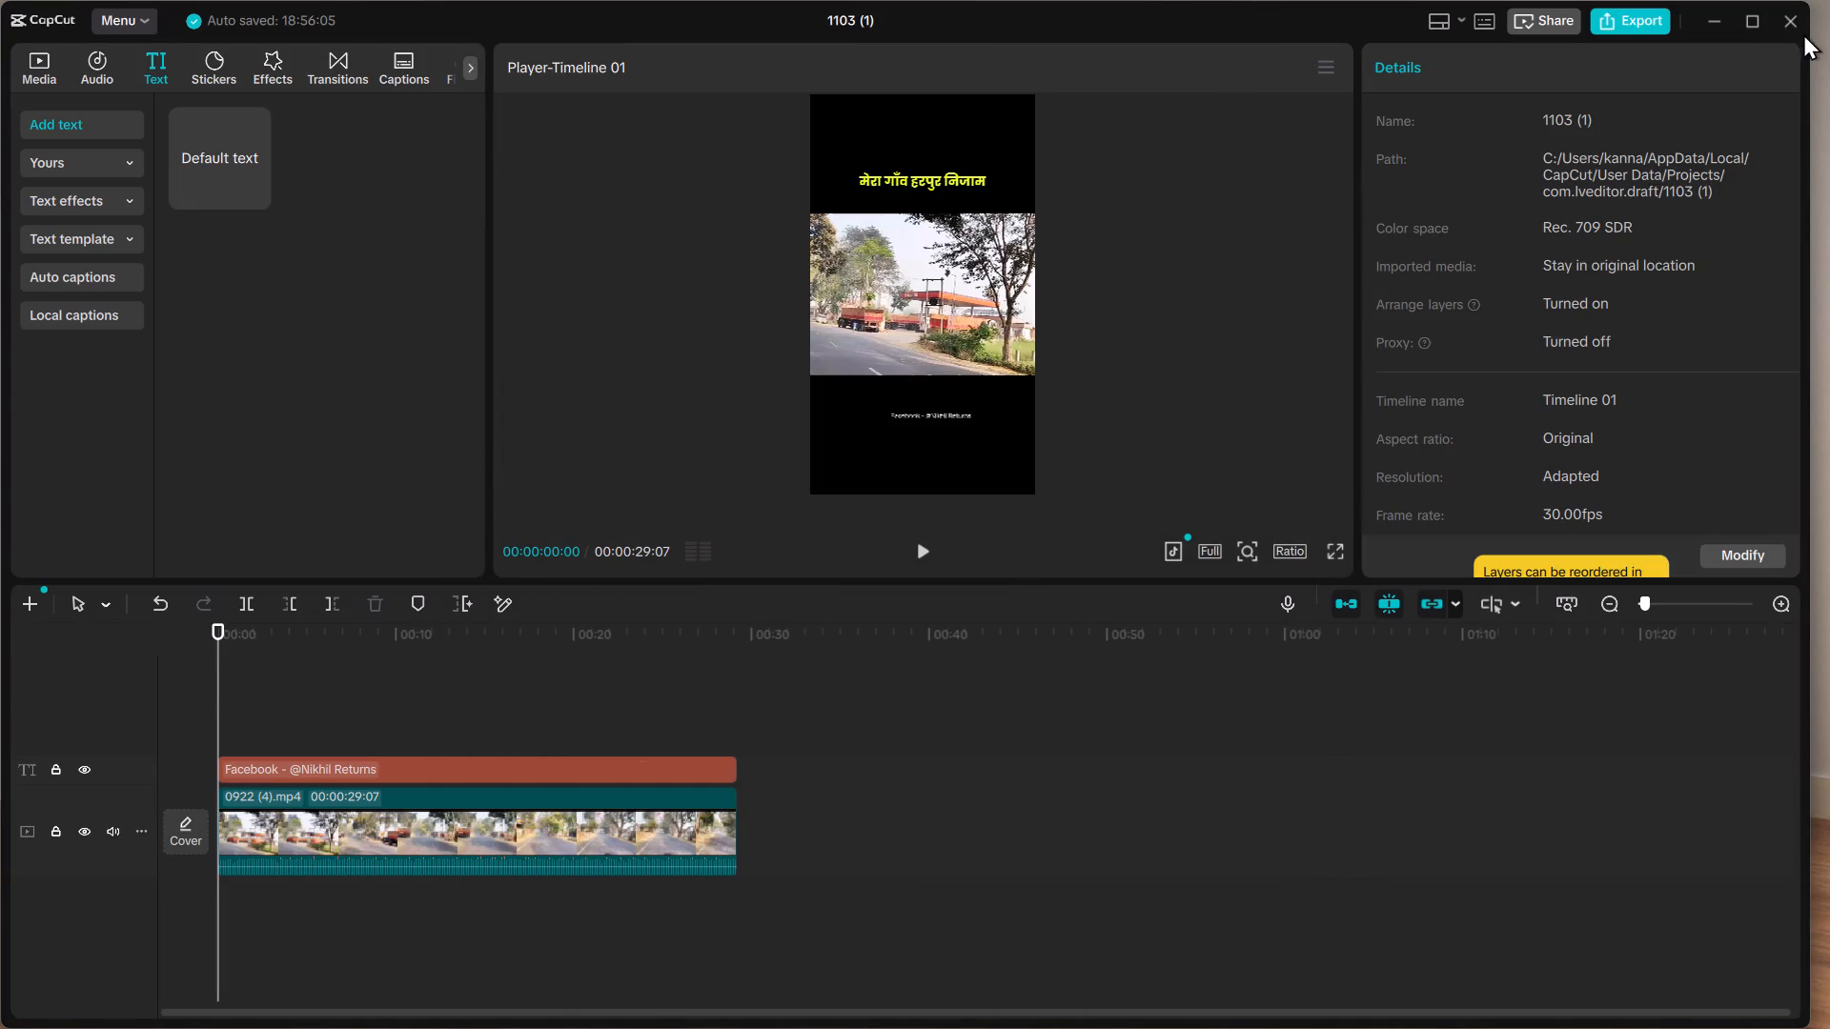
Close the finished project and exit CapCut.
click(1804, 34)
click(1798, 8)
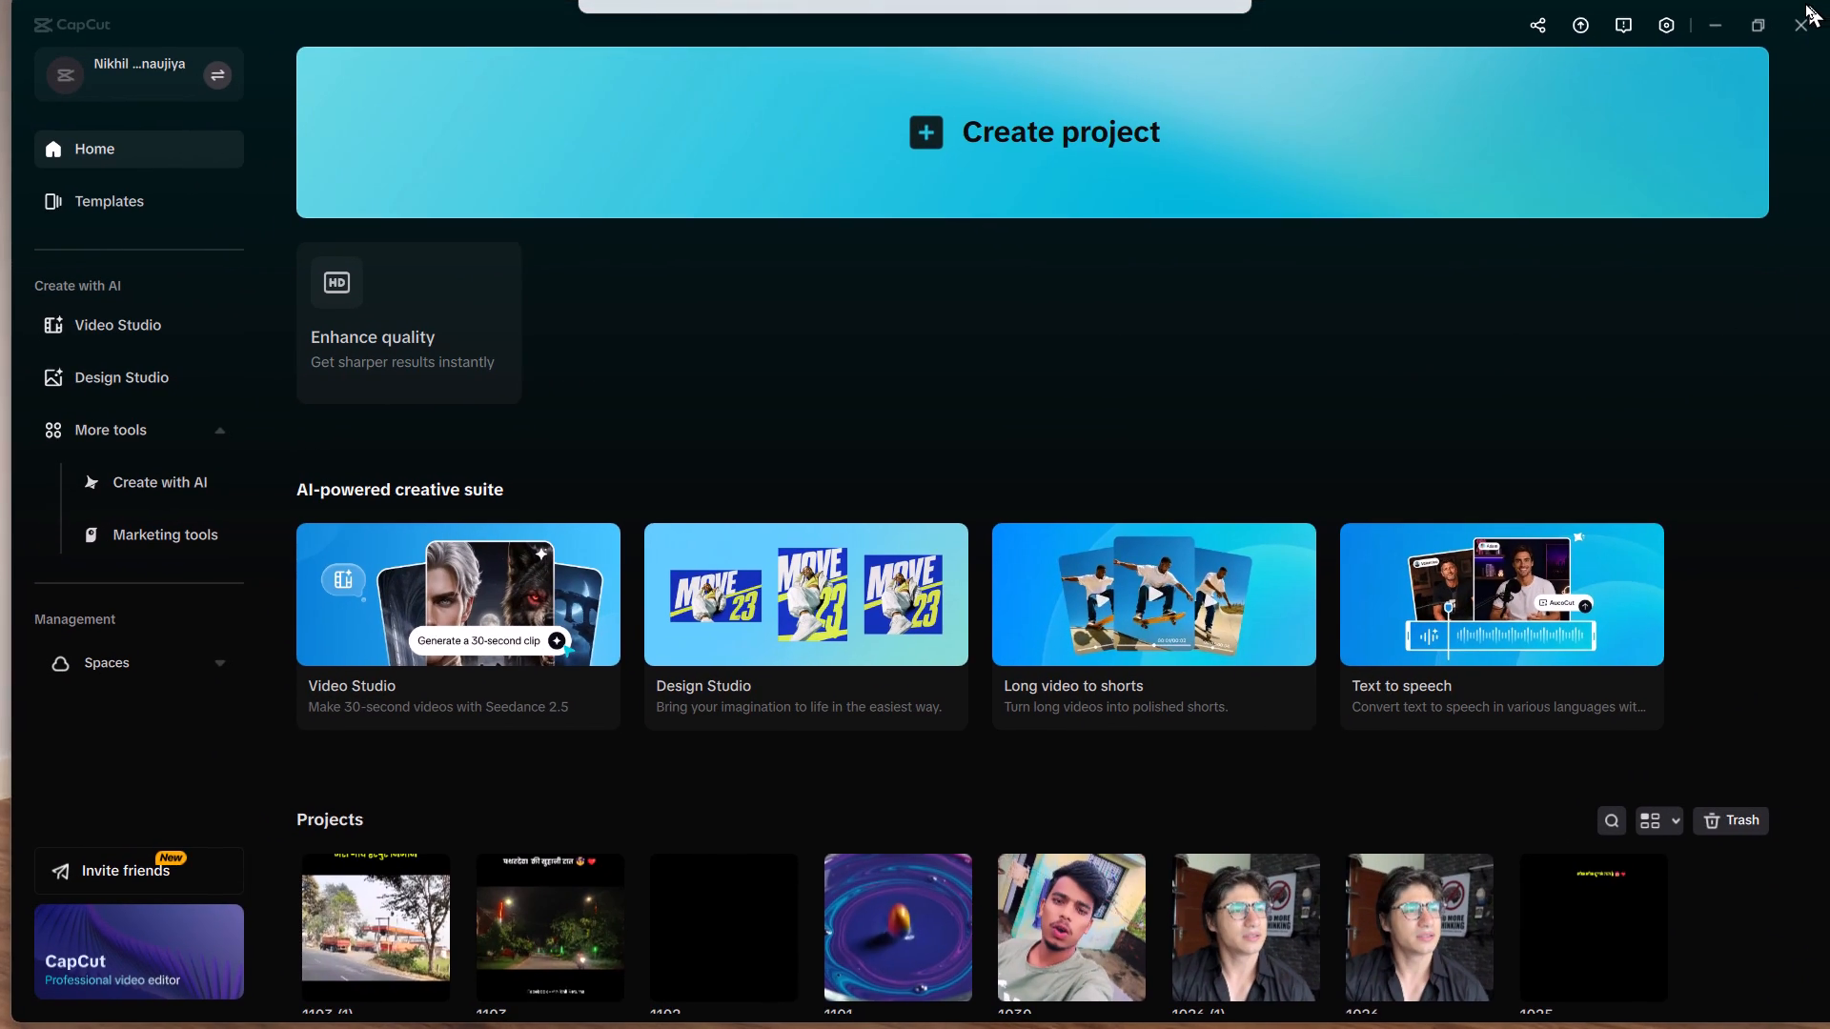
click(1799, 2)
click(1757, 31)
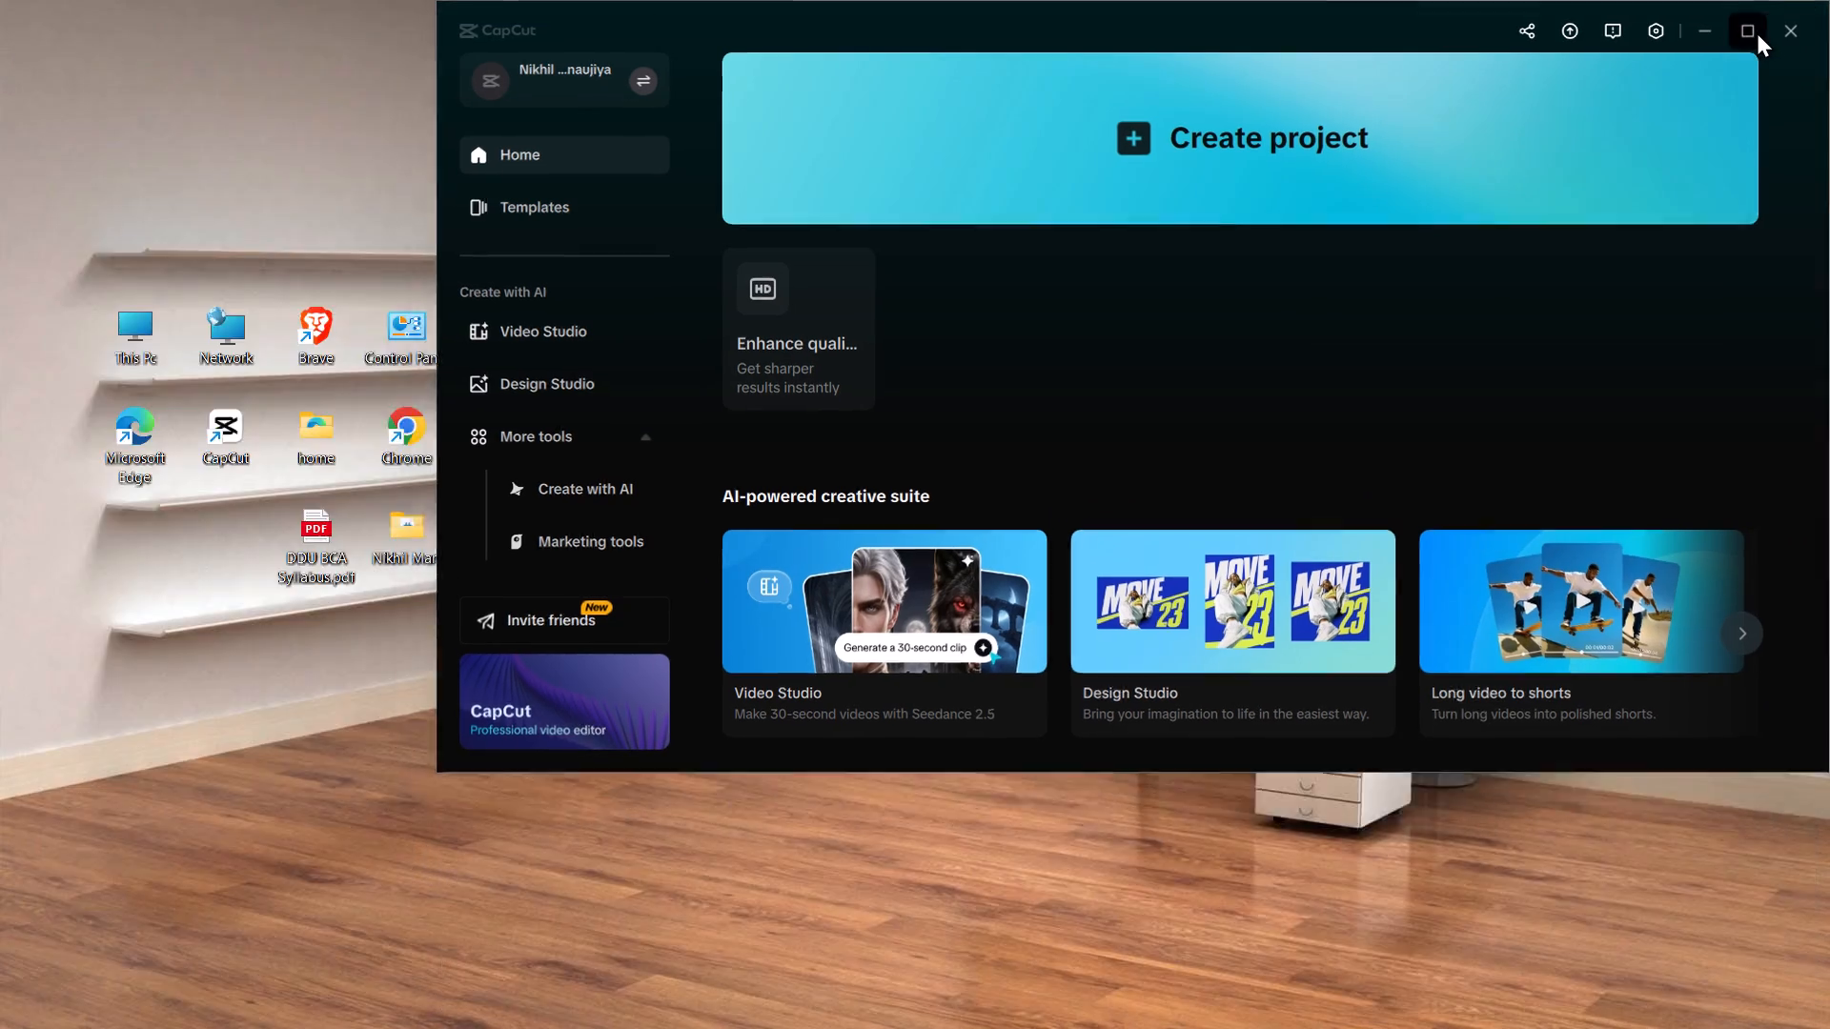
click(1372, 241)
click(1316, 227)
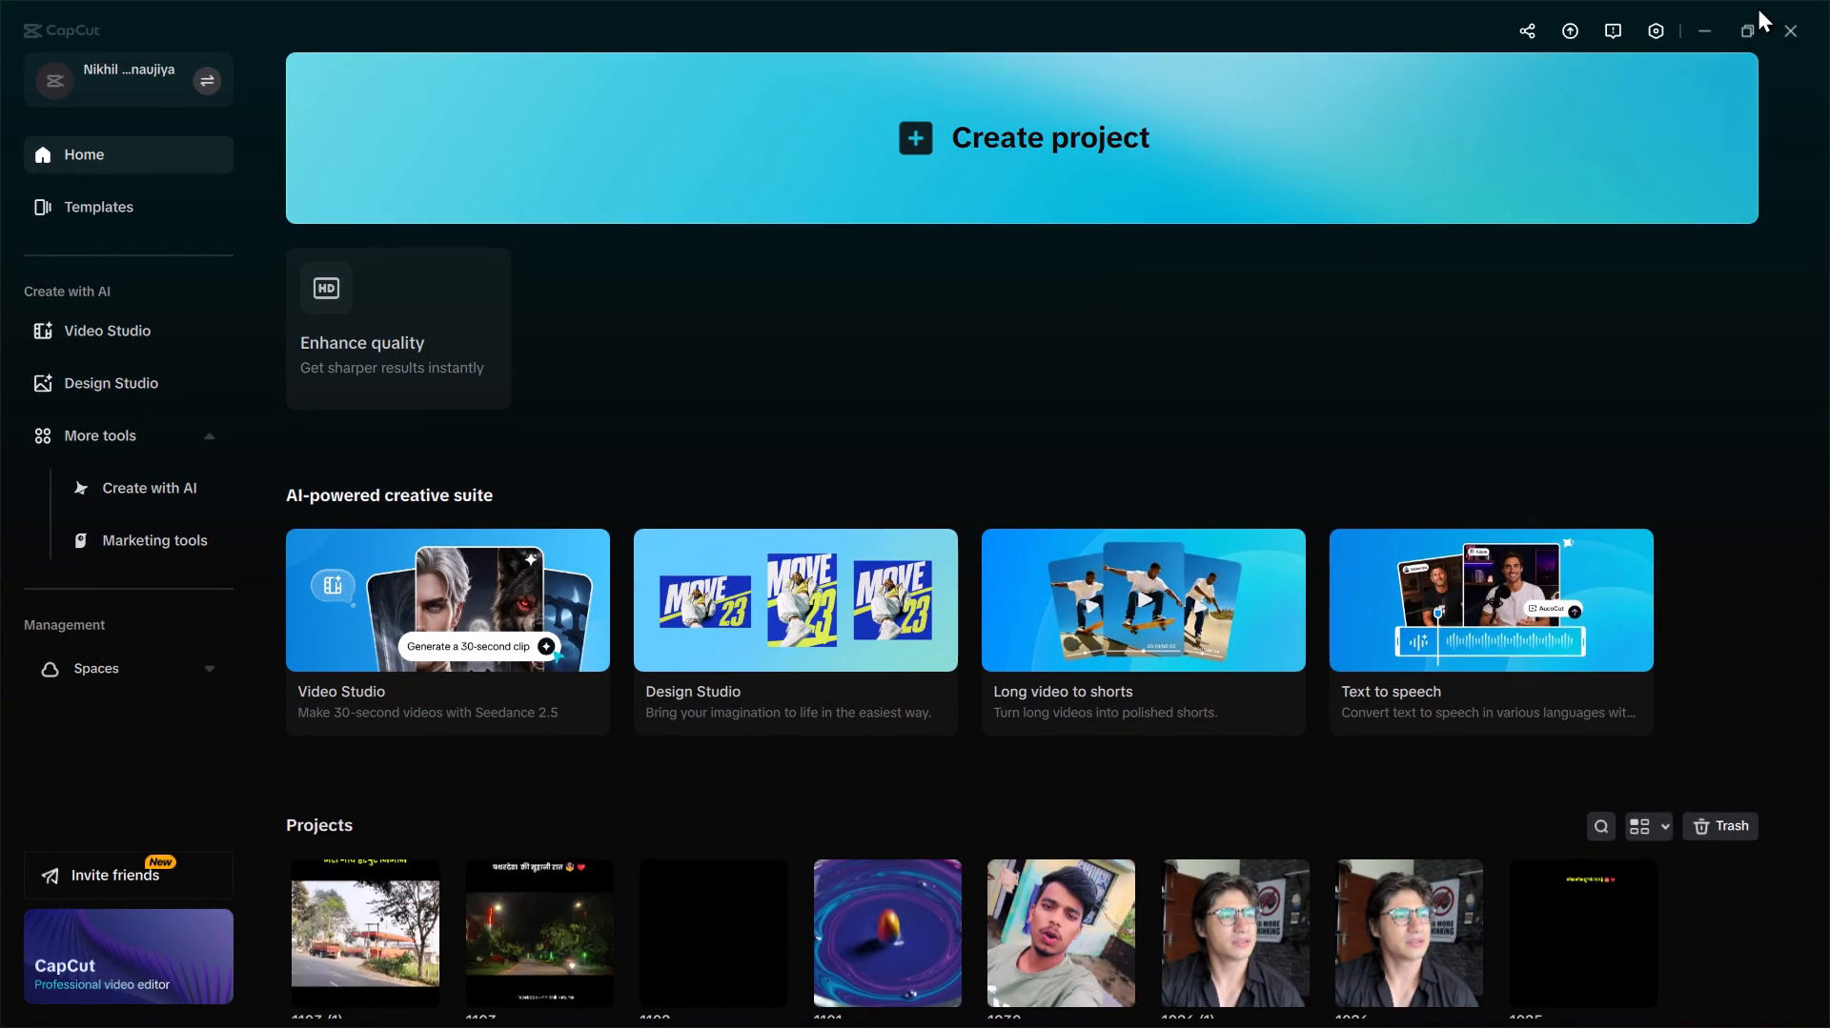
click(1773, 31)
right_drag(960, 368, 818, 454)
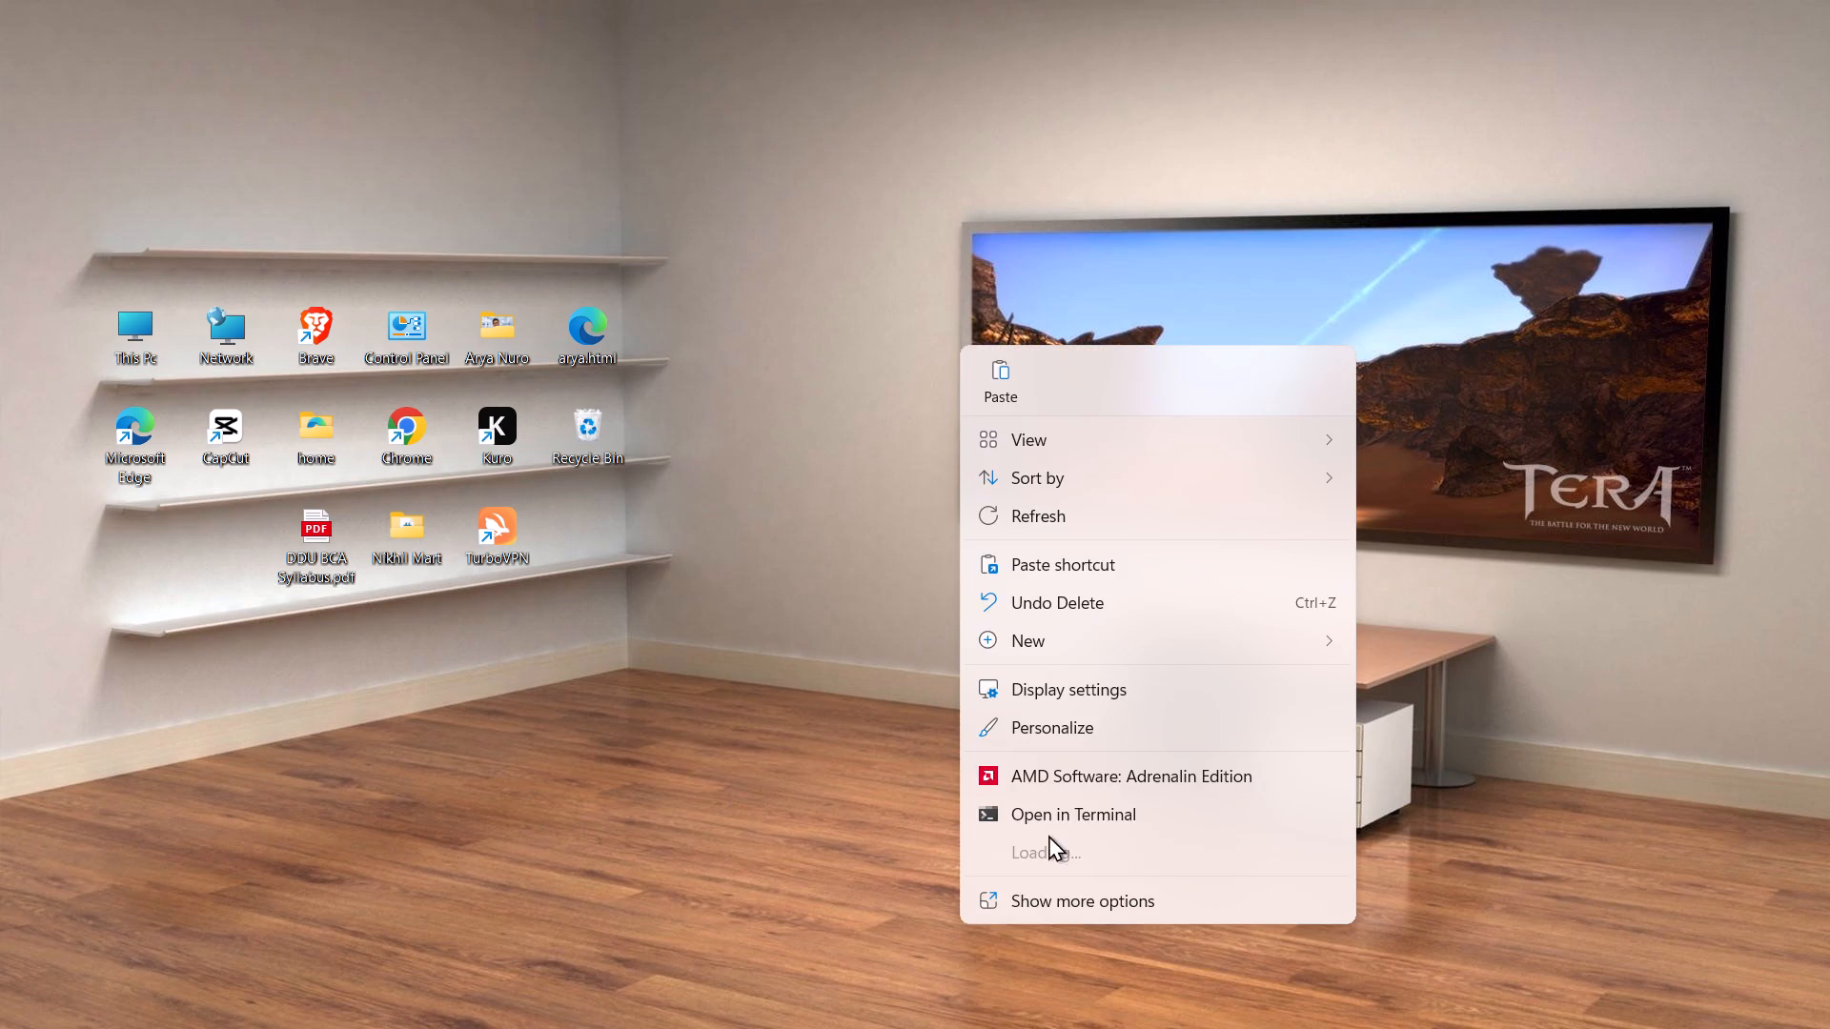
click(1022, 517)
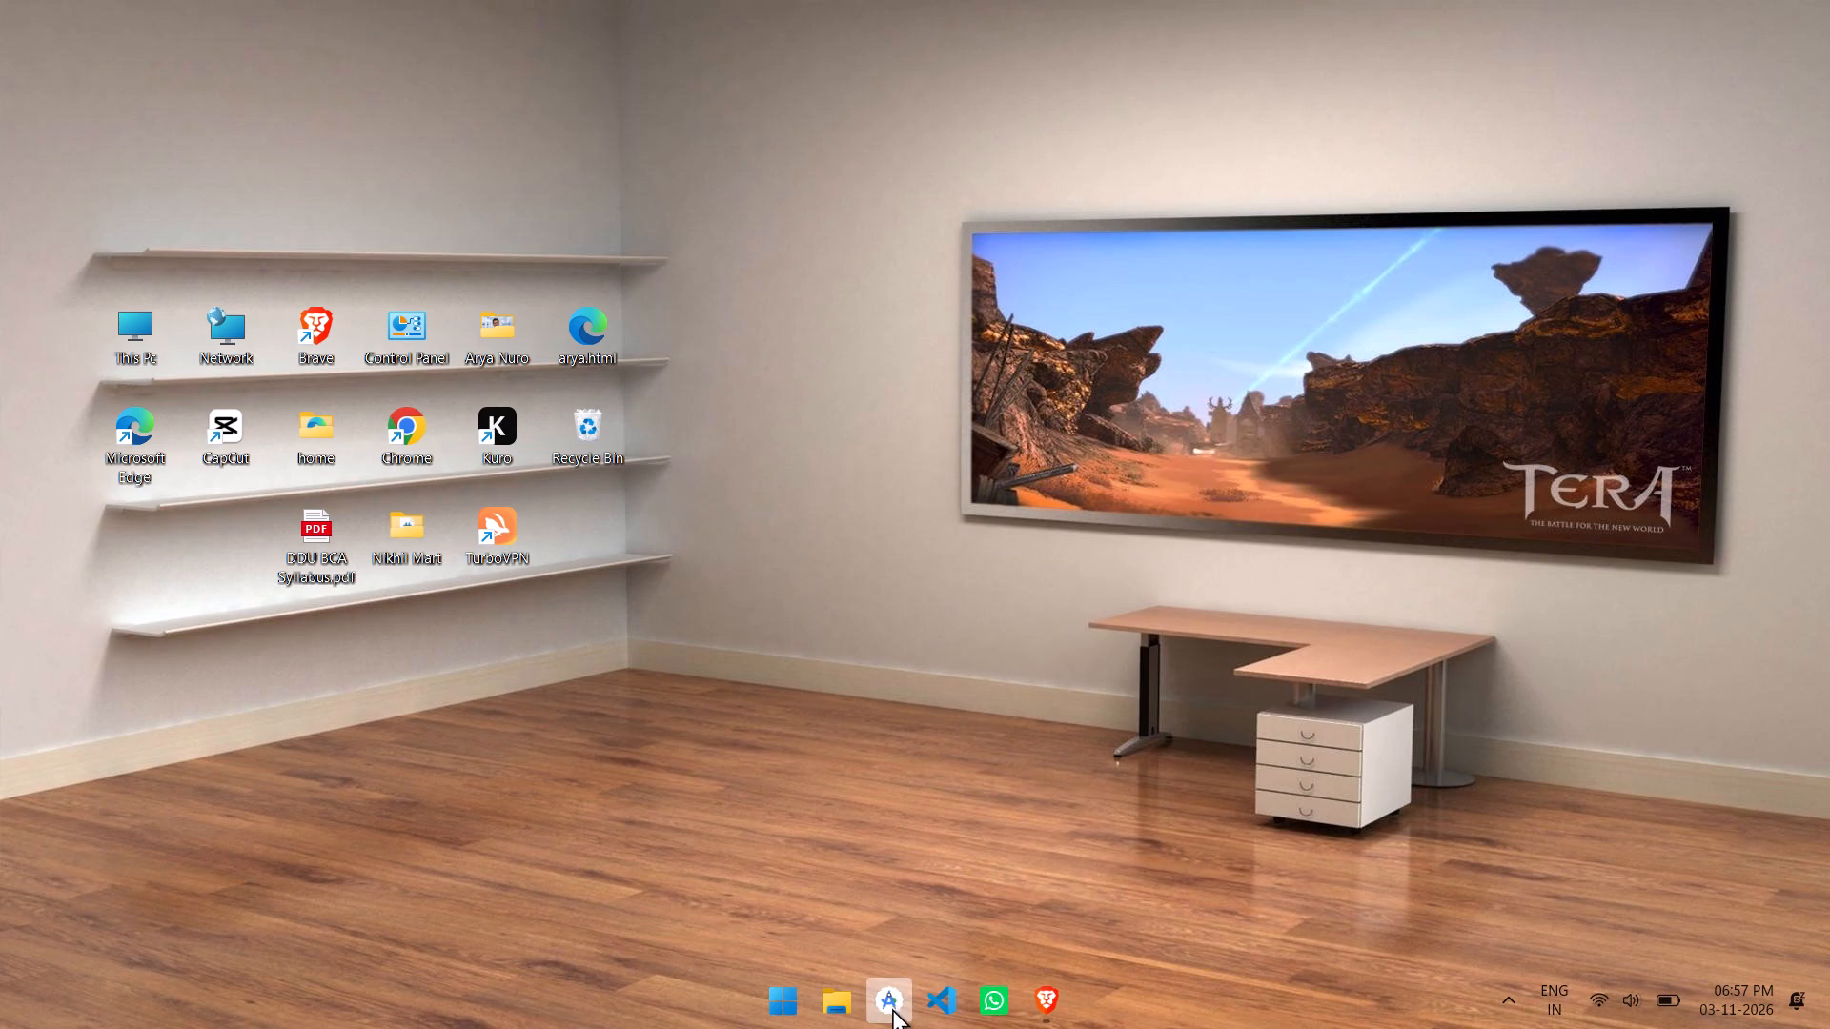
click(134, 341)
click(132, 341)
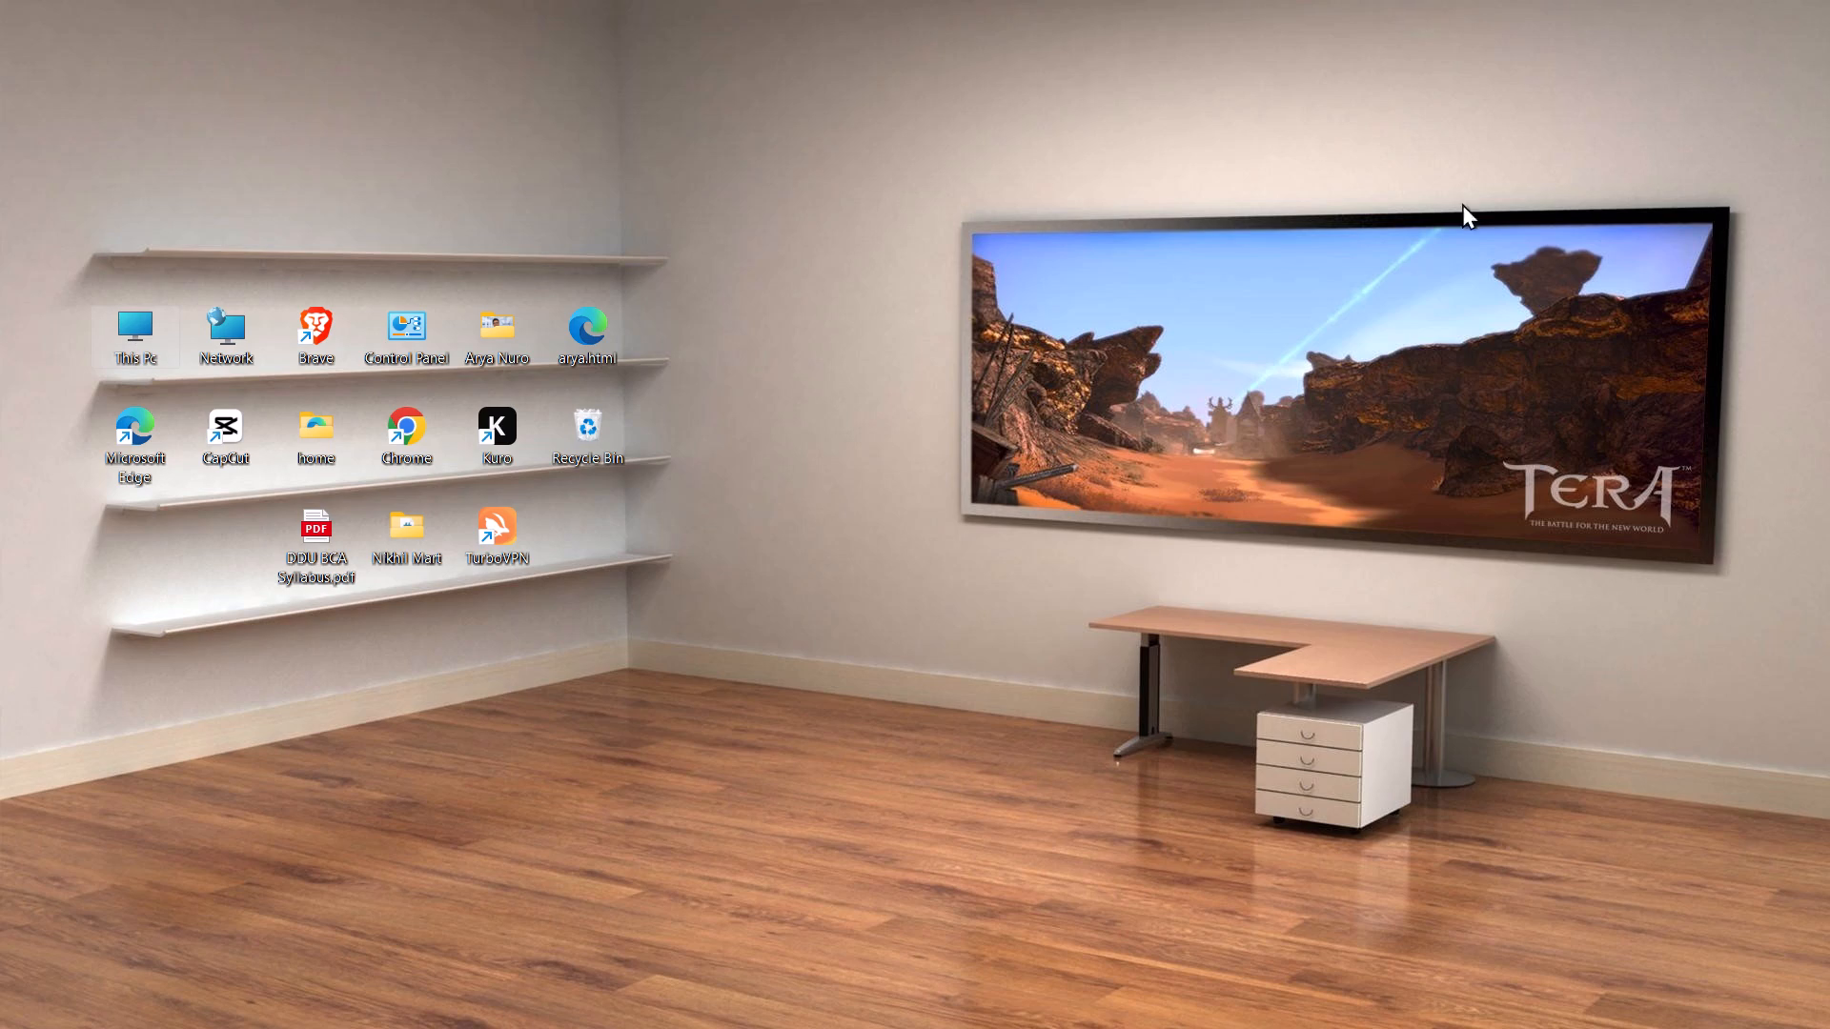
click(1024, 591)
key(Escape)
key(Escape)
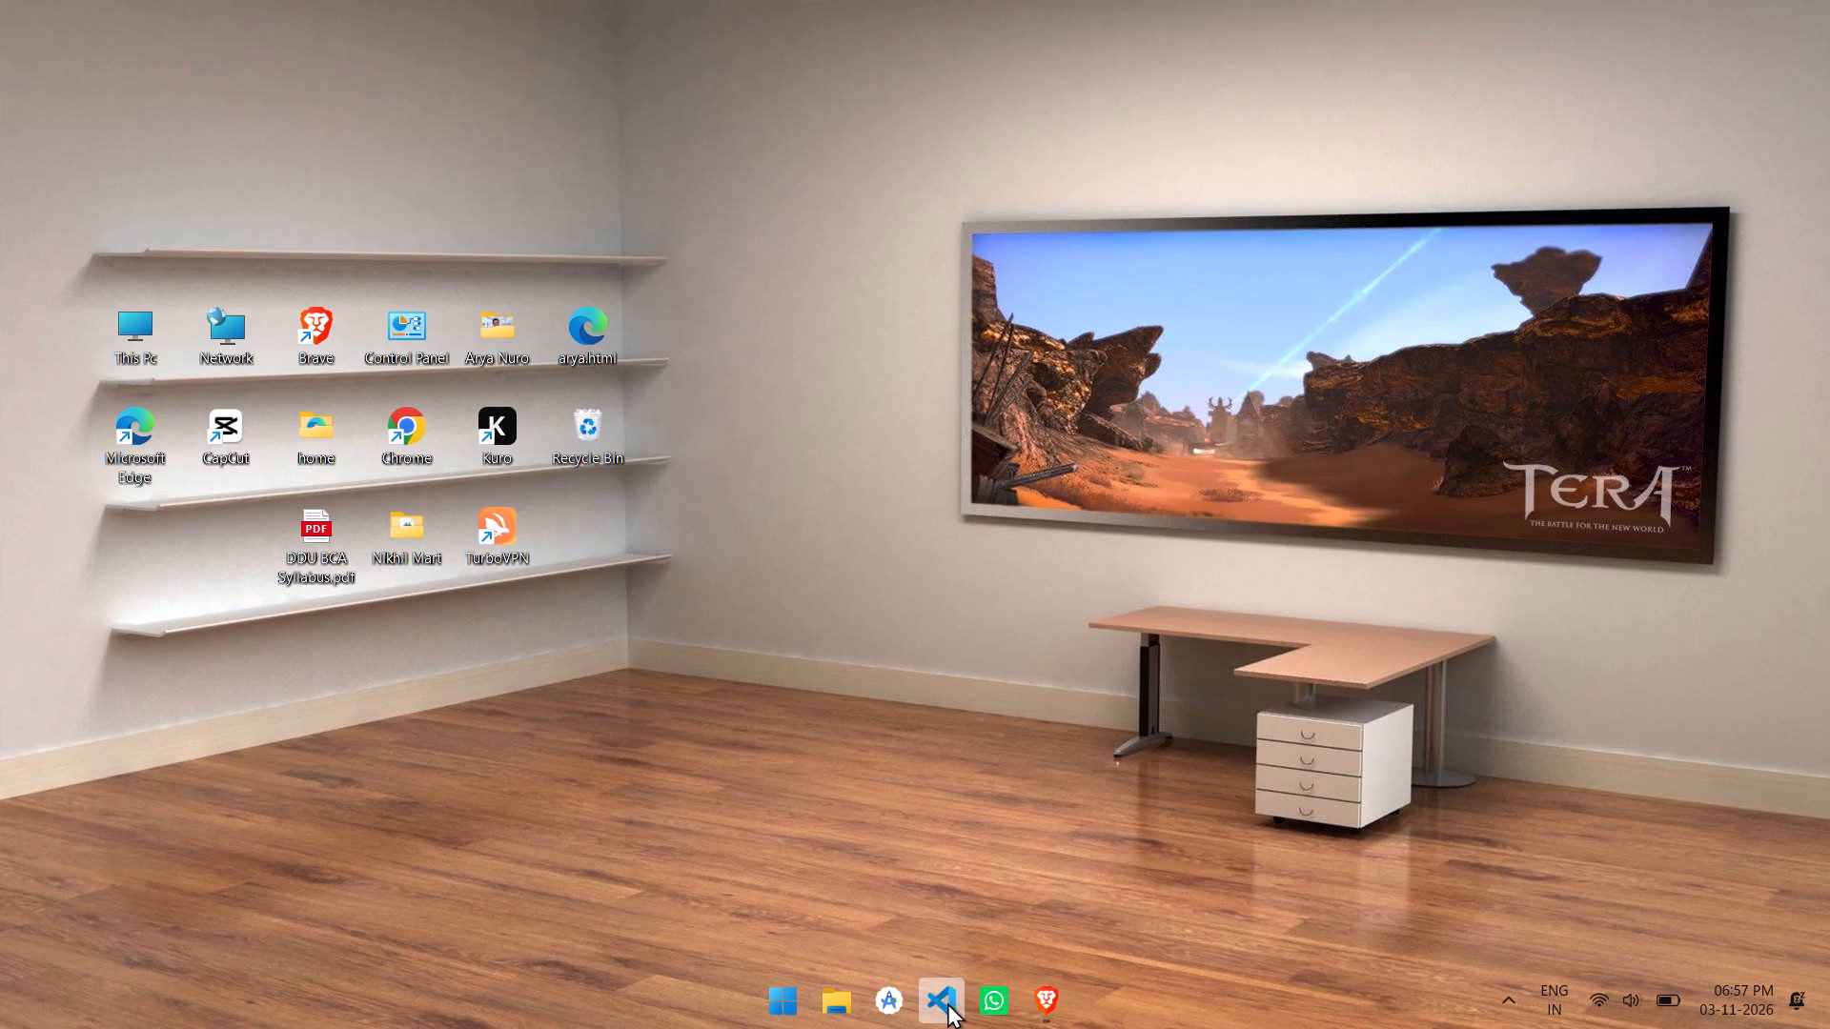
Switch to Chrome, go to Facebook and start creating a new reel.
double_click(417, 456)
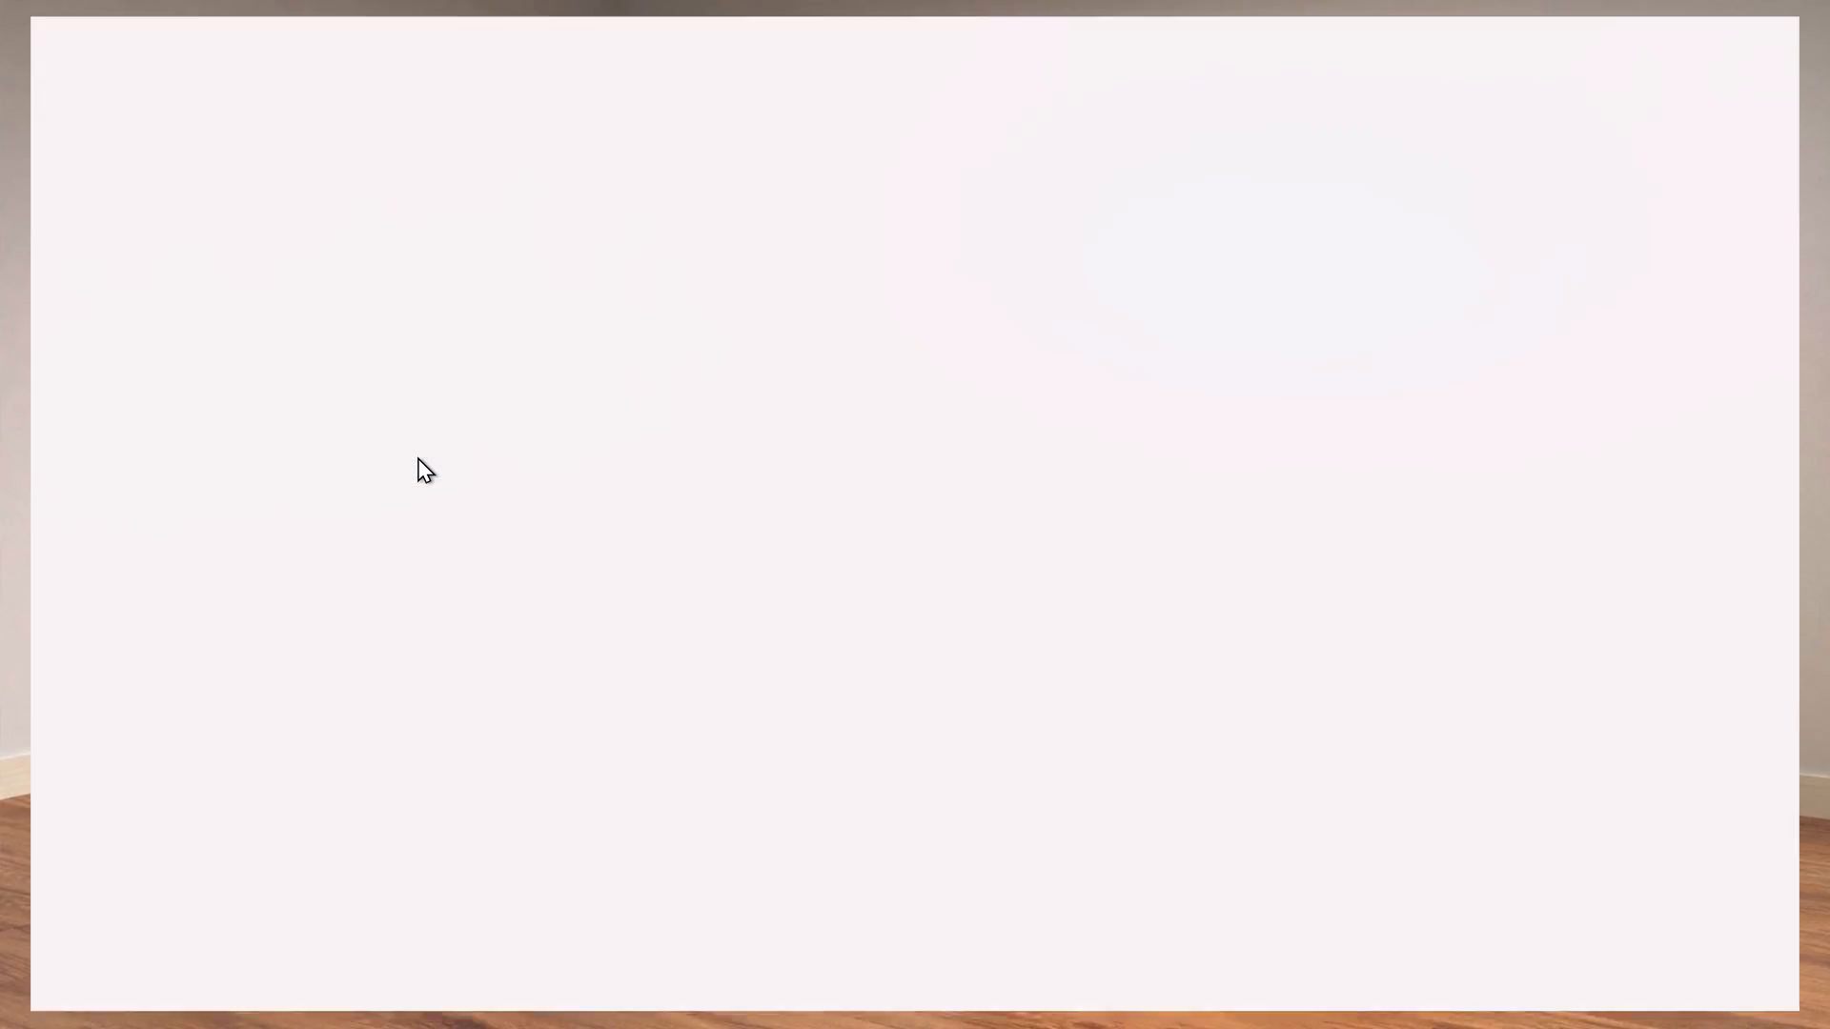
click(627, 666)
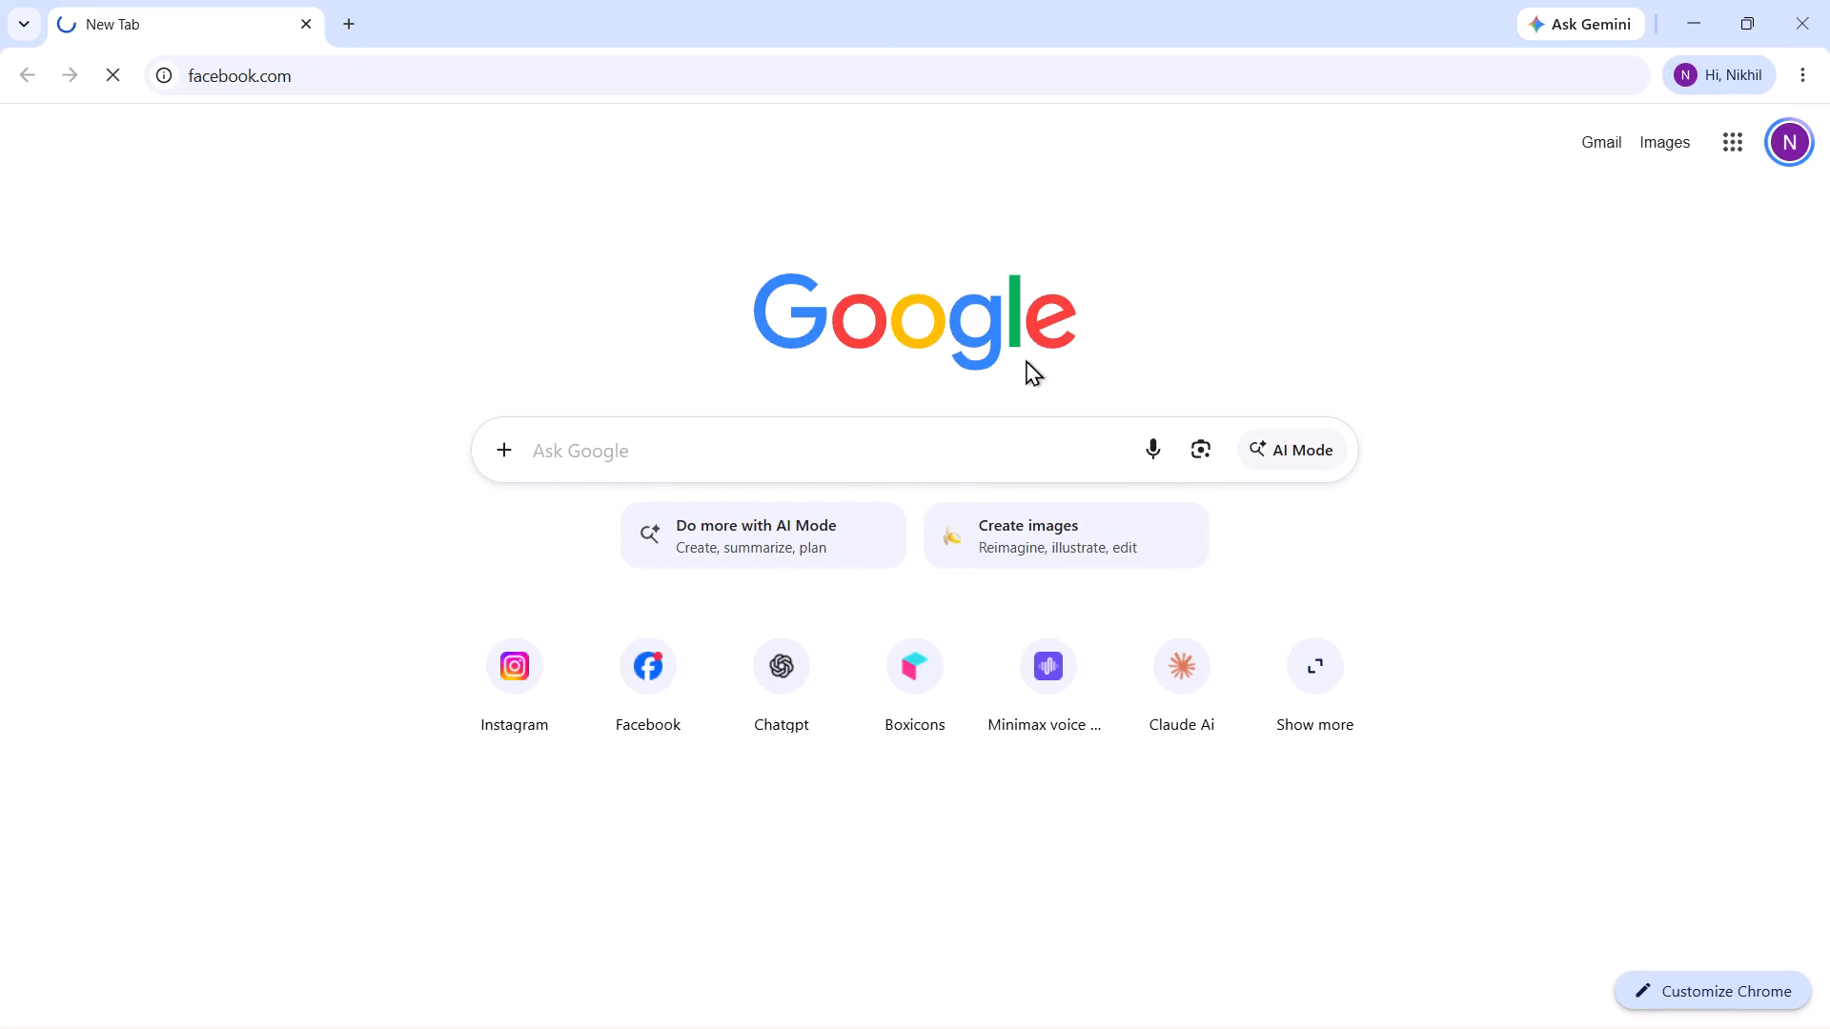
click(1590, 129)
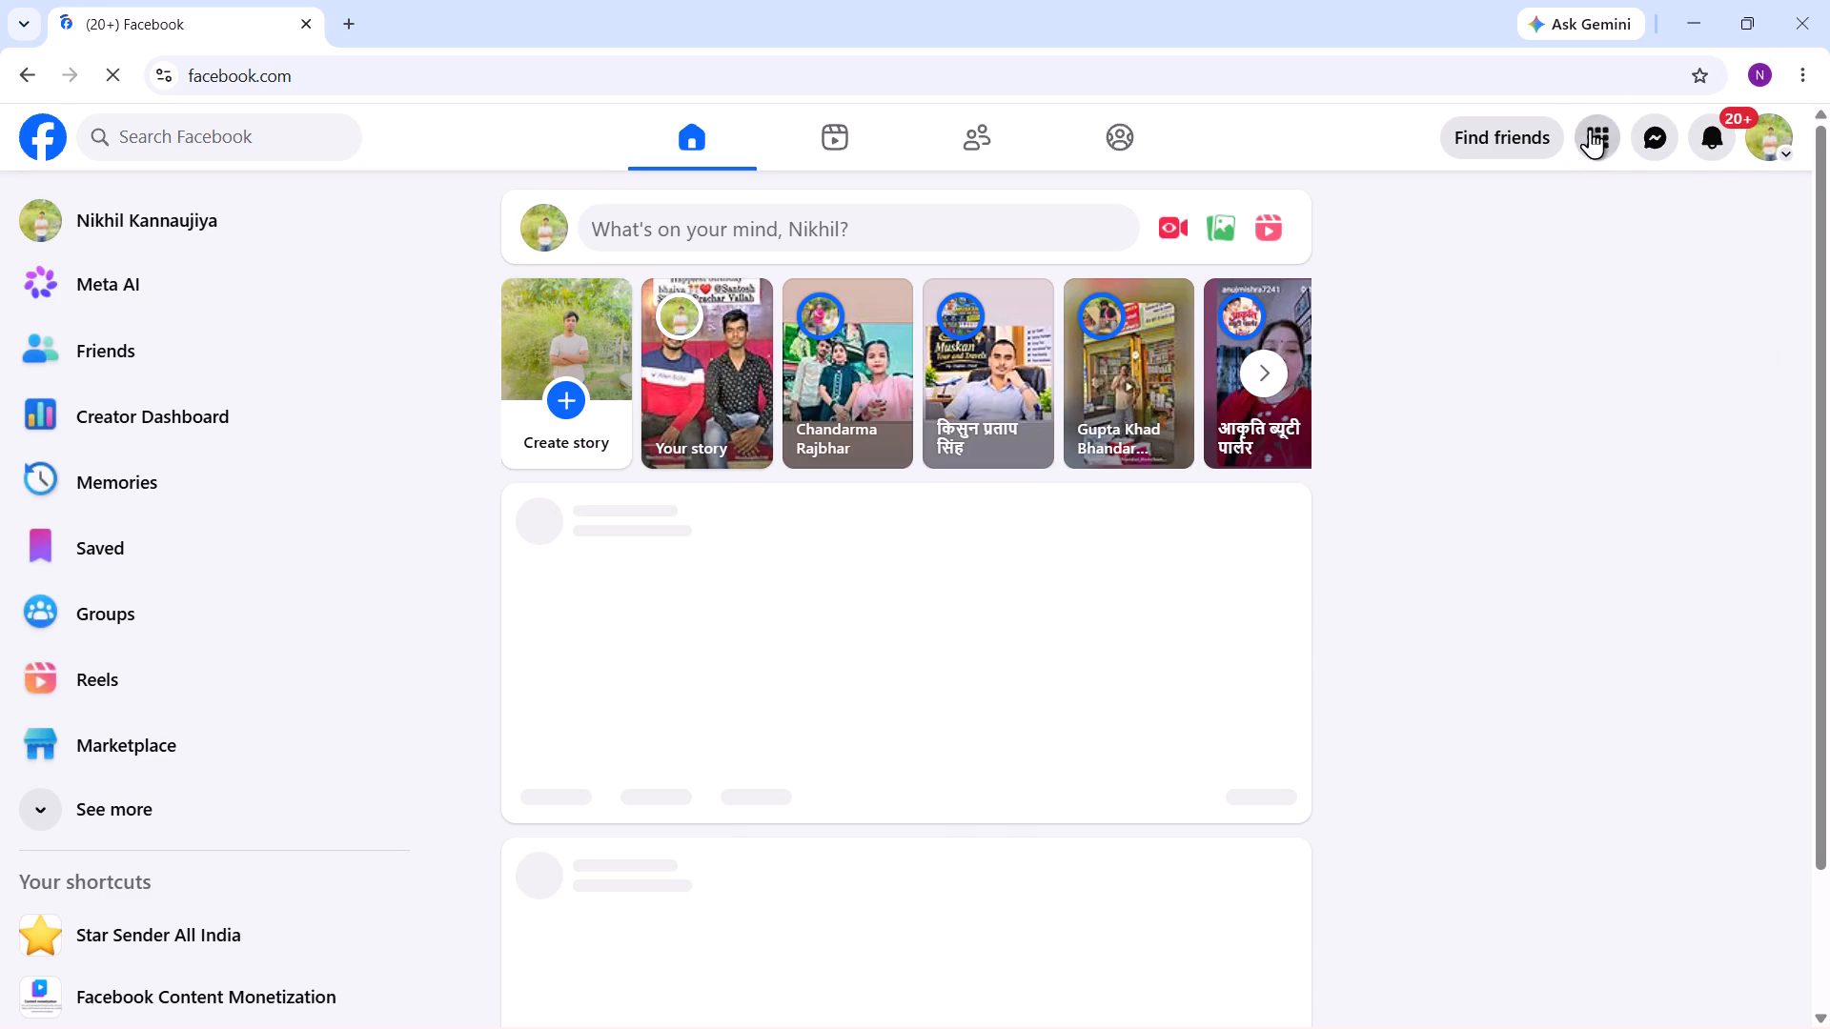
click(1633, 441)
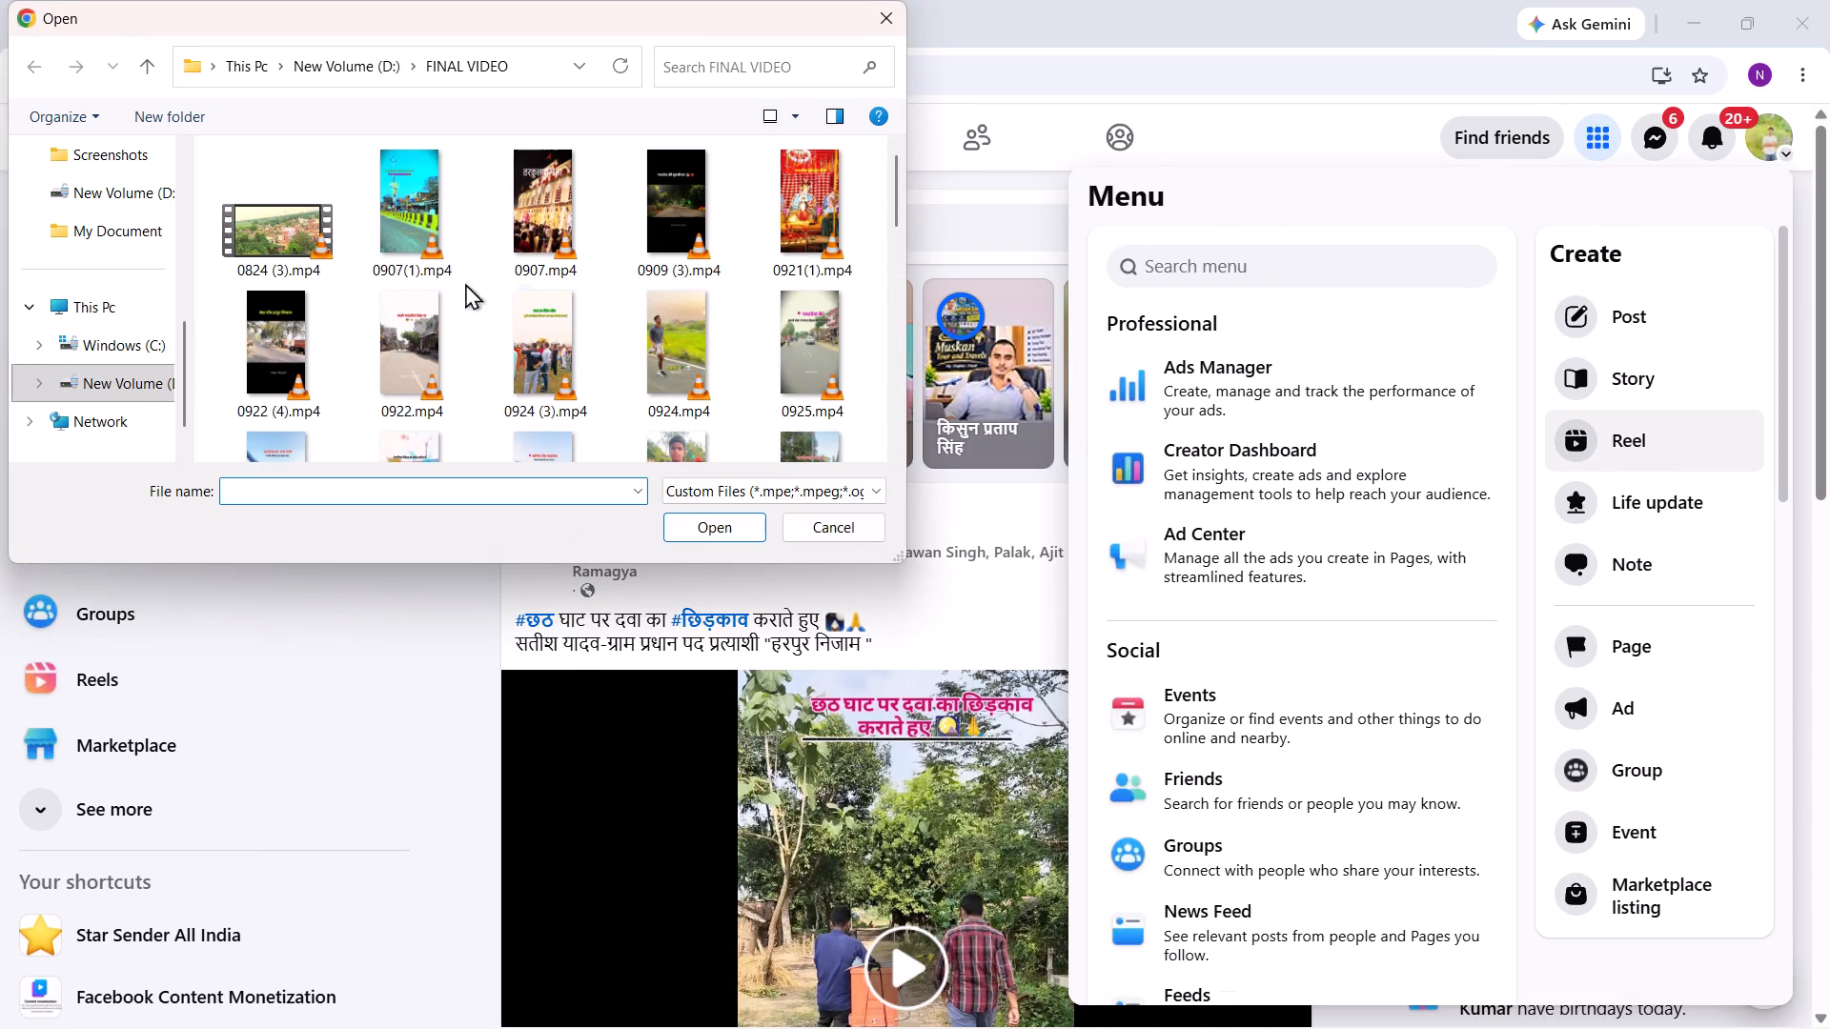
Browse the FINAL VIDEO folder and choose path123.mp4 as the video for the reel.
scroll(822, 353, down, 9)
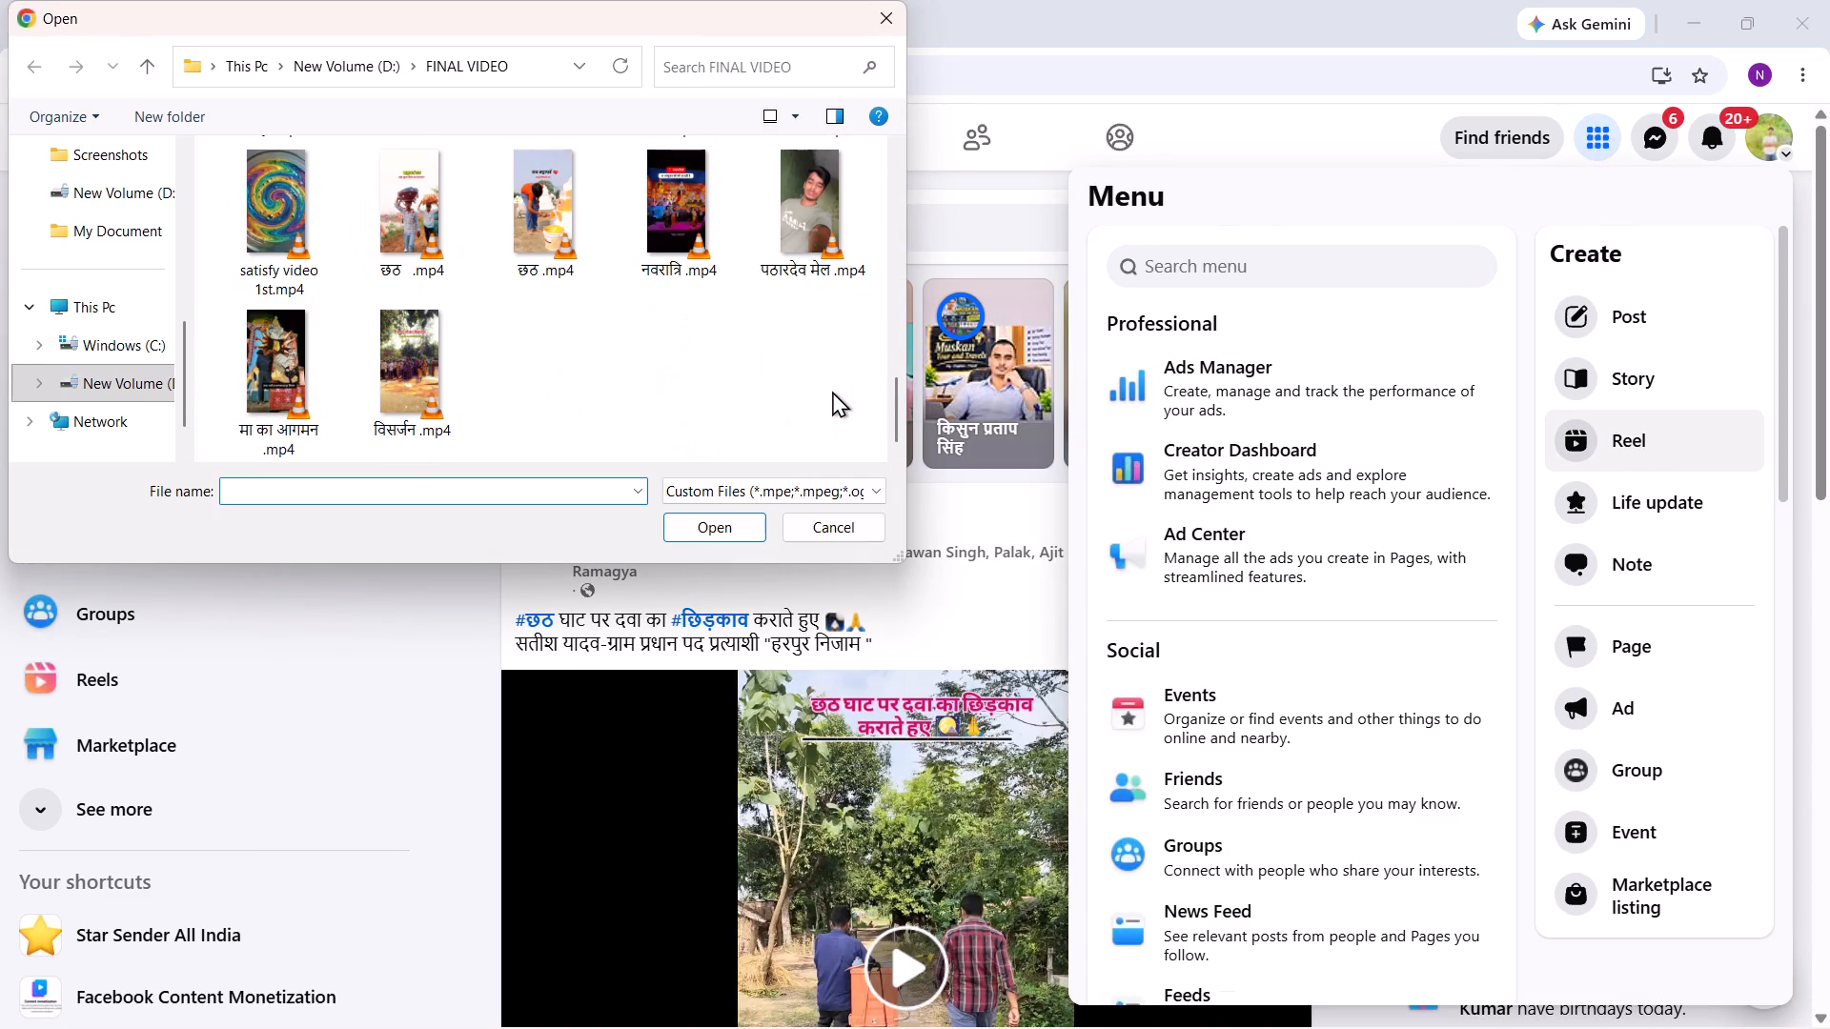
scroll(832, 391, down, 2)
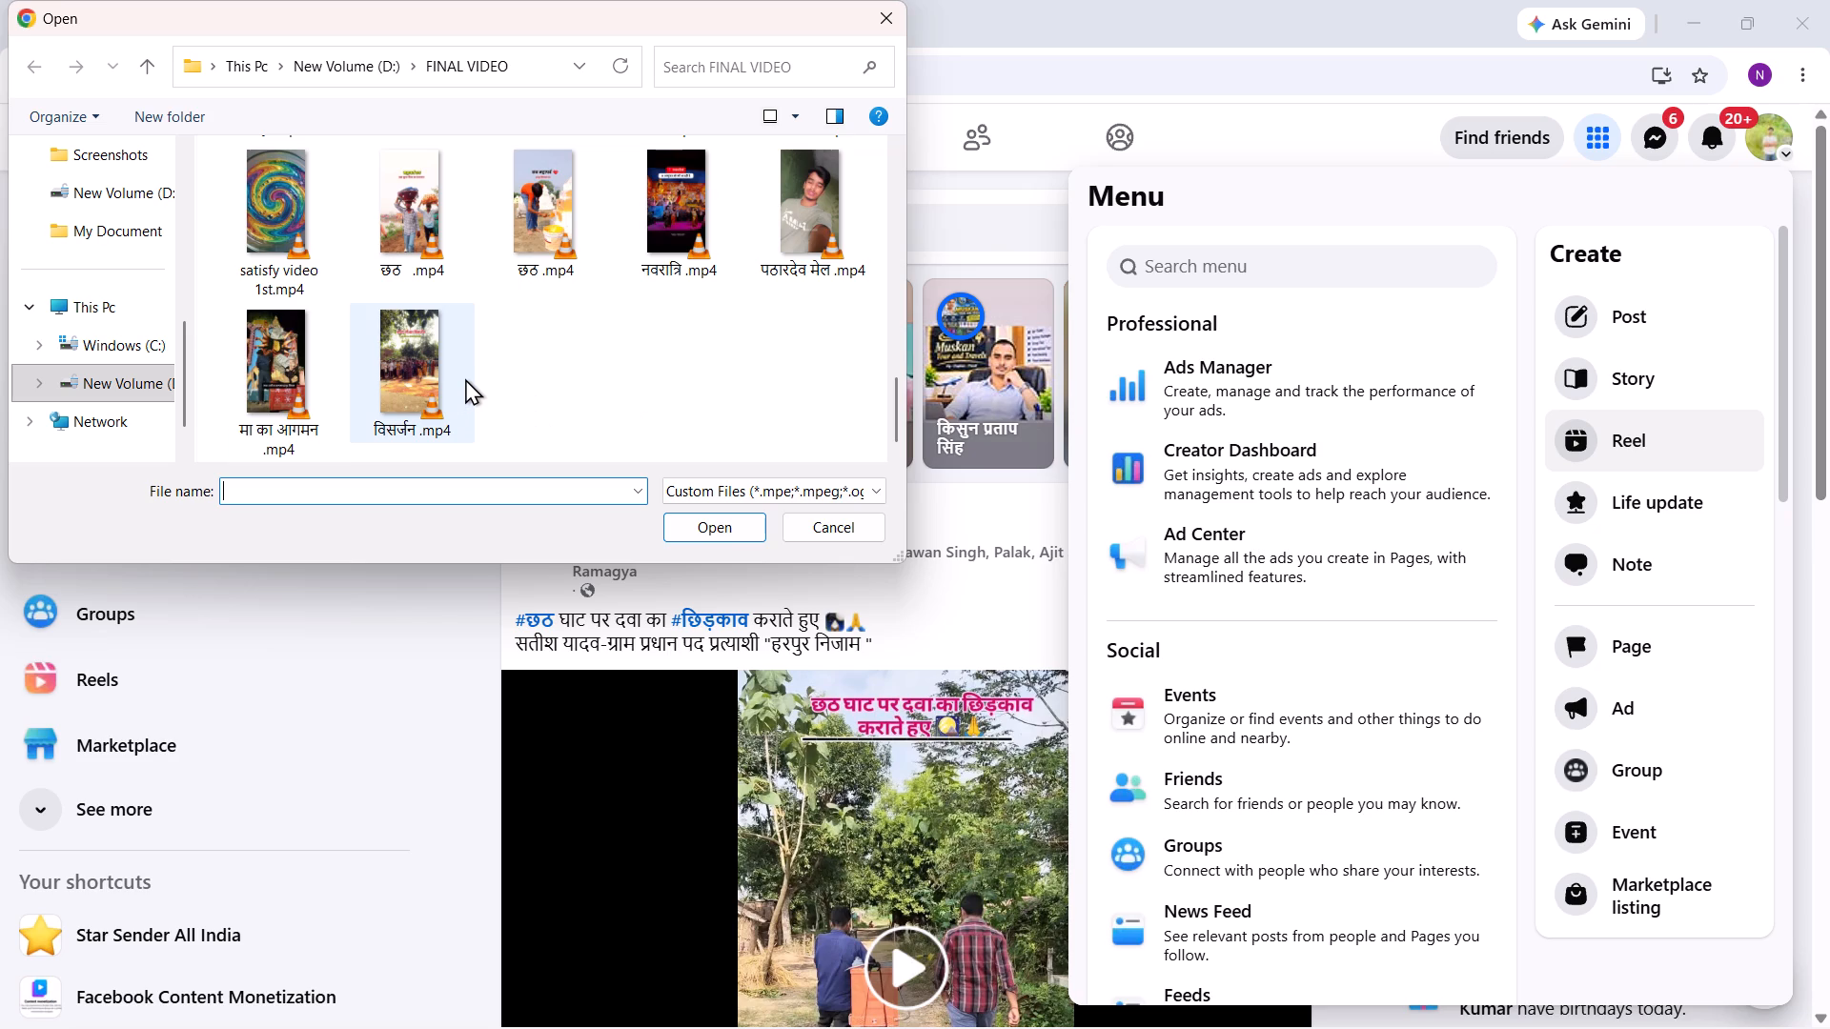
scroll(469, 377, up, 2)
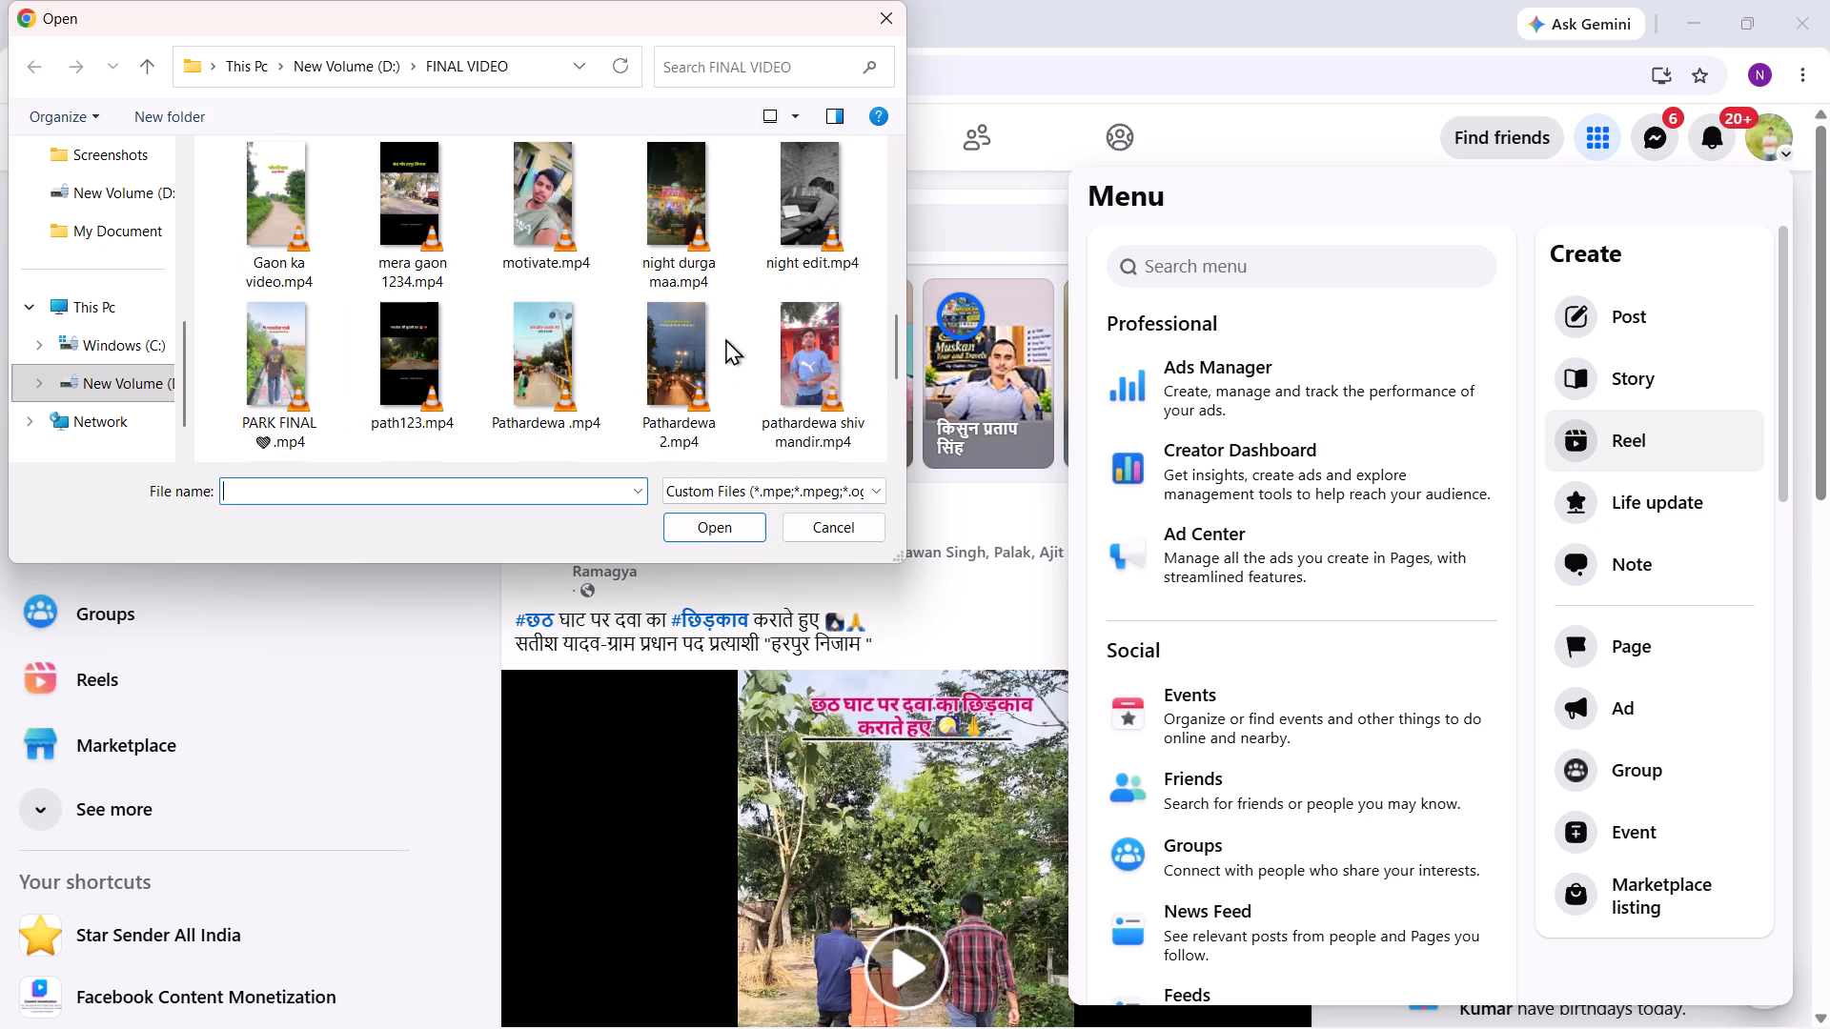
scroll(726, 336, up, 1)
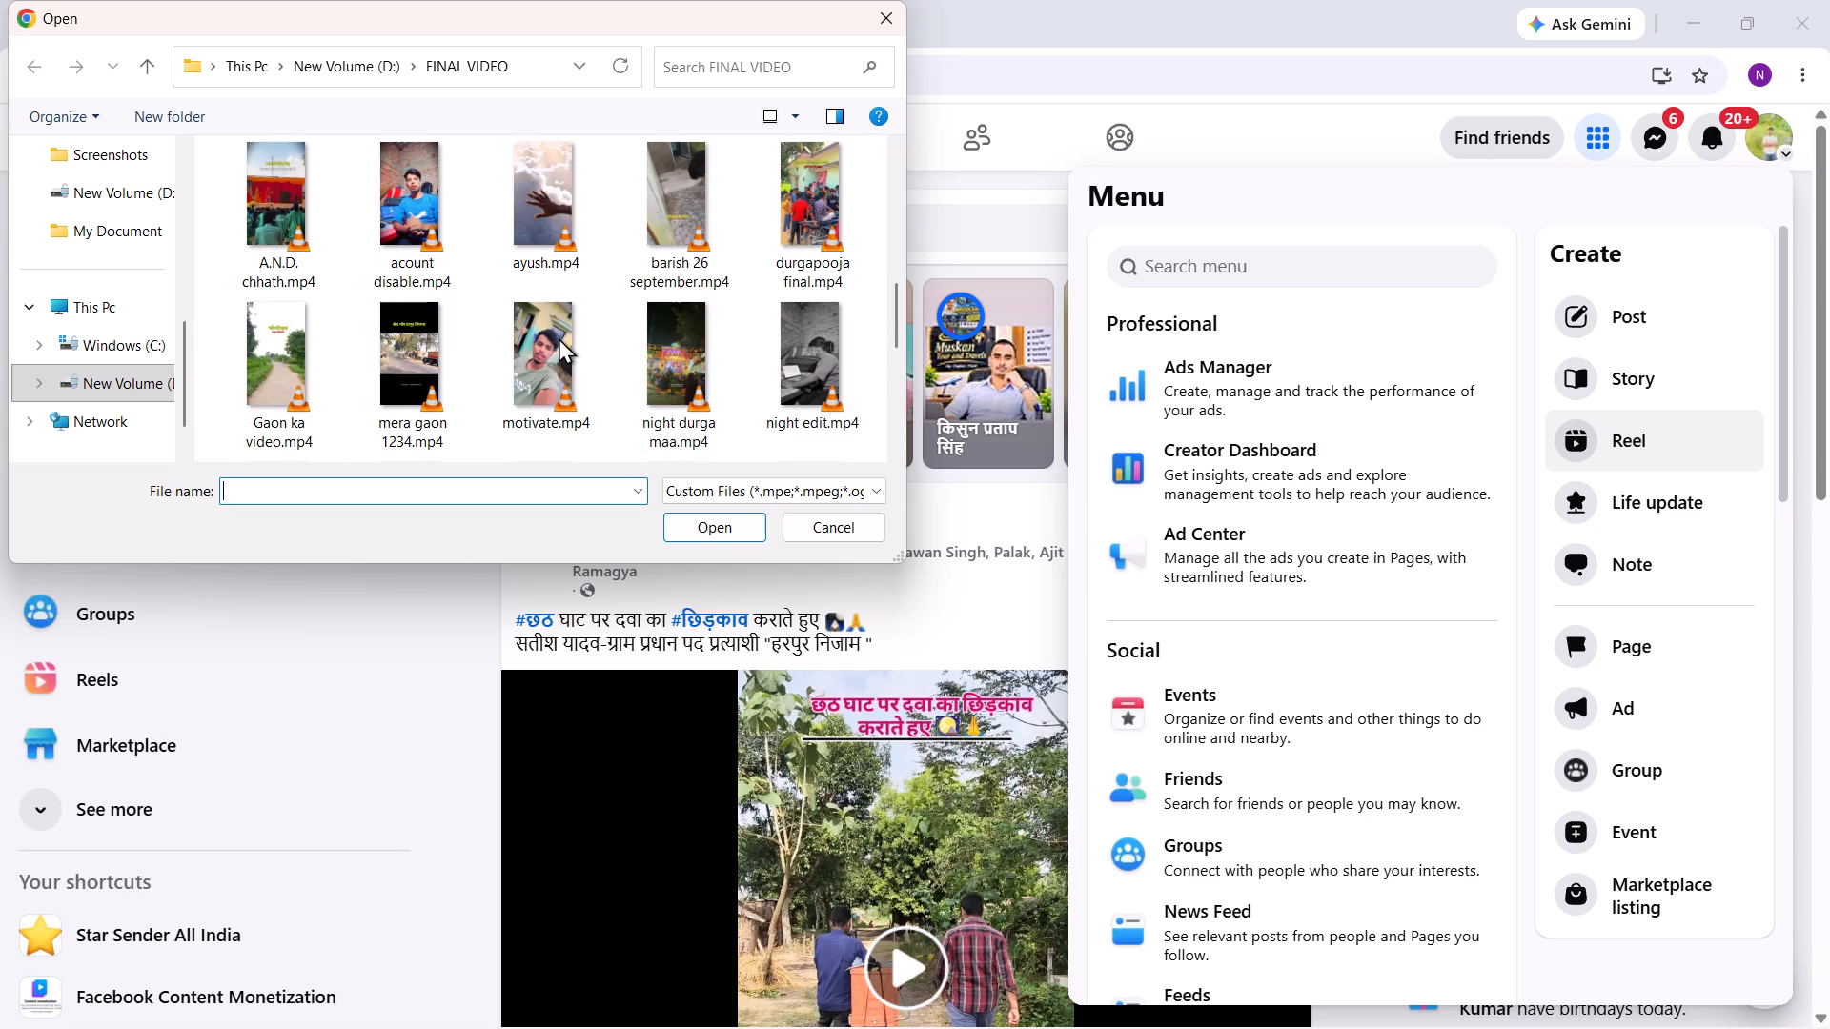
scroll(560, 337, up, 1)
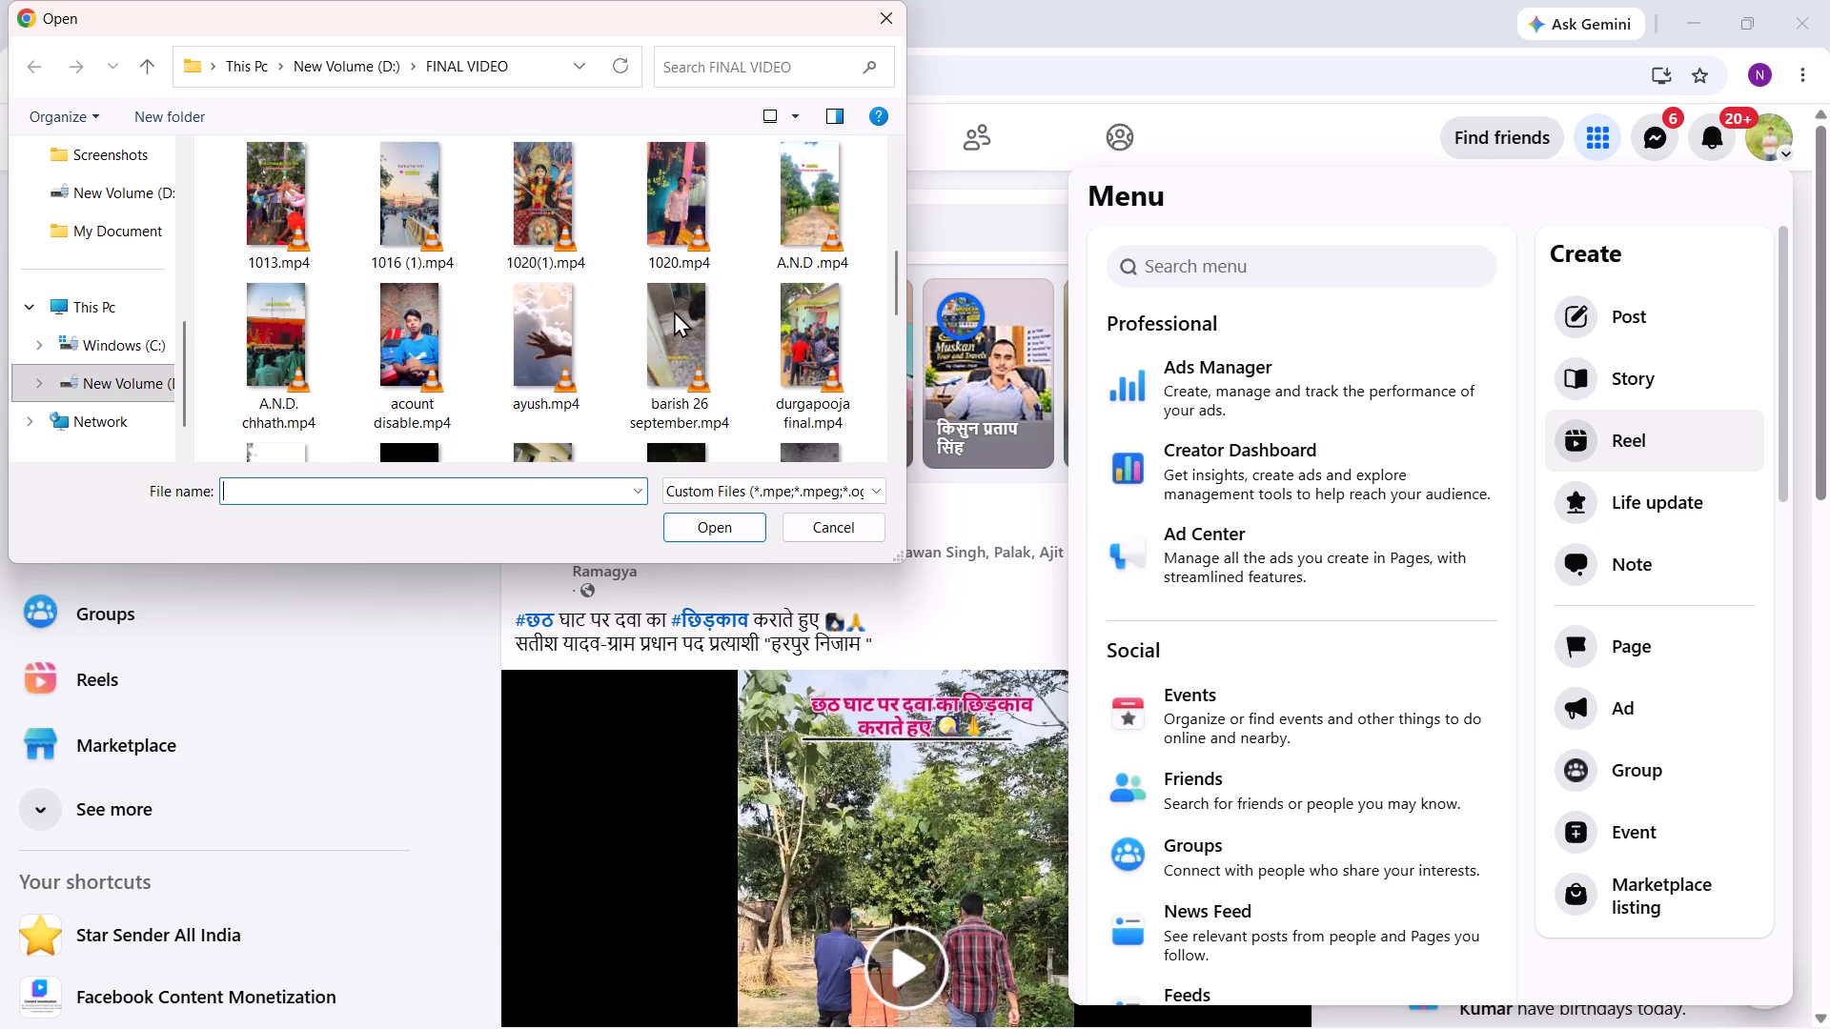
scroll(675, 310, up, 4)
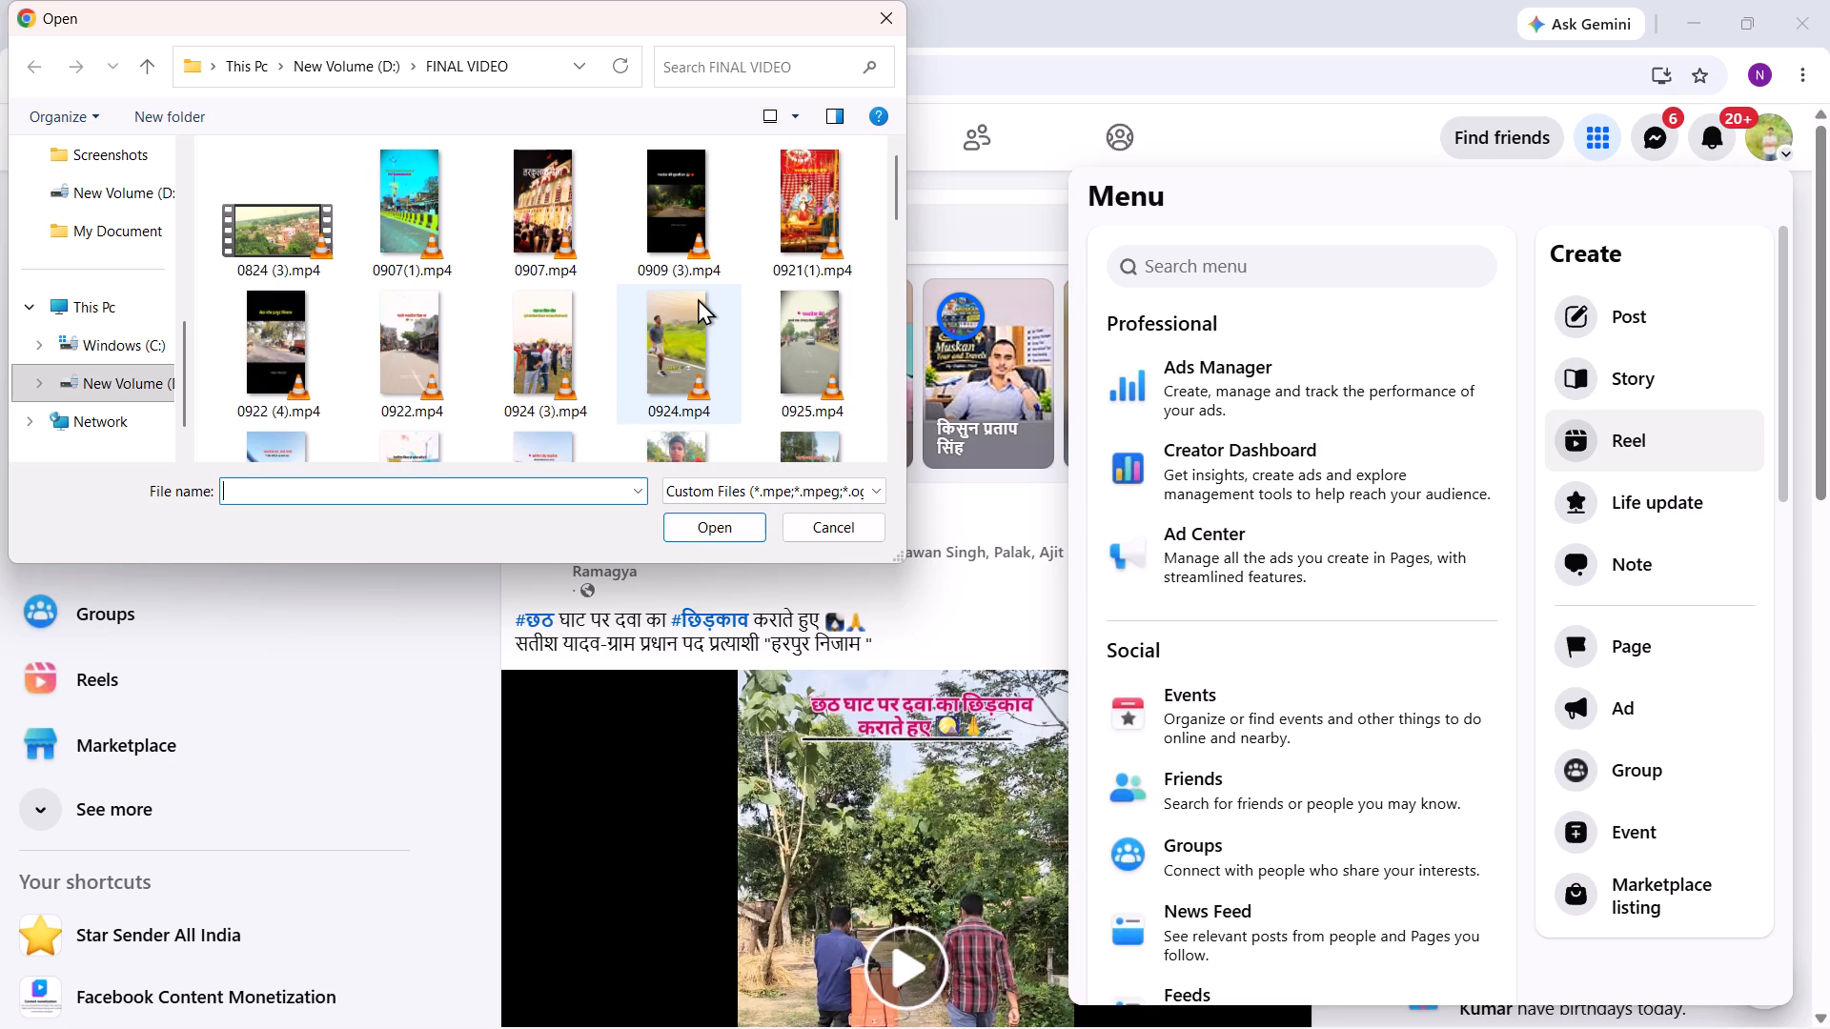
scroll(620, 330, up, 2)
scroll(685, 330, down, 1)
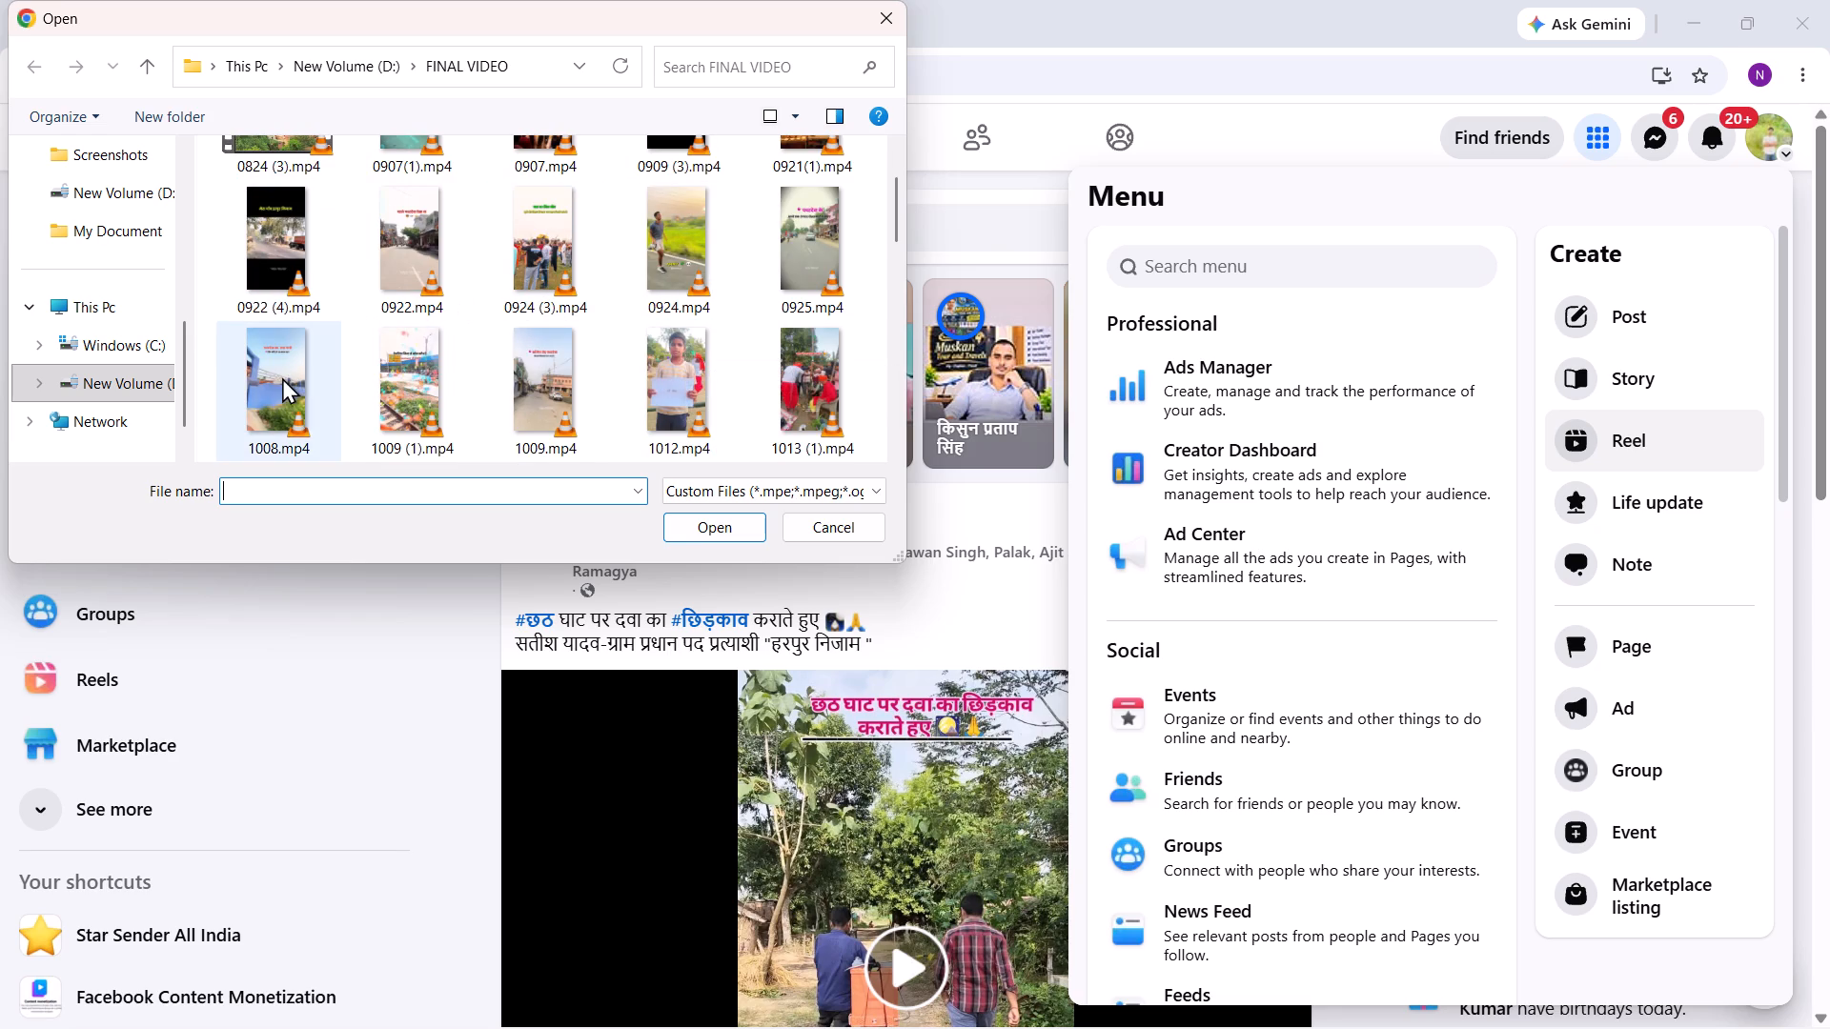
scroll(842, 392, down, 2)
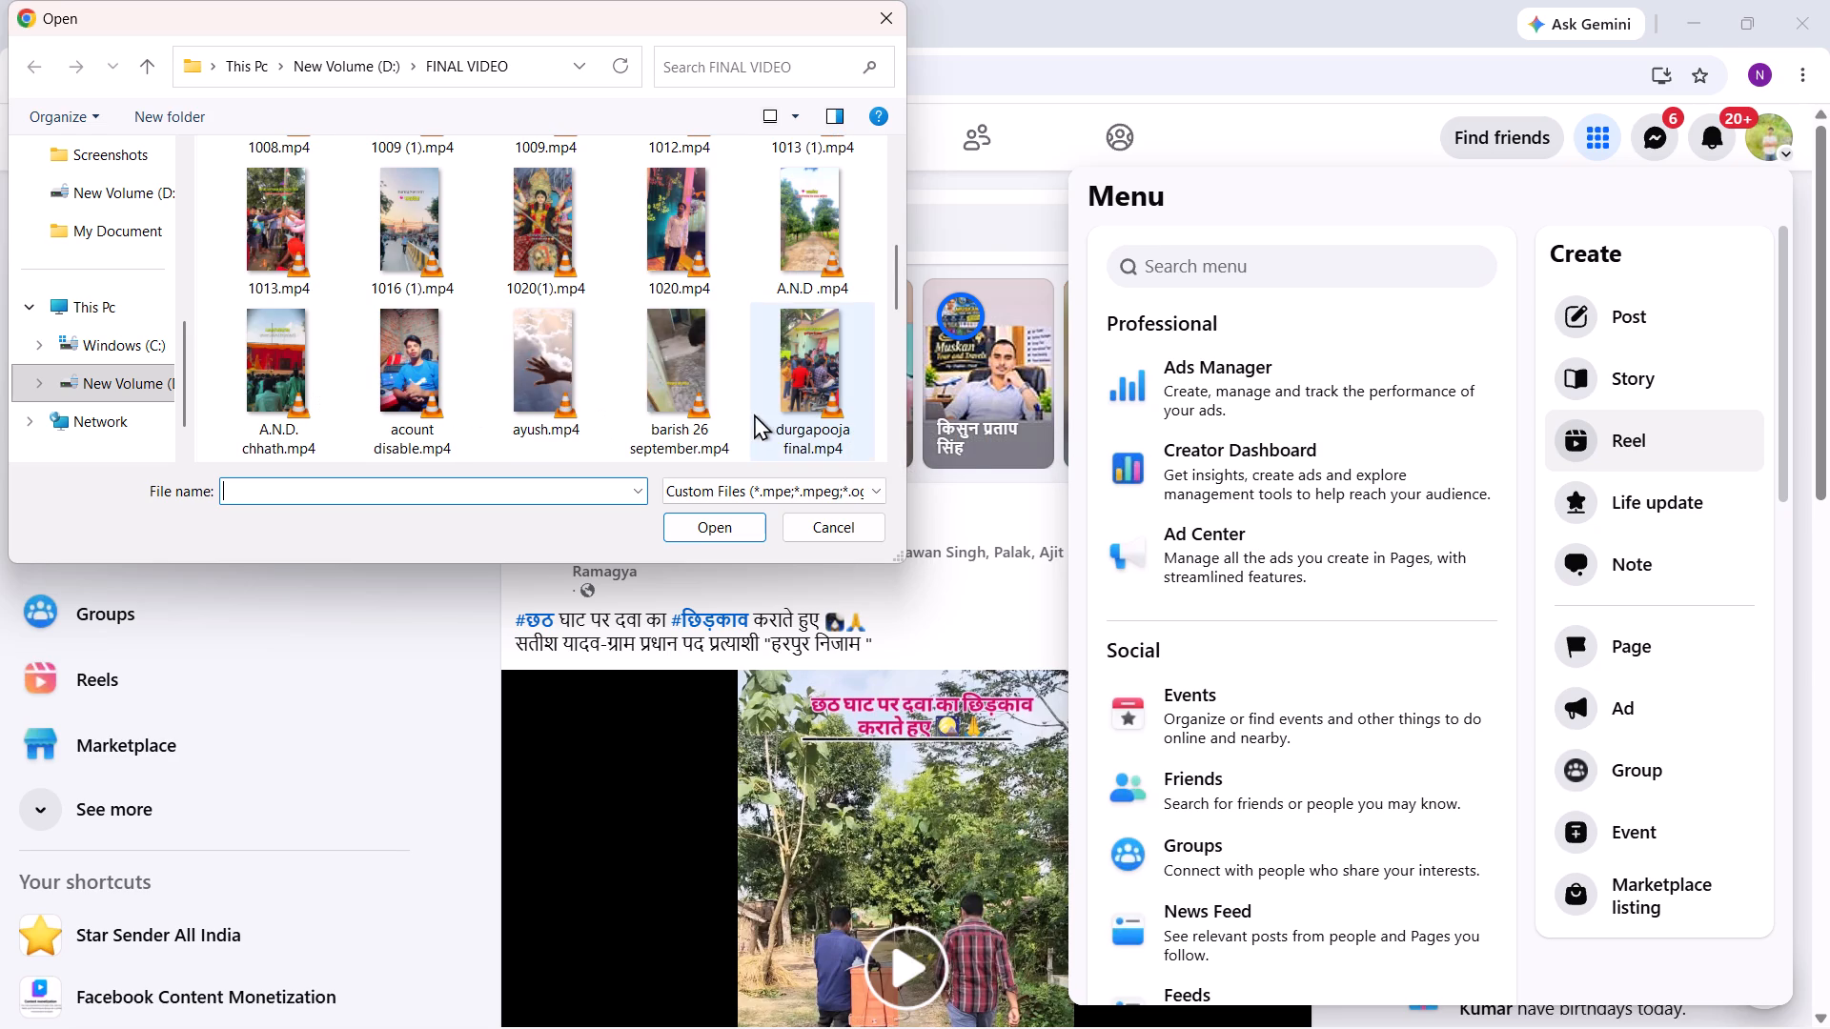
scroll(759, 414, down, 1)
scroll(448, 394, down, 2)
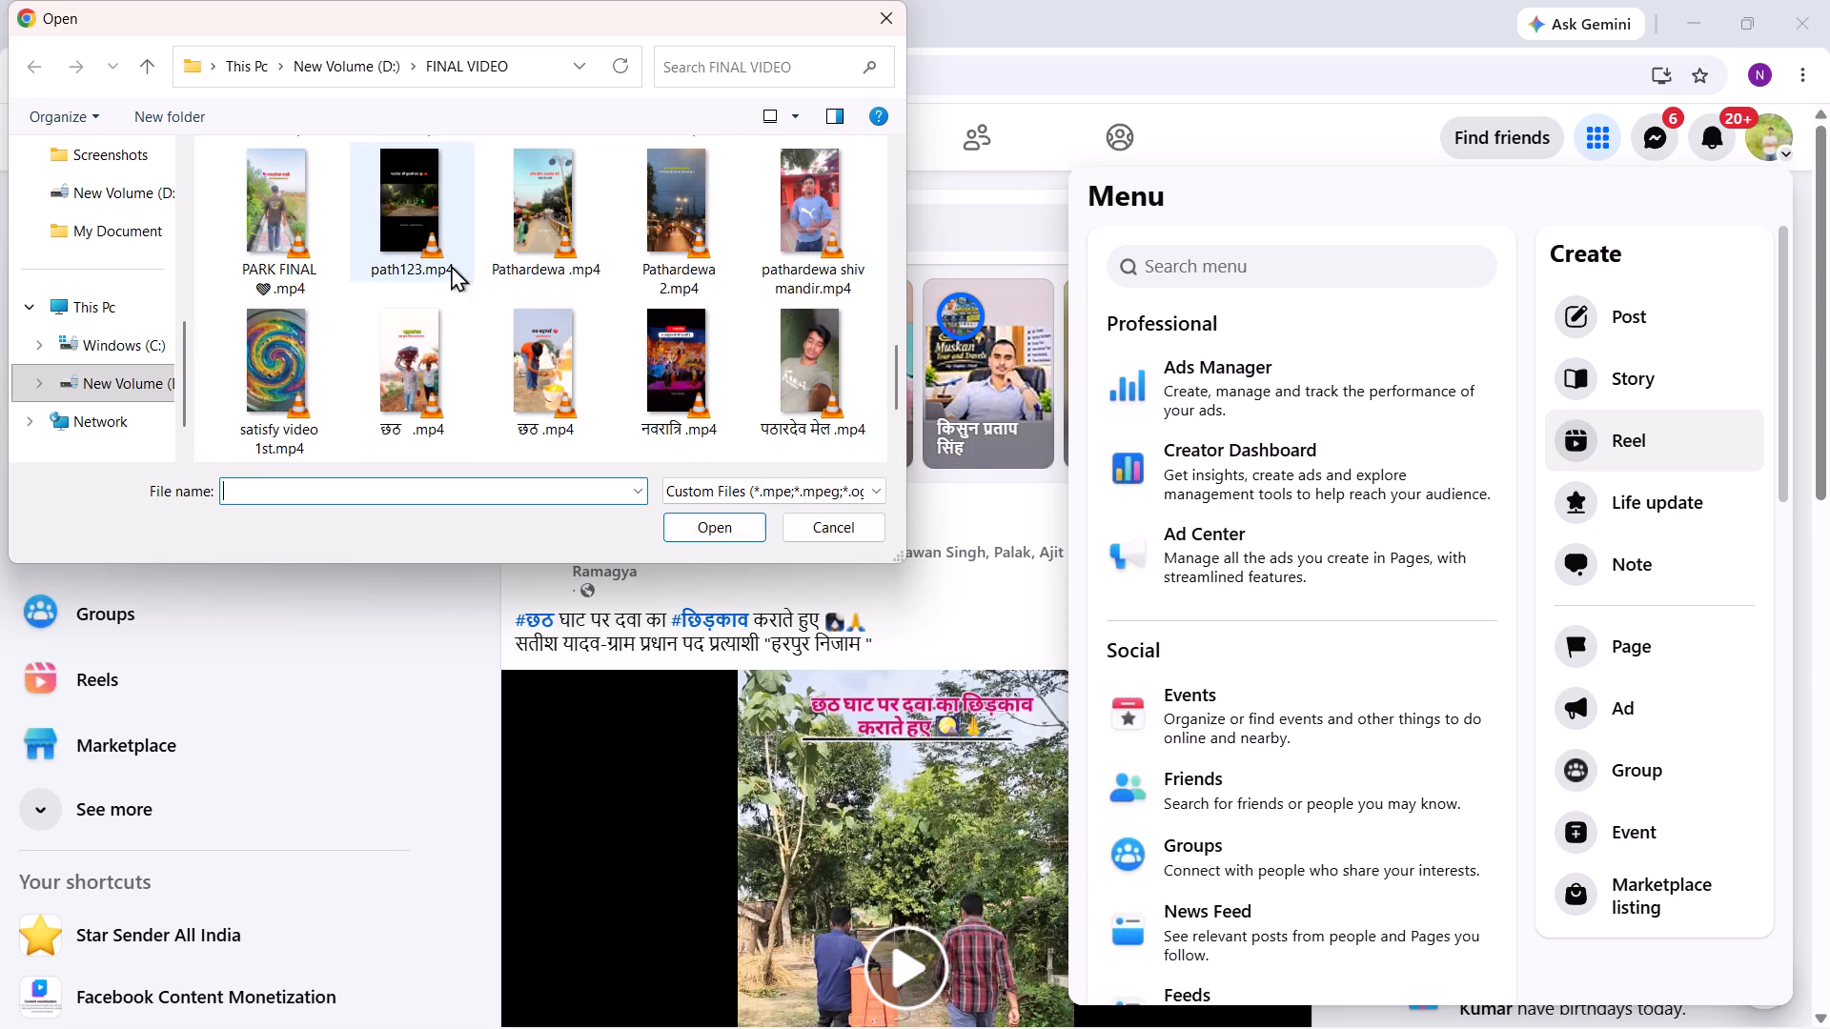
click(416, 215)
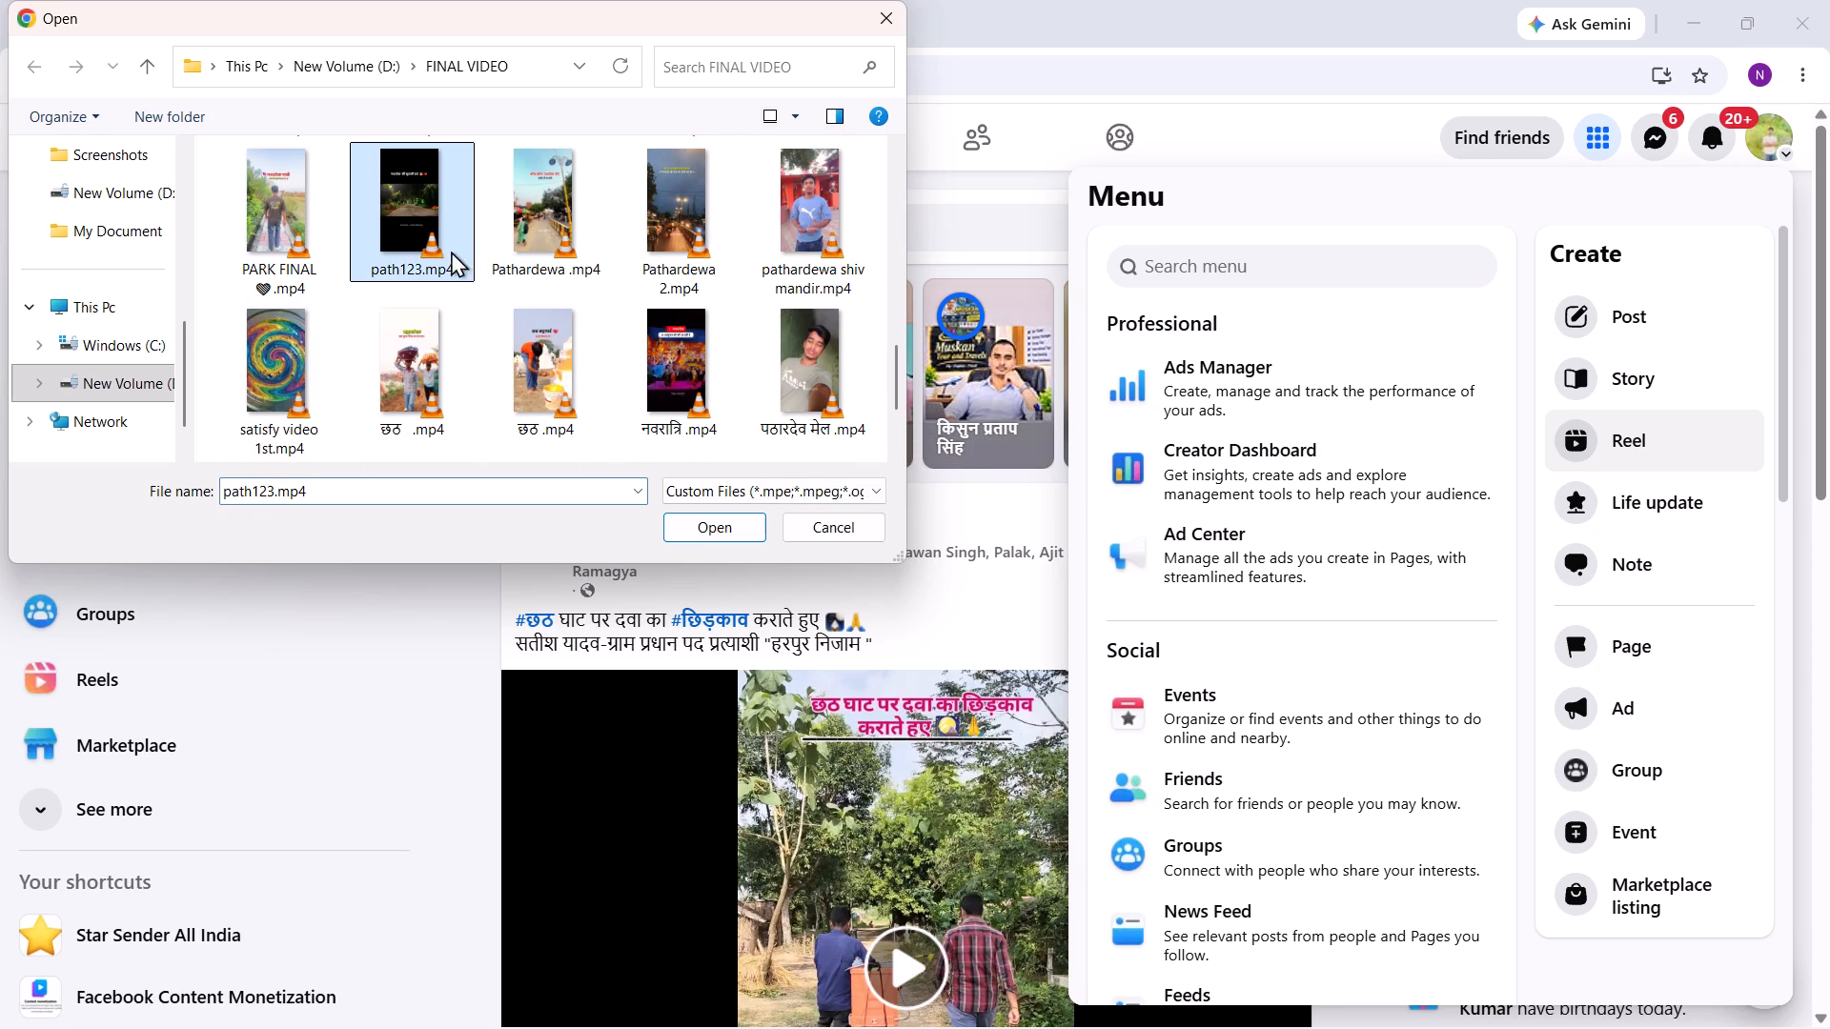
click(714, 534)
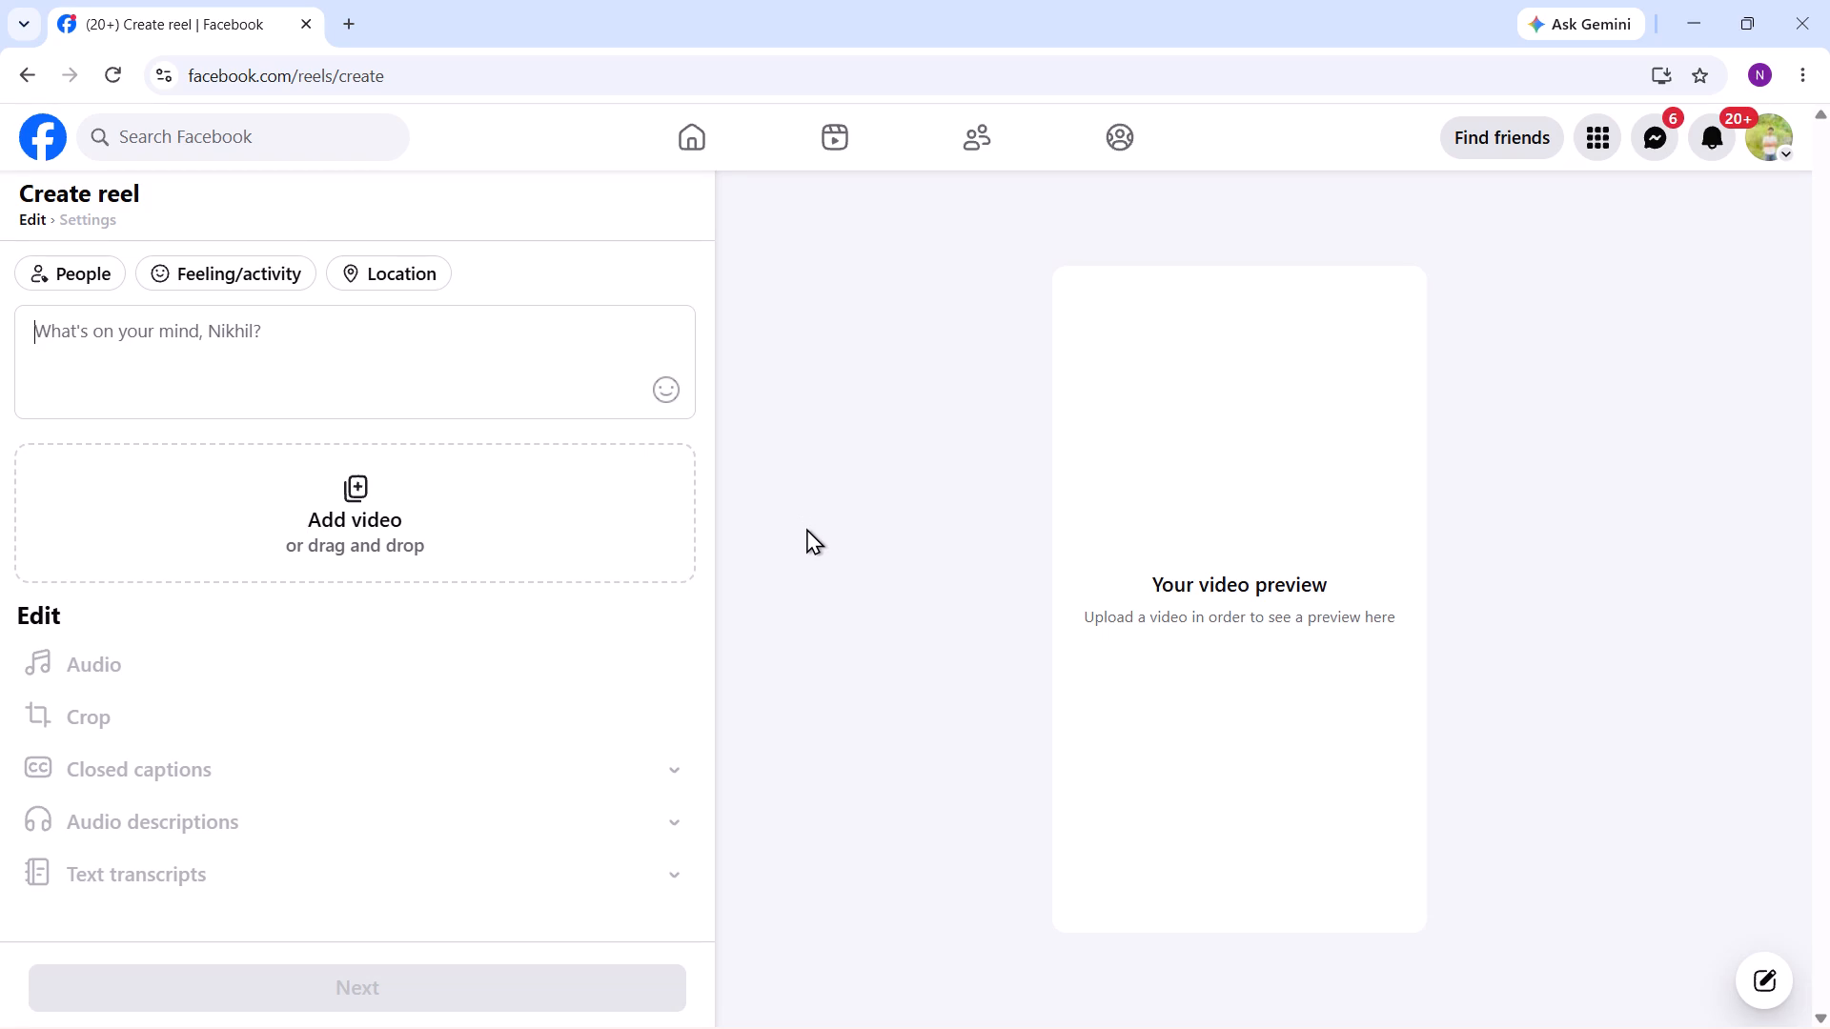
Search the reel's location for "pathardewa" and set it to Pathardewa Deoria.
click(390, 274)
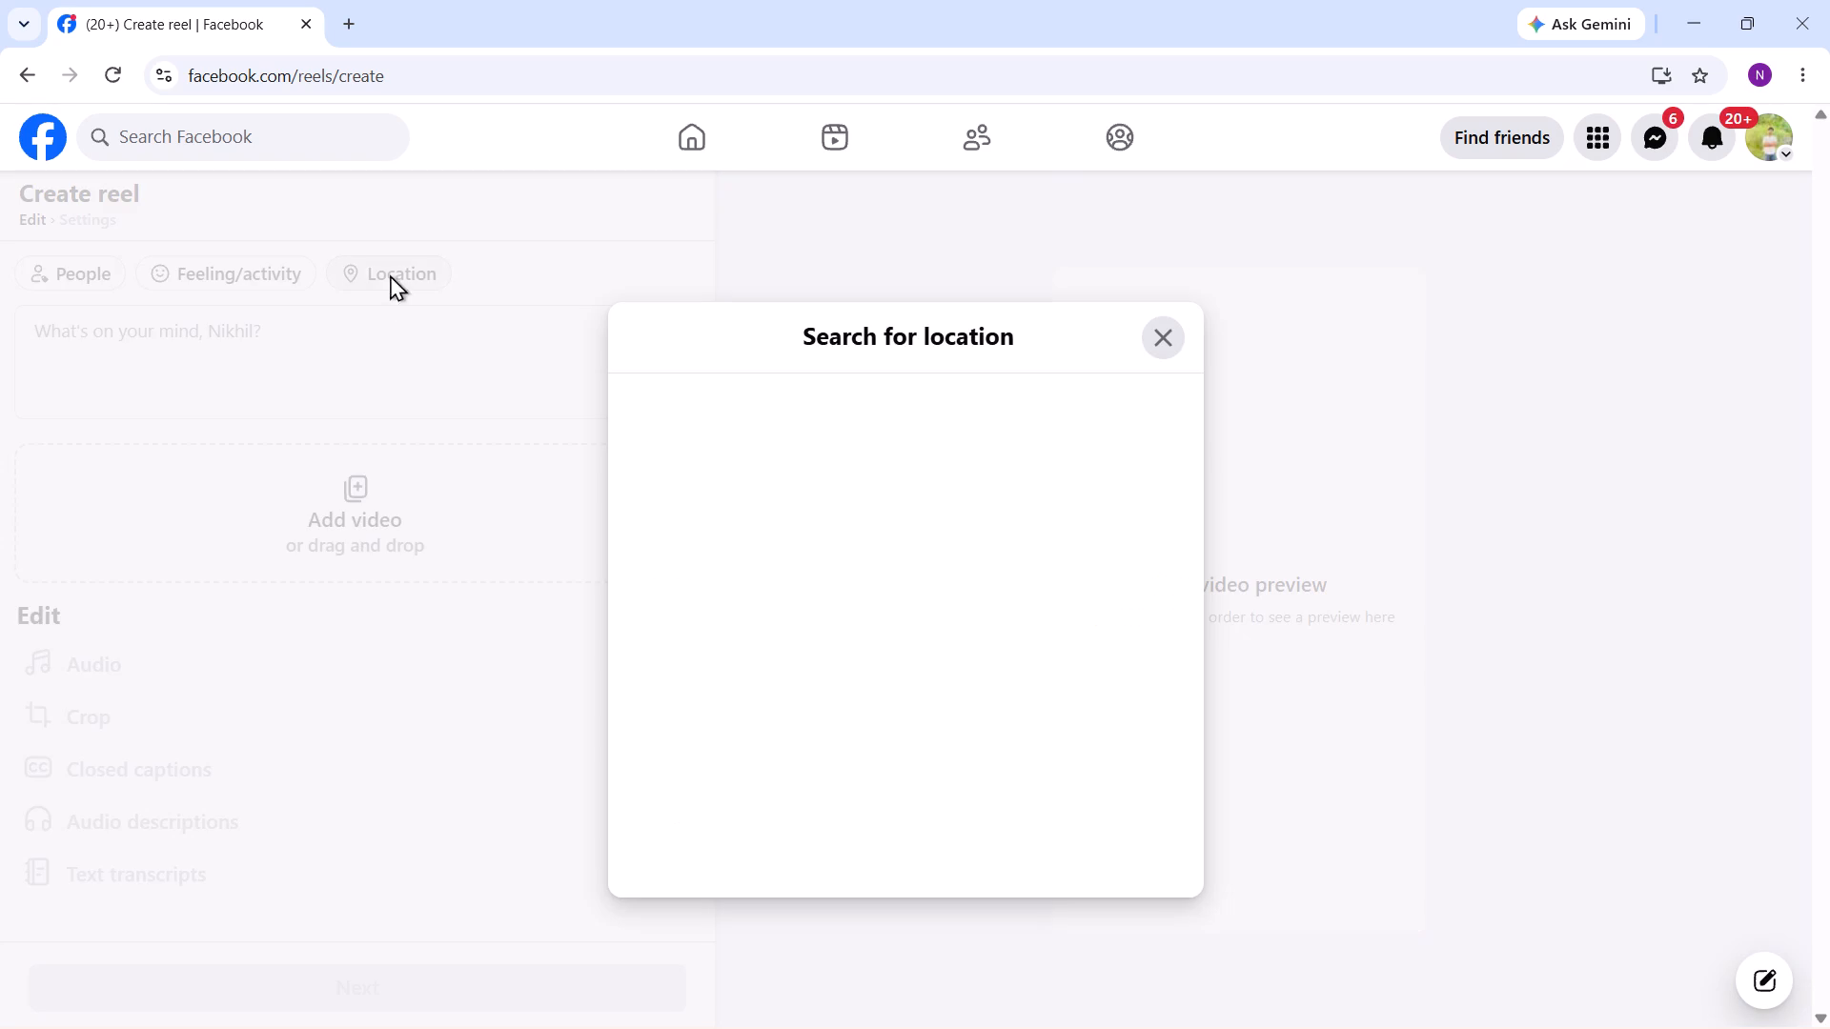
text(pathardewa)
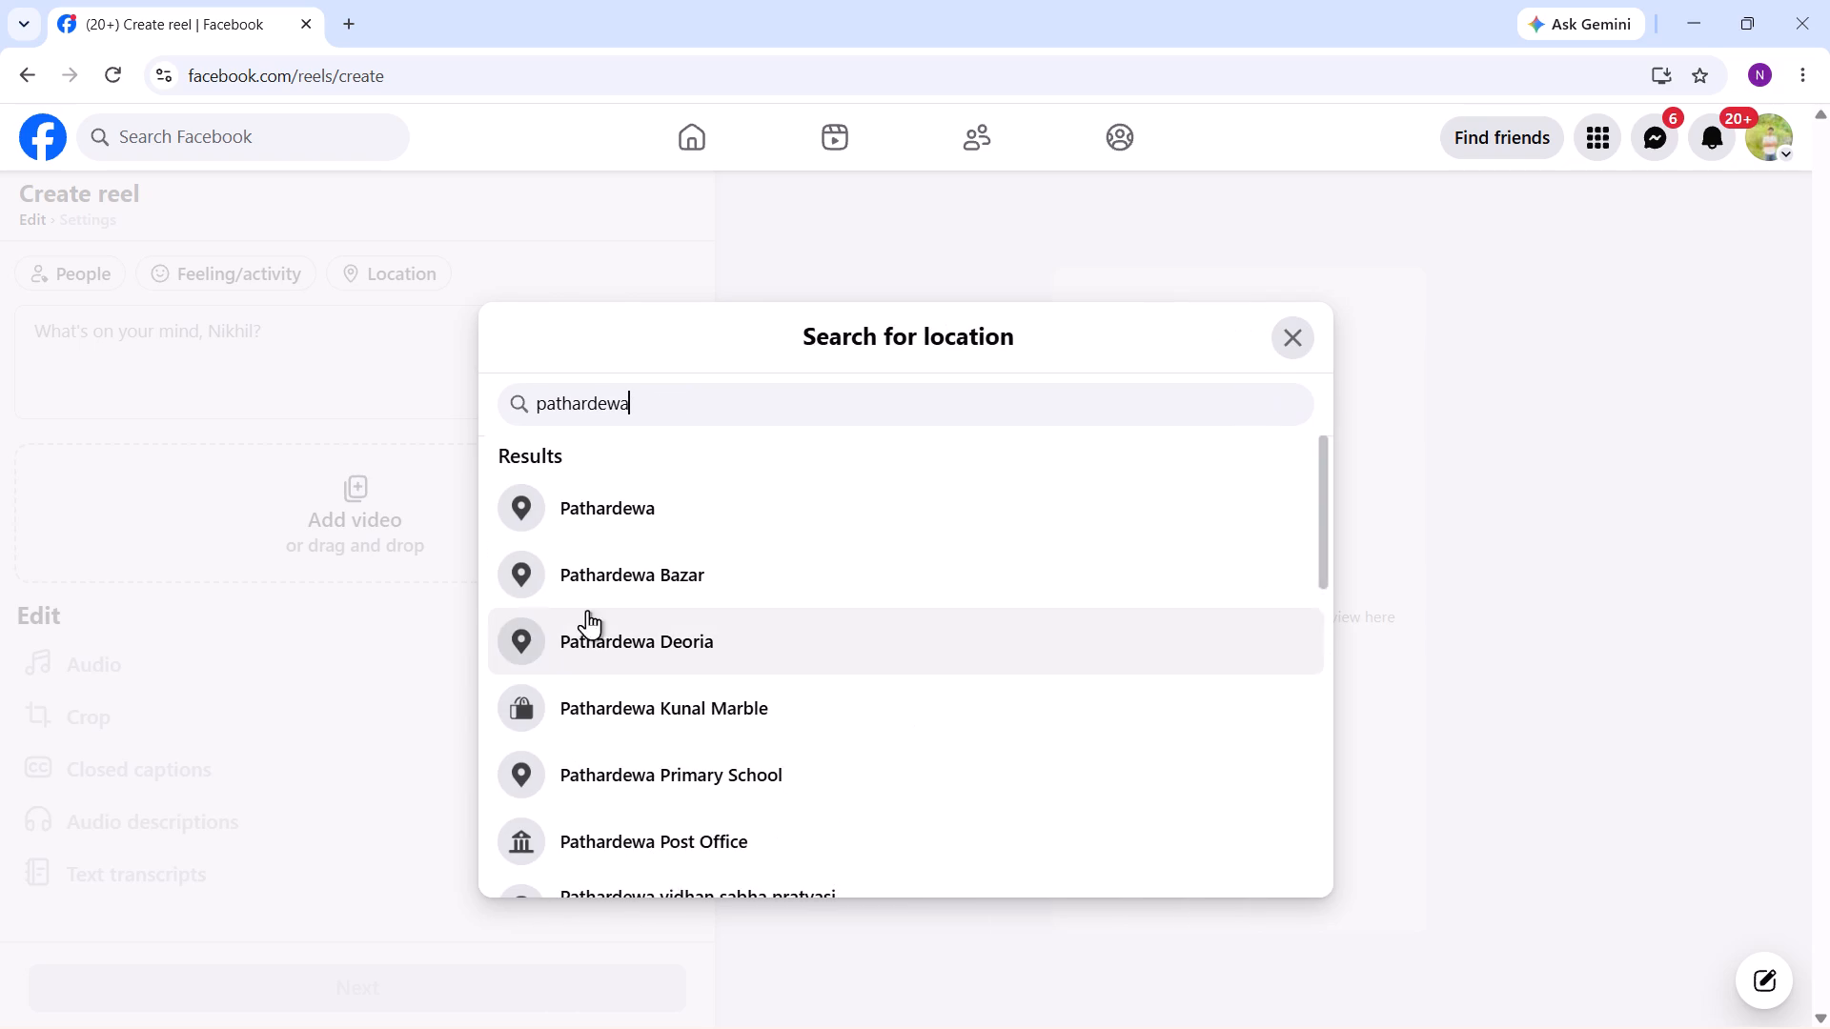
click(649, 628)
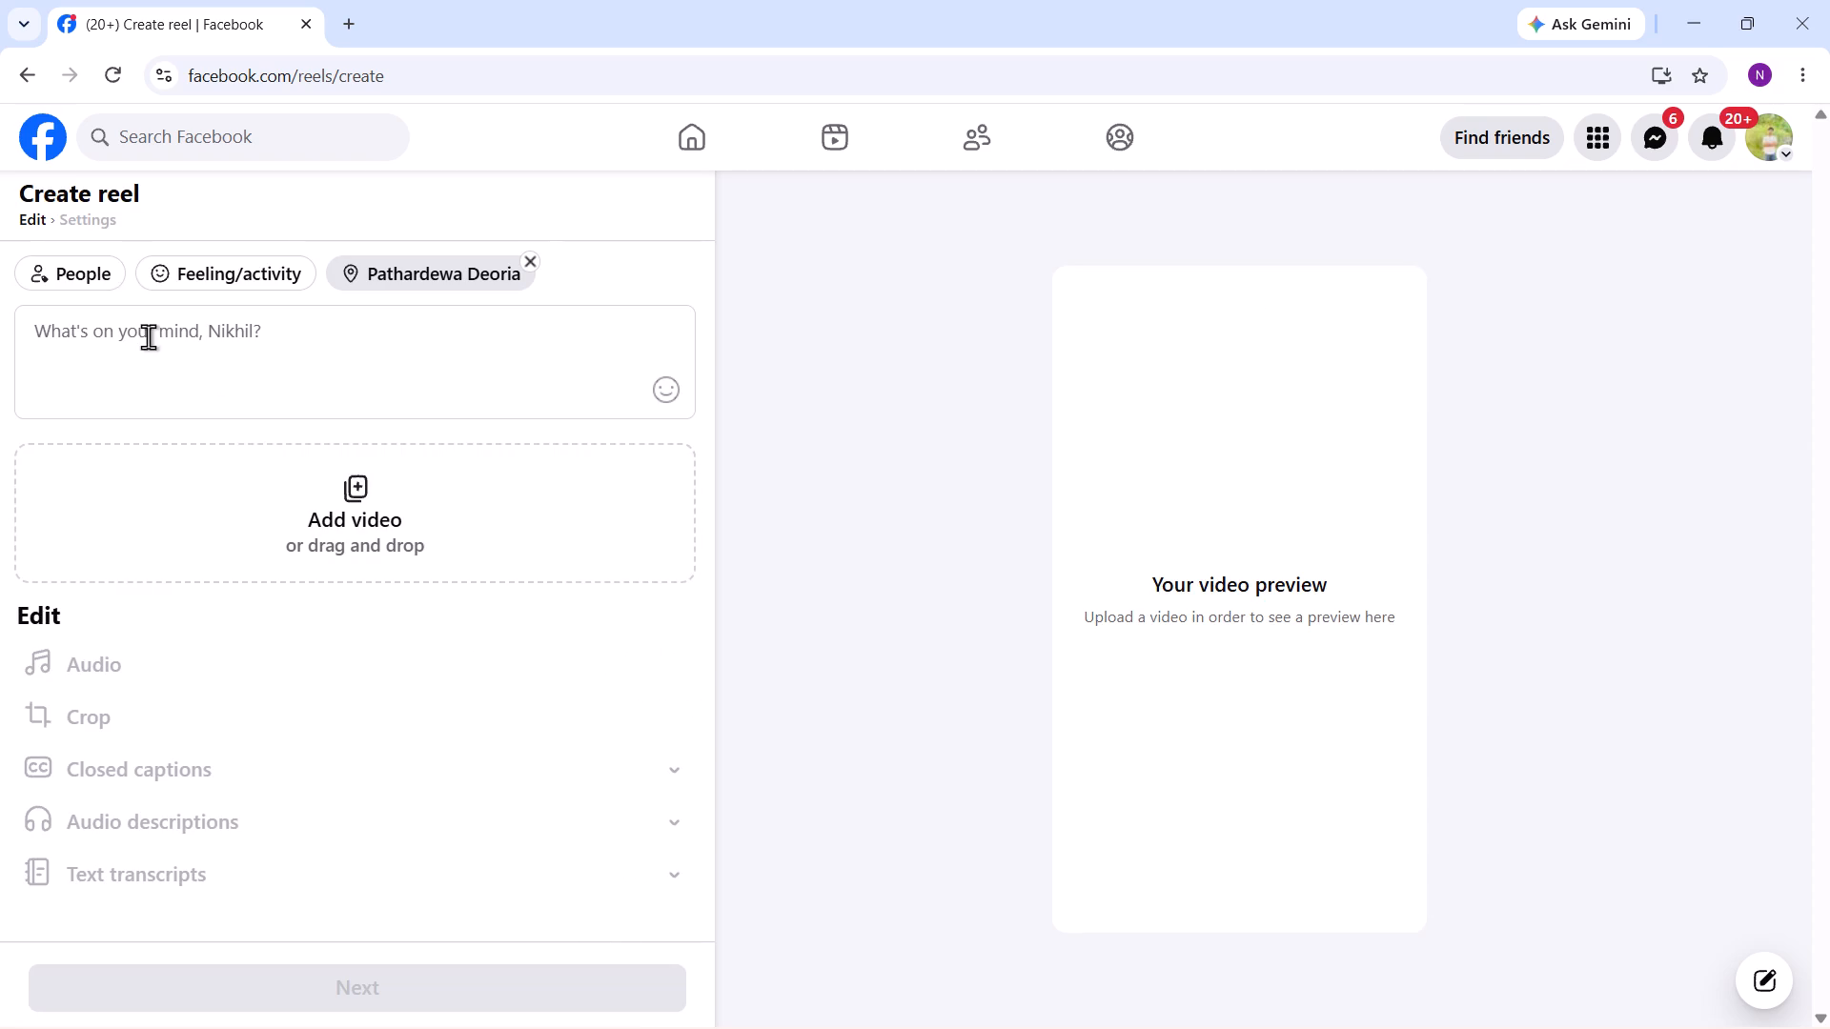
Open the reel's empty caption field for writing.
click(148, 336)
scroll(597, 763, down, 4)
scroll(242, 970, up, 4)
scroll(425, 862, up, 3)
click(255, 370)
Open a new tab in Chrome beside the Facebook Create reel page.
click(341, 24)
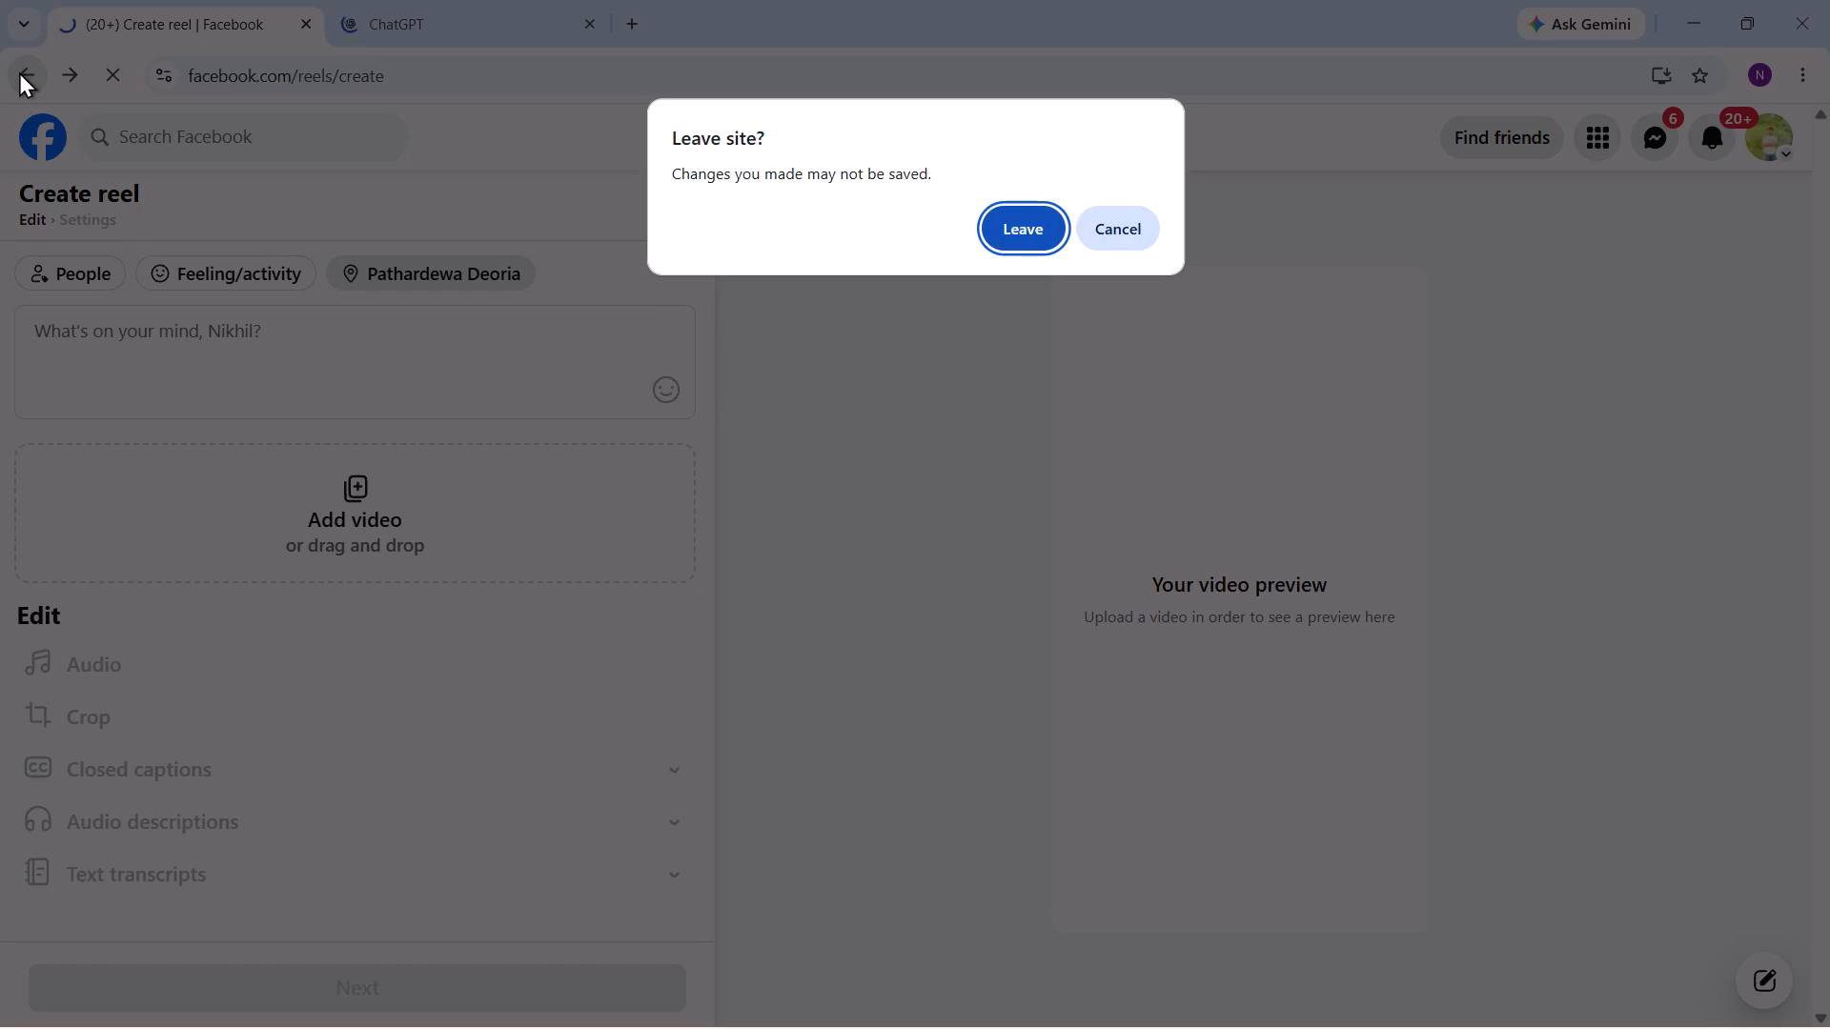
Leave the empty Create reel page, discarding its changes, and return to the Facebook home feed.
click(1001, 233)
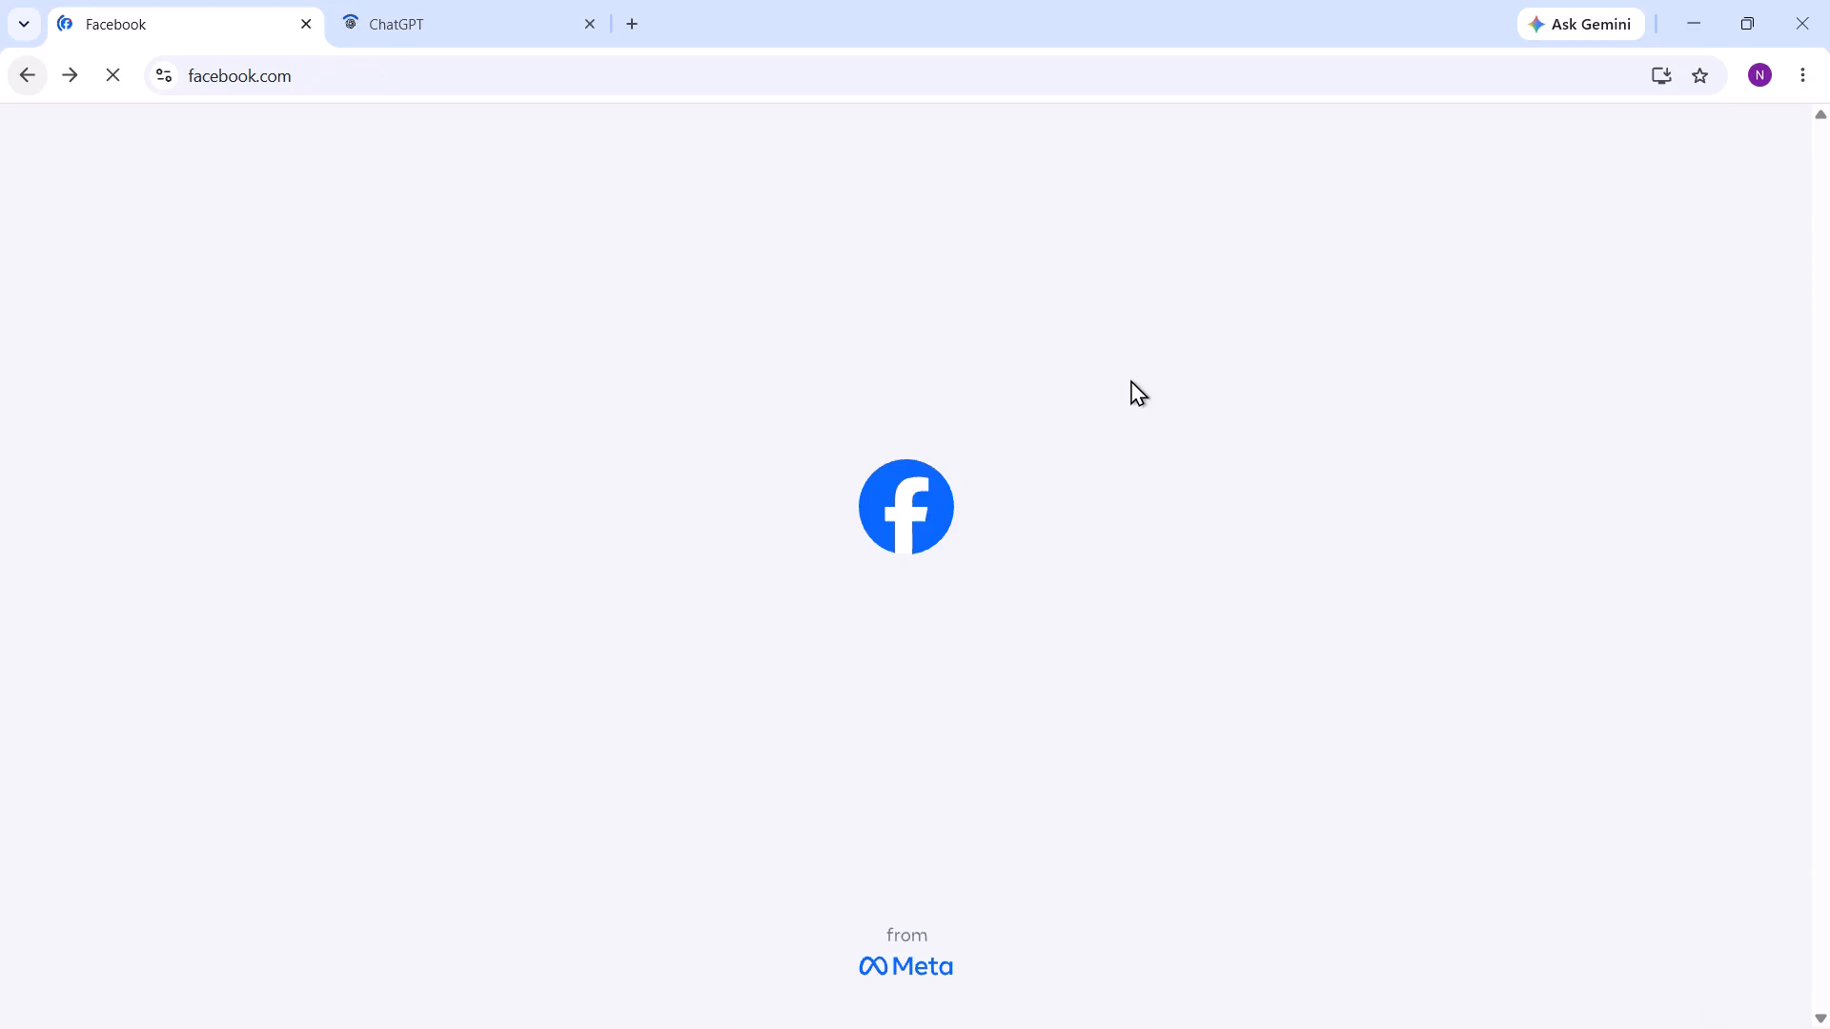
scroll(938, 632, down, 7)
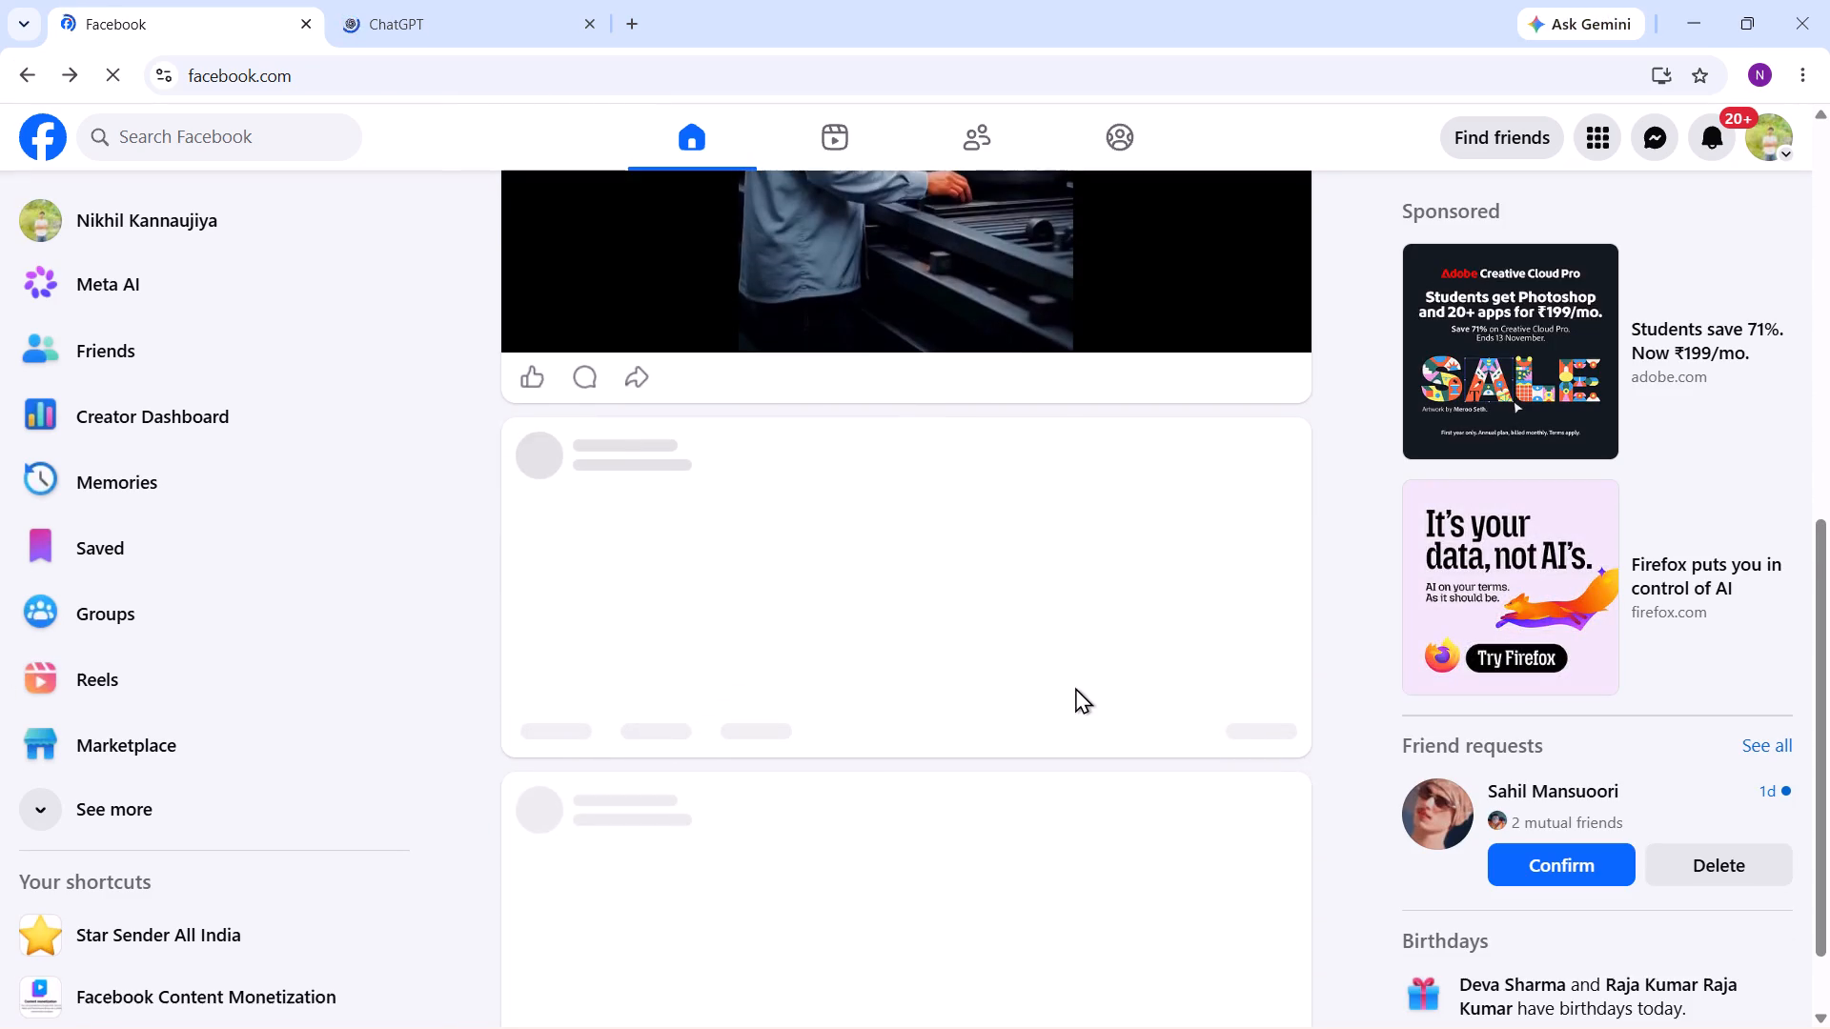
scroll(1134, 676, down, 4)
Start a new Facebook reel and upload path123.mp4 from the FINAL VIDEO folder.
click(1607, 129)
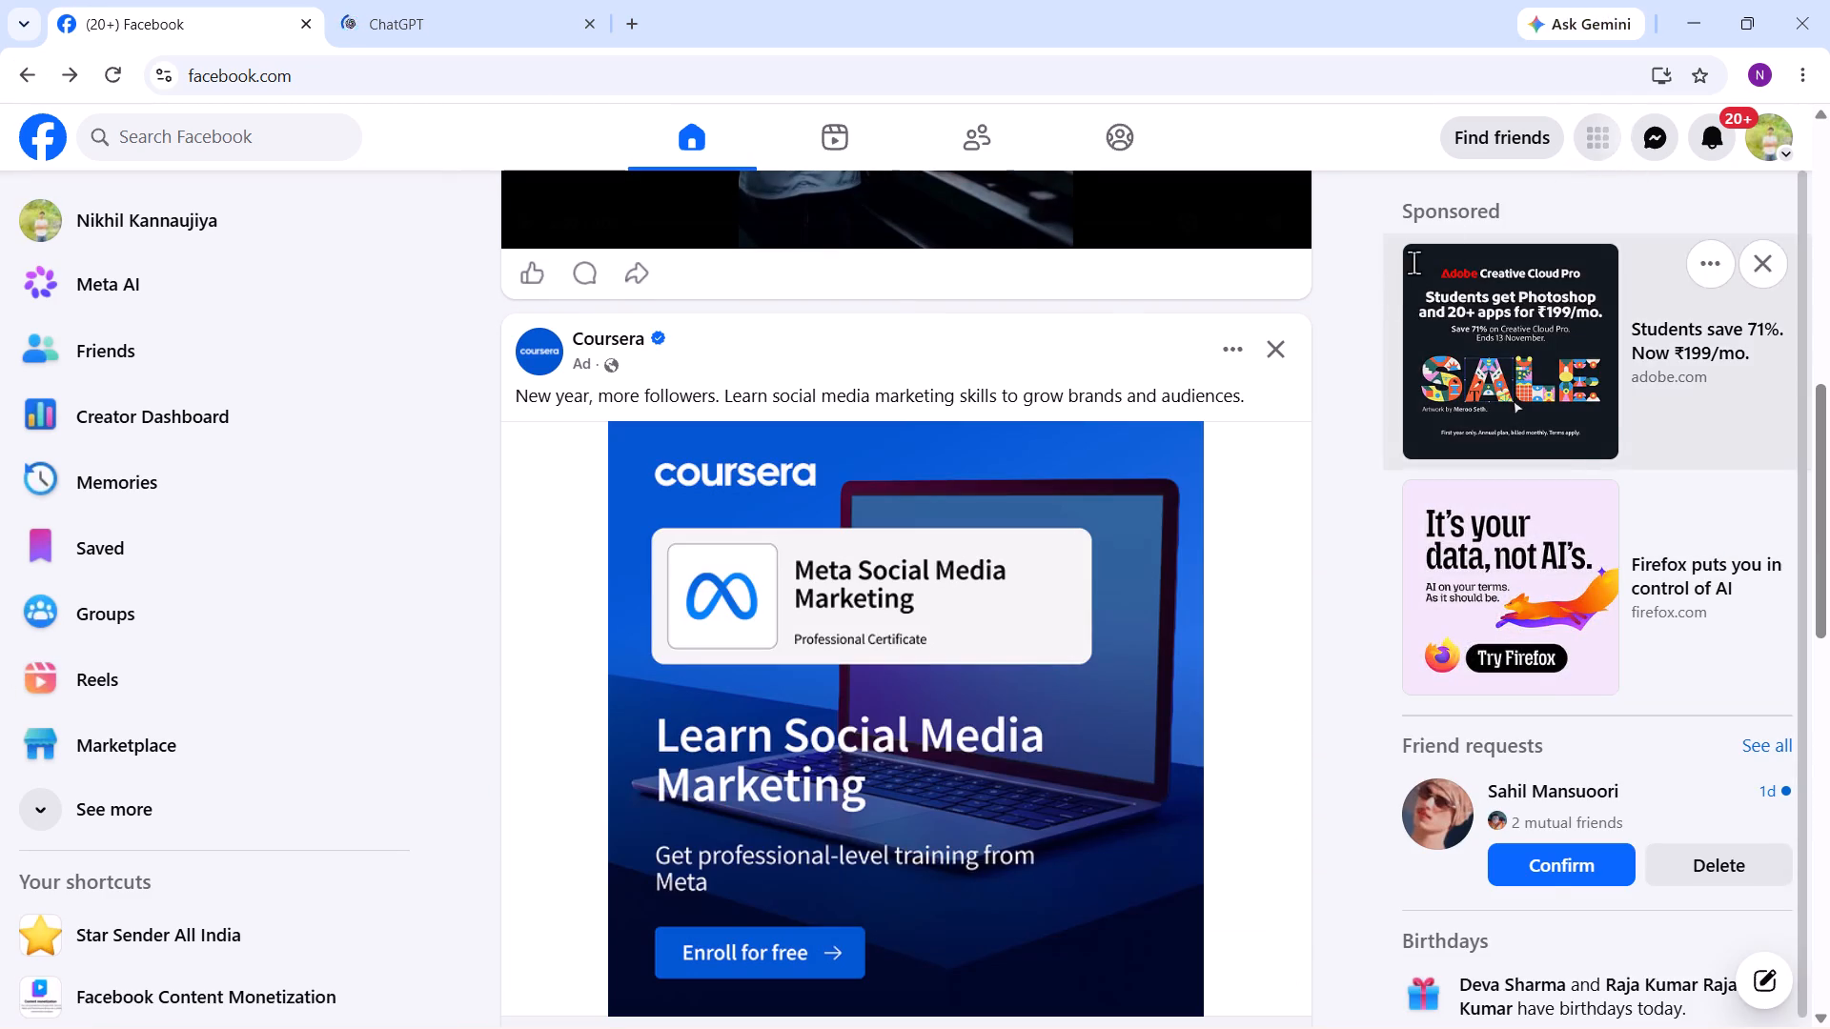
click(1598, 438)
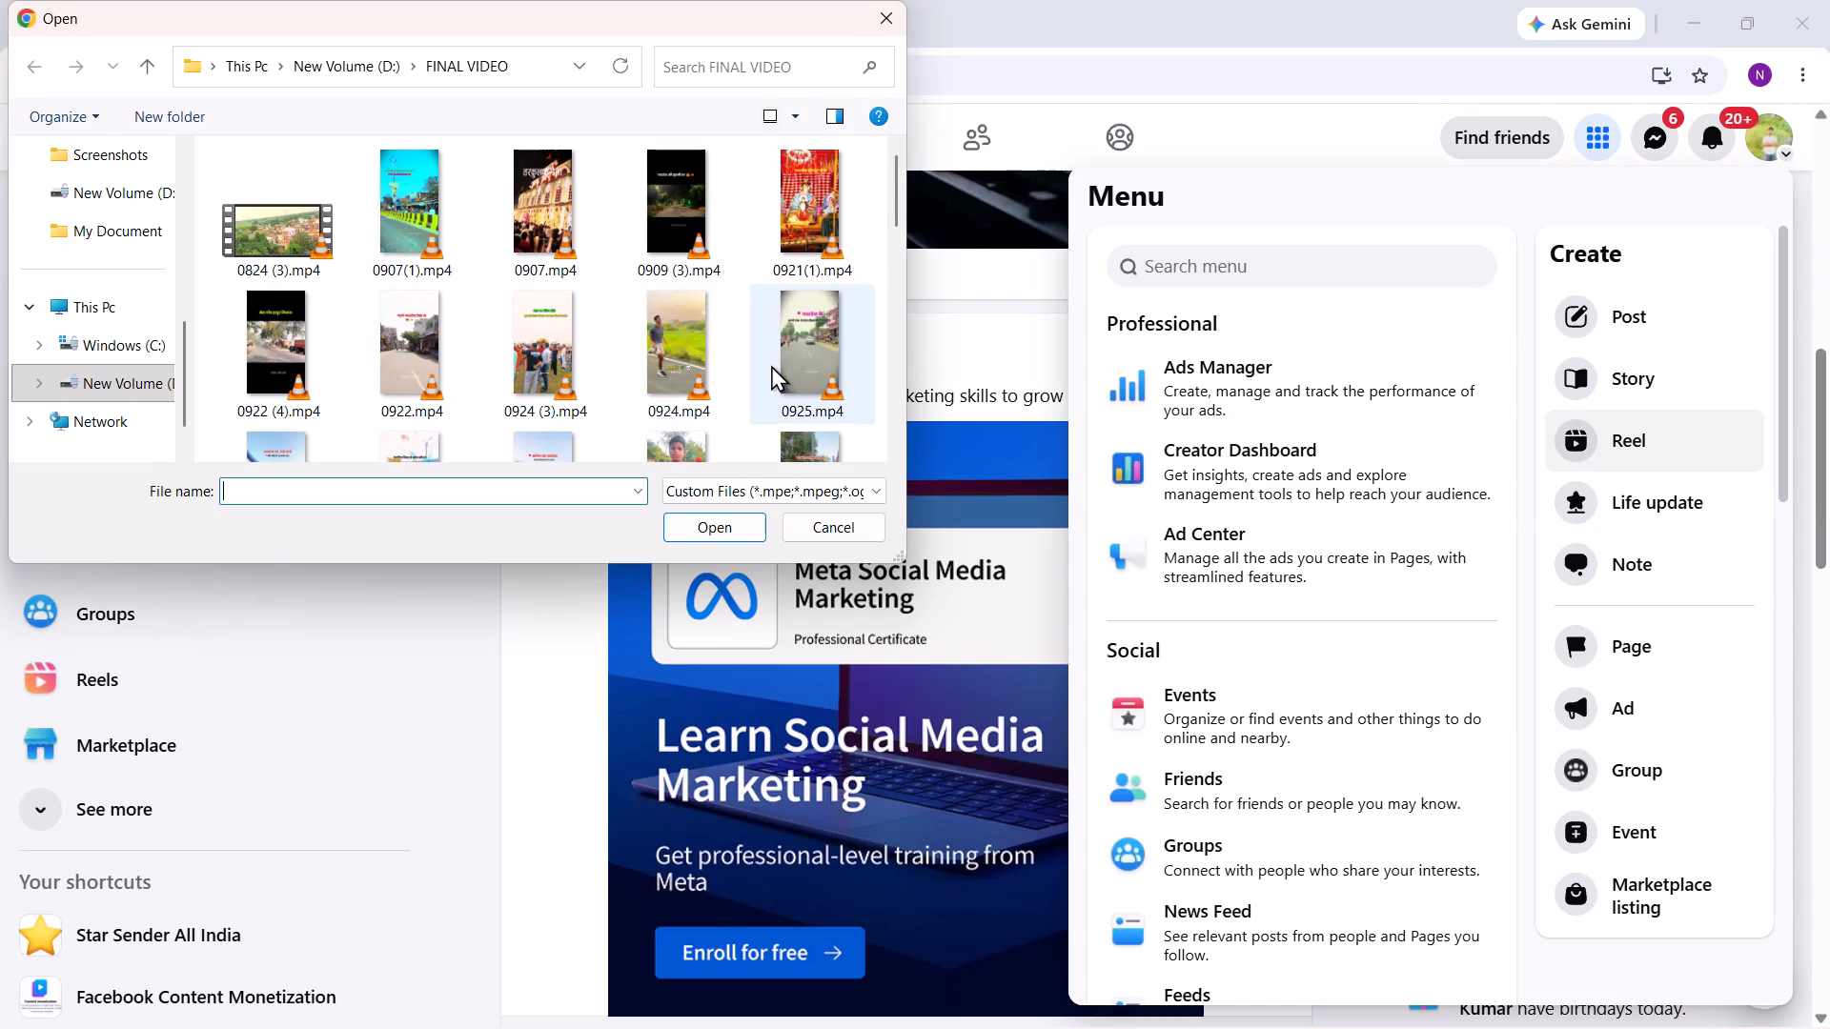
scroll(603, 378, down, 1)
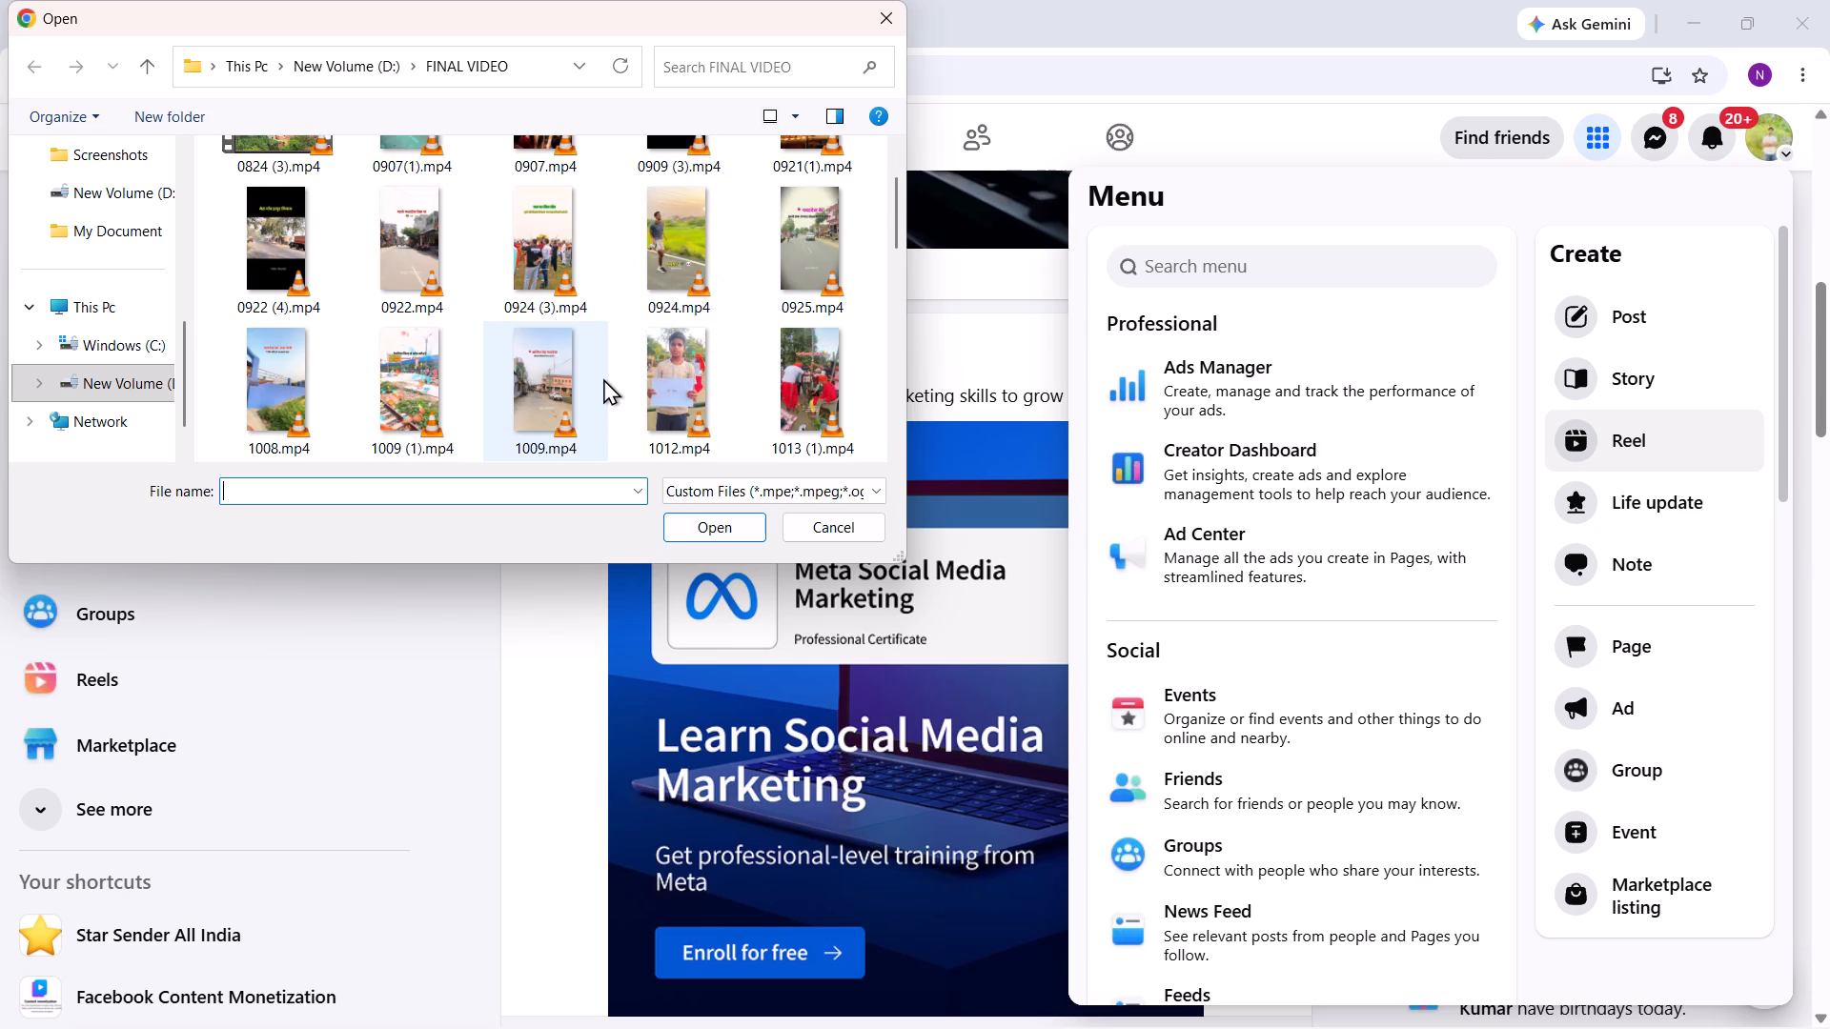
scroll(619, 393, down, 1)
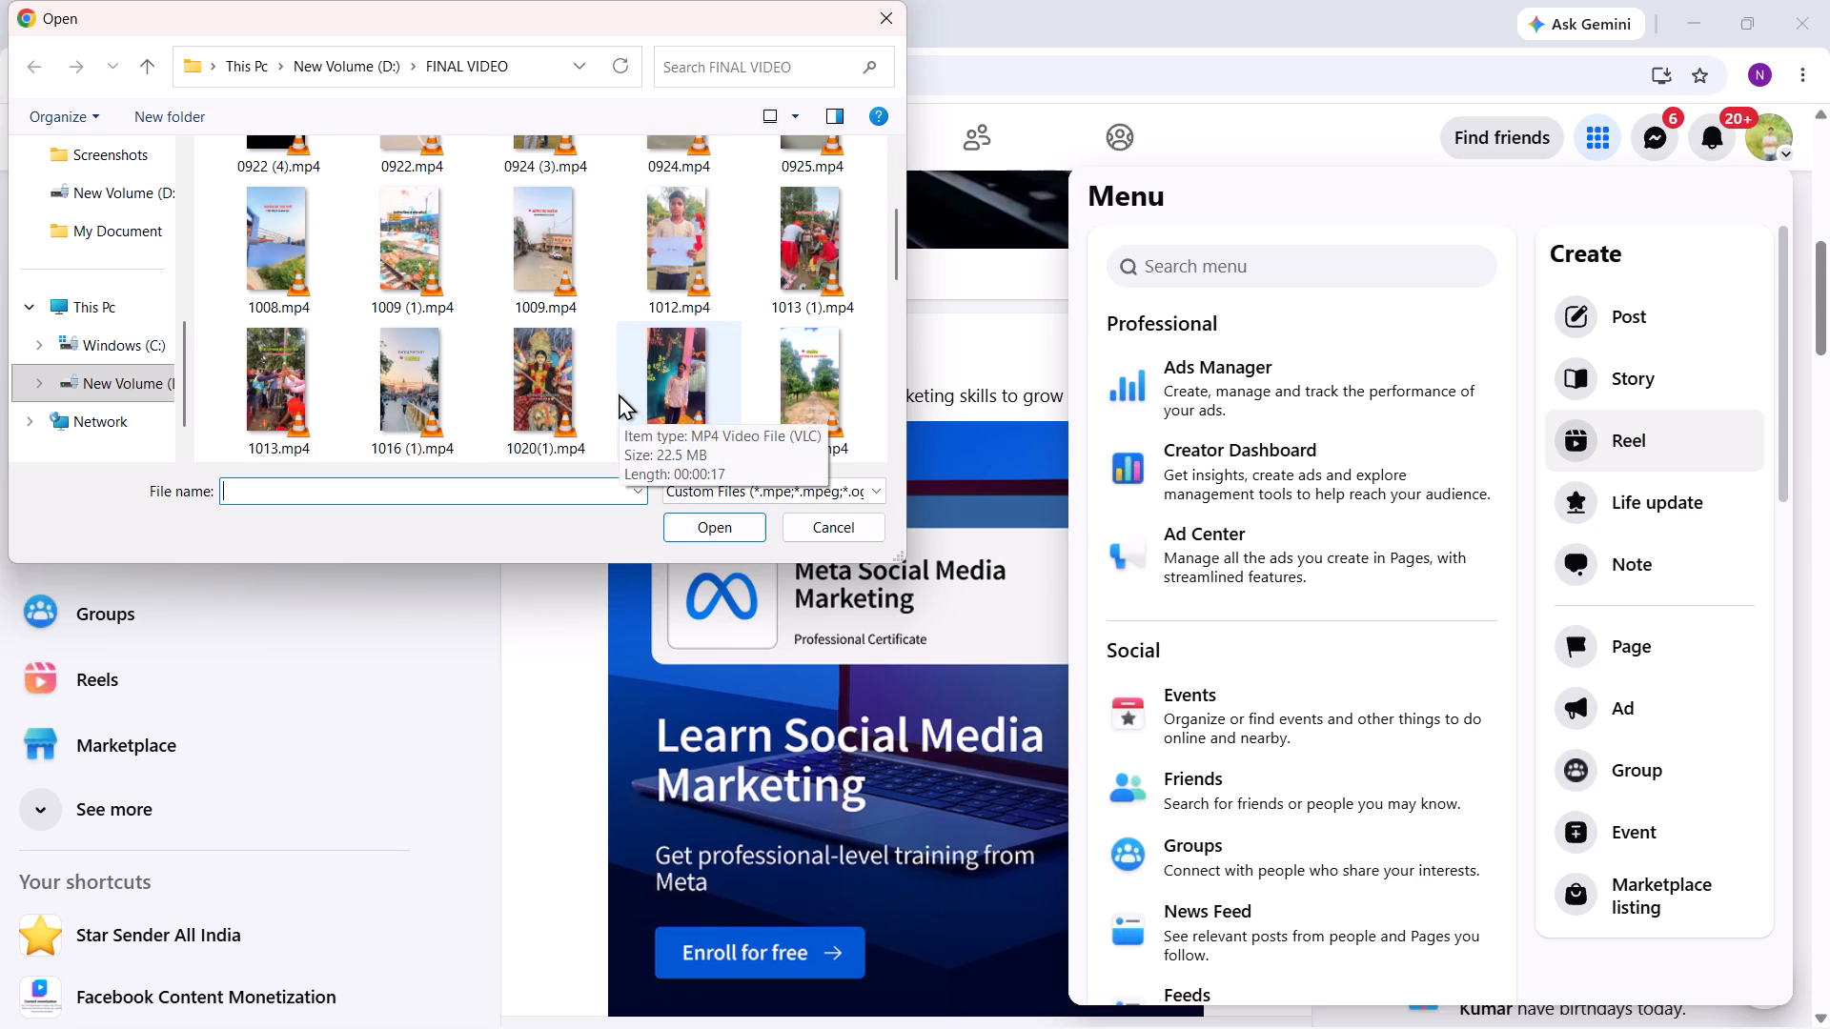
scroll(659, 351, down, 1)
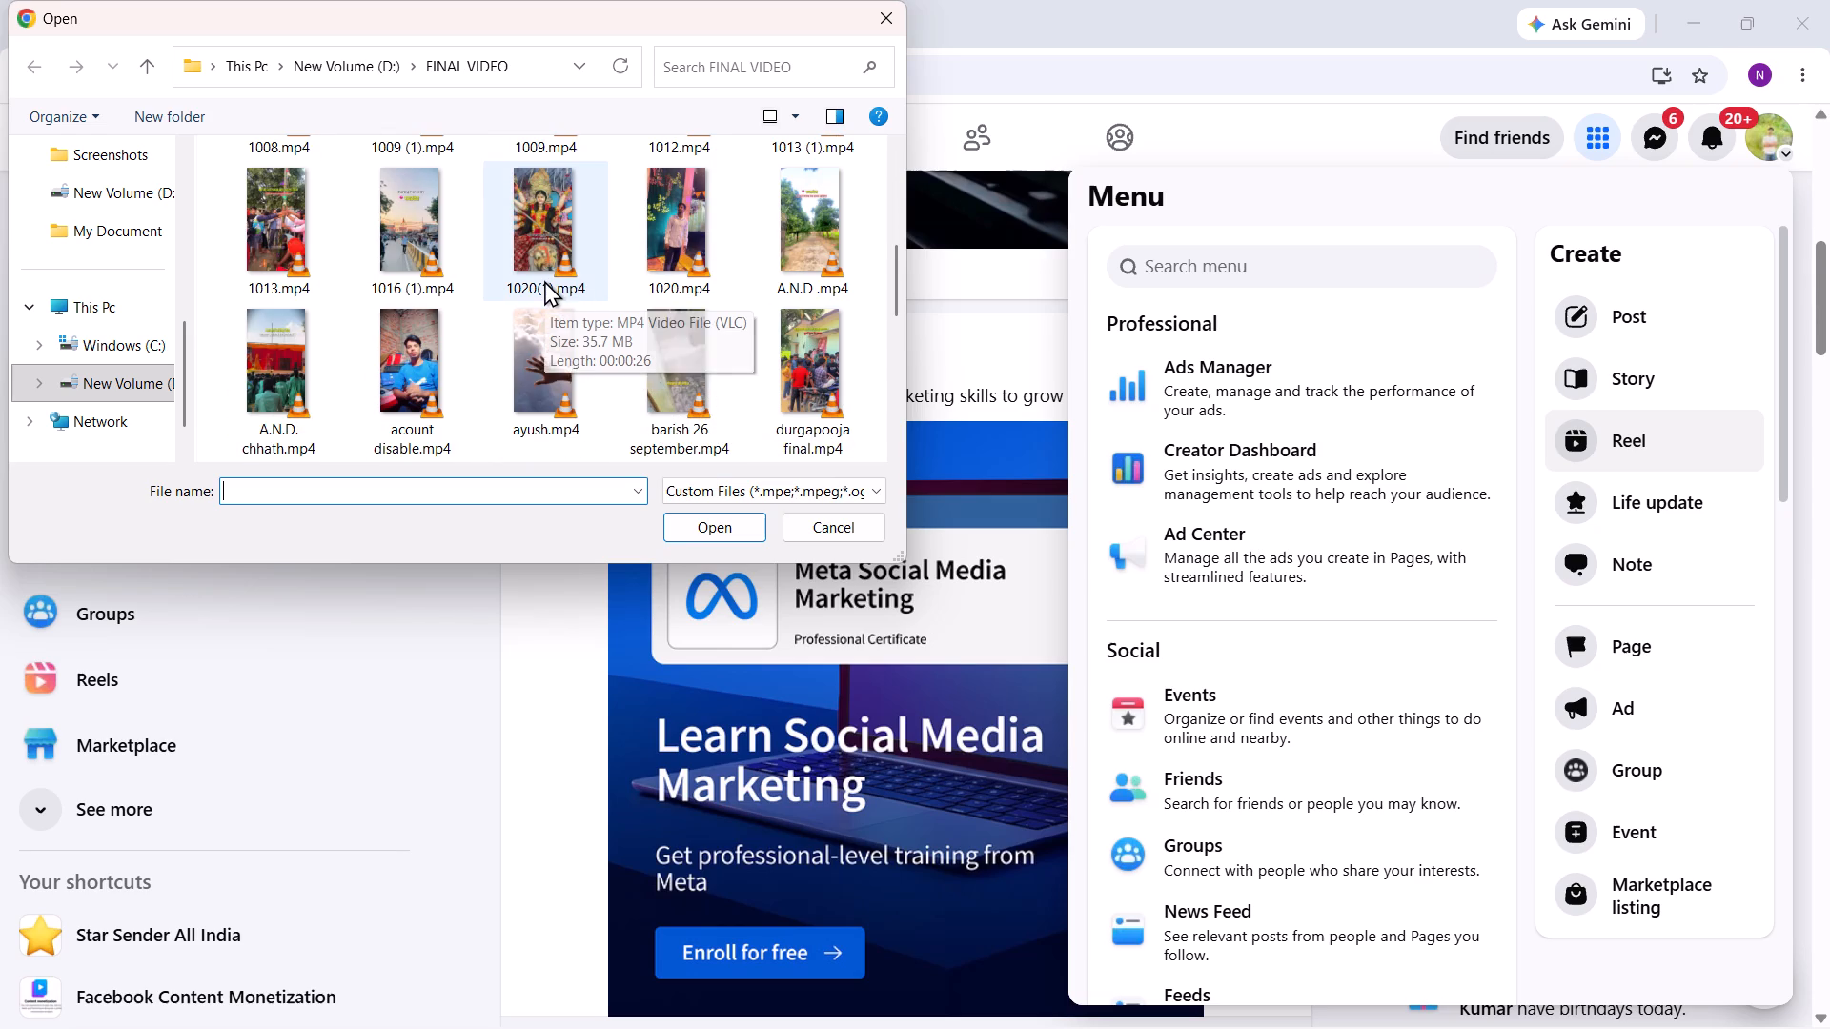
scroll(544, 280, down, 1)
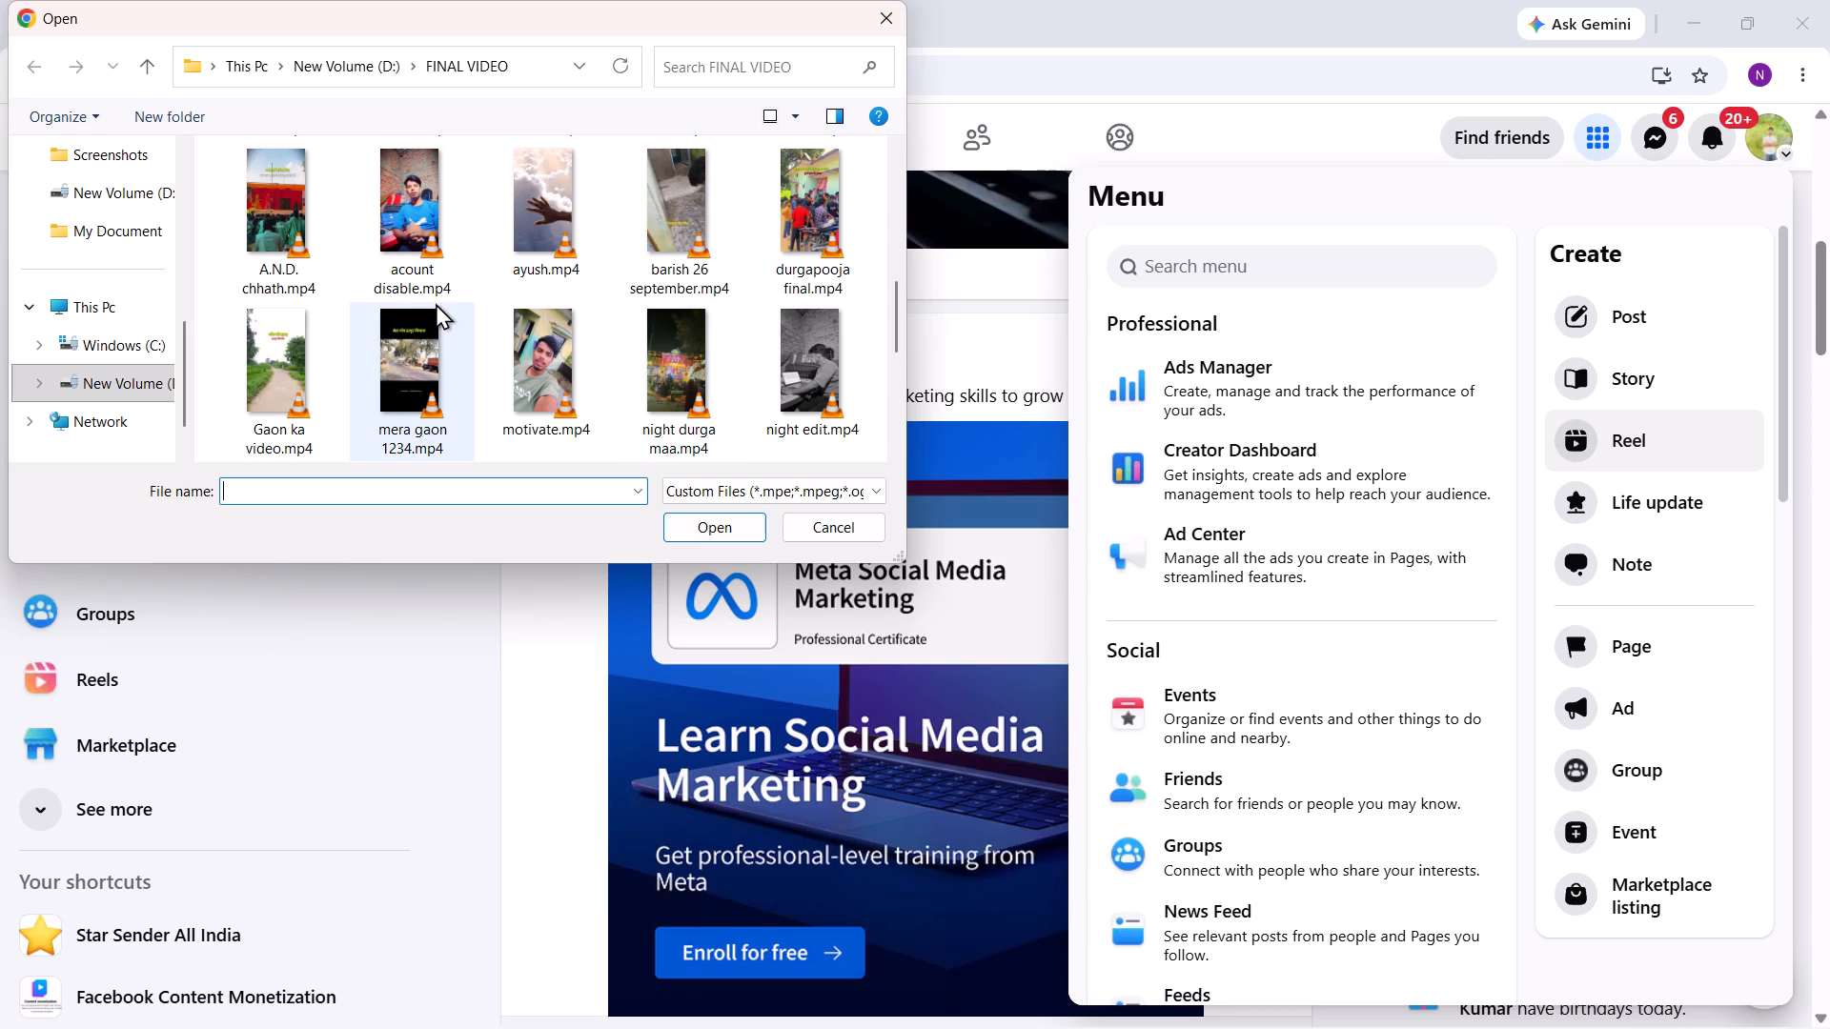
scroll(516, 304, down, 1)
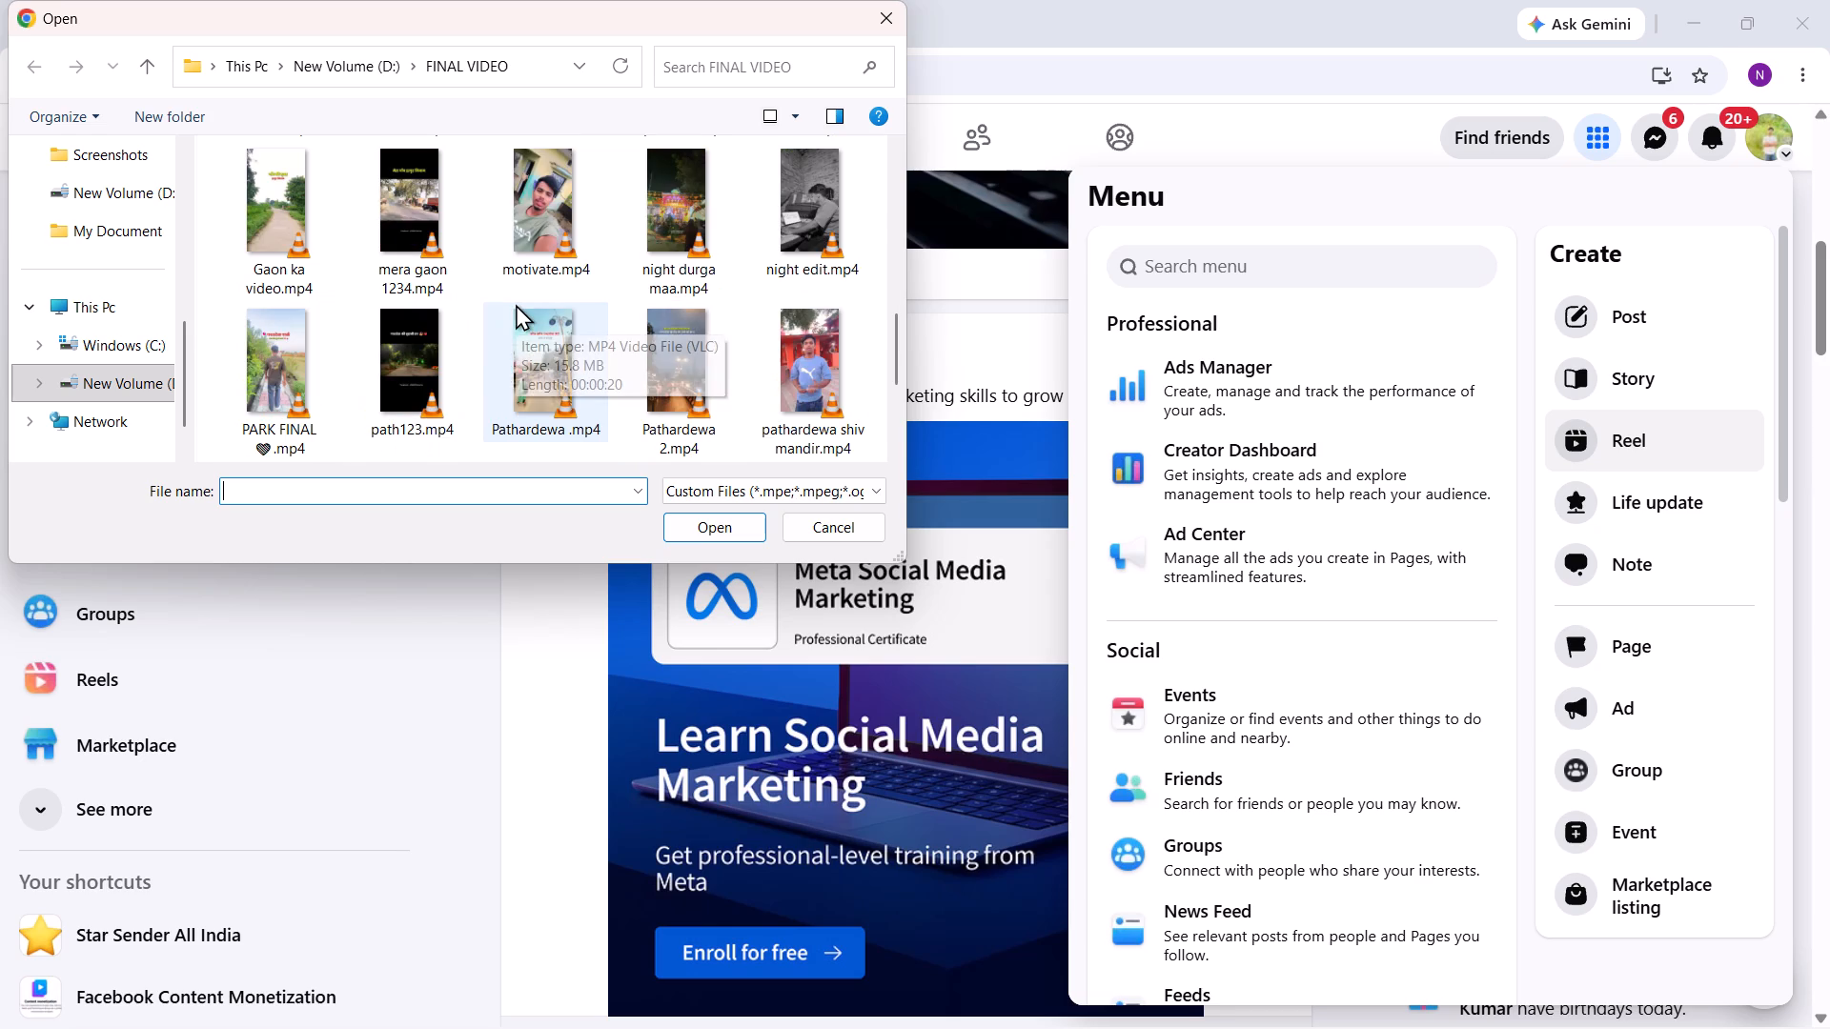
click(383, 370)
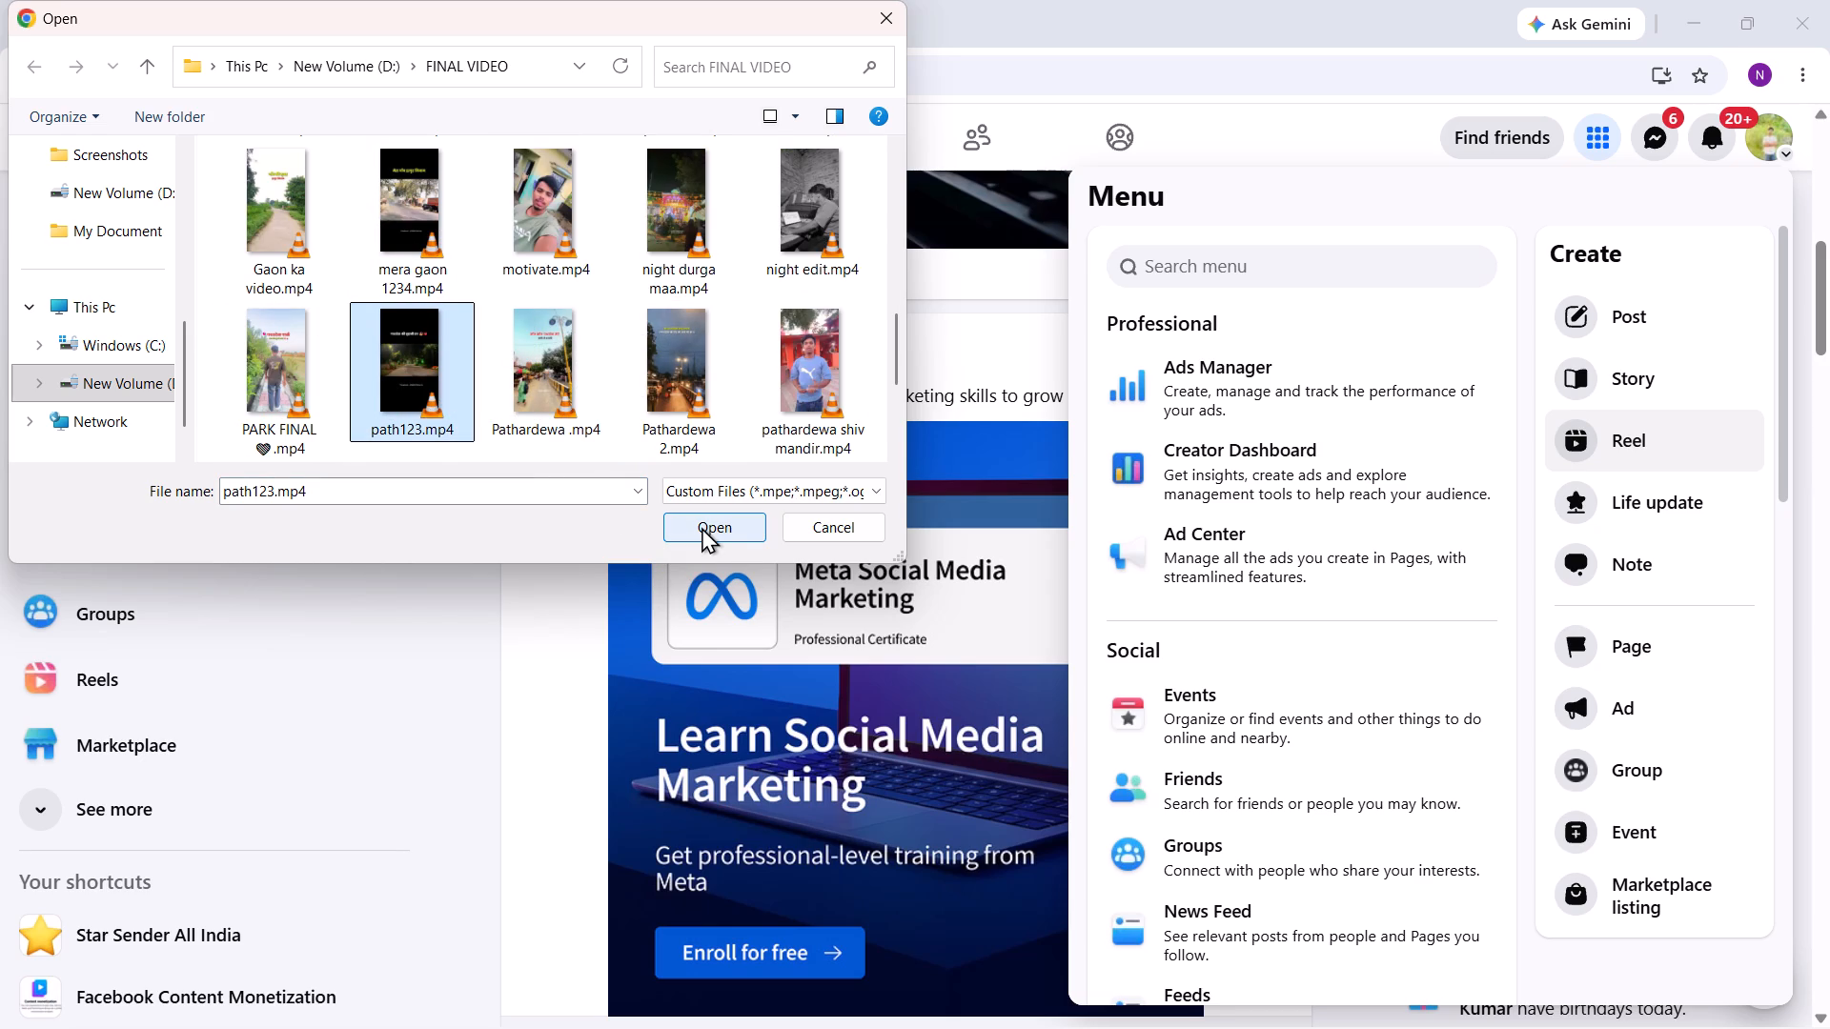
click(701, 527)
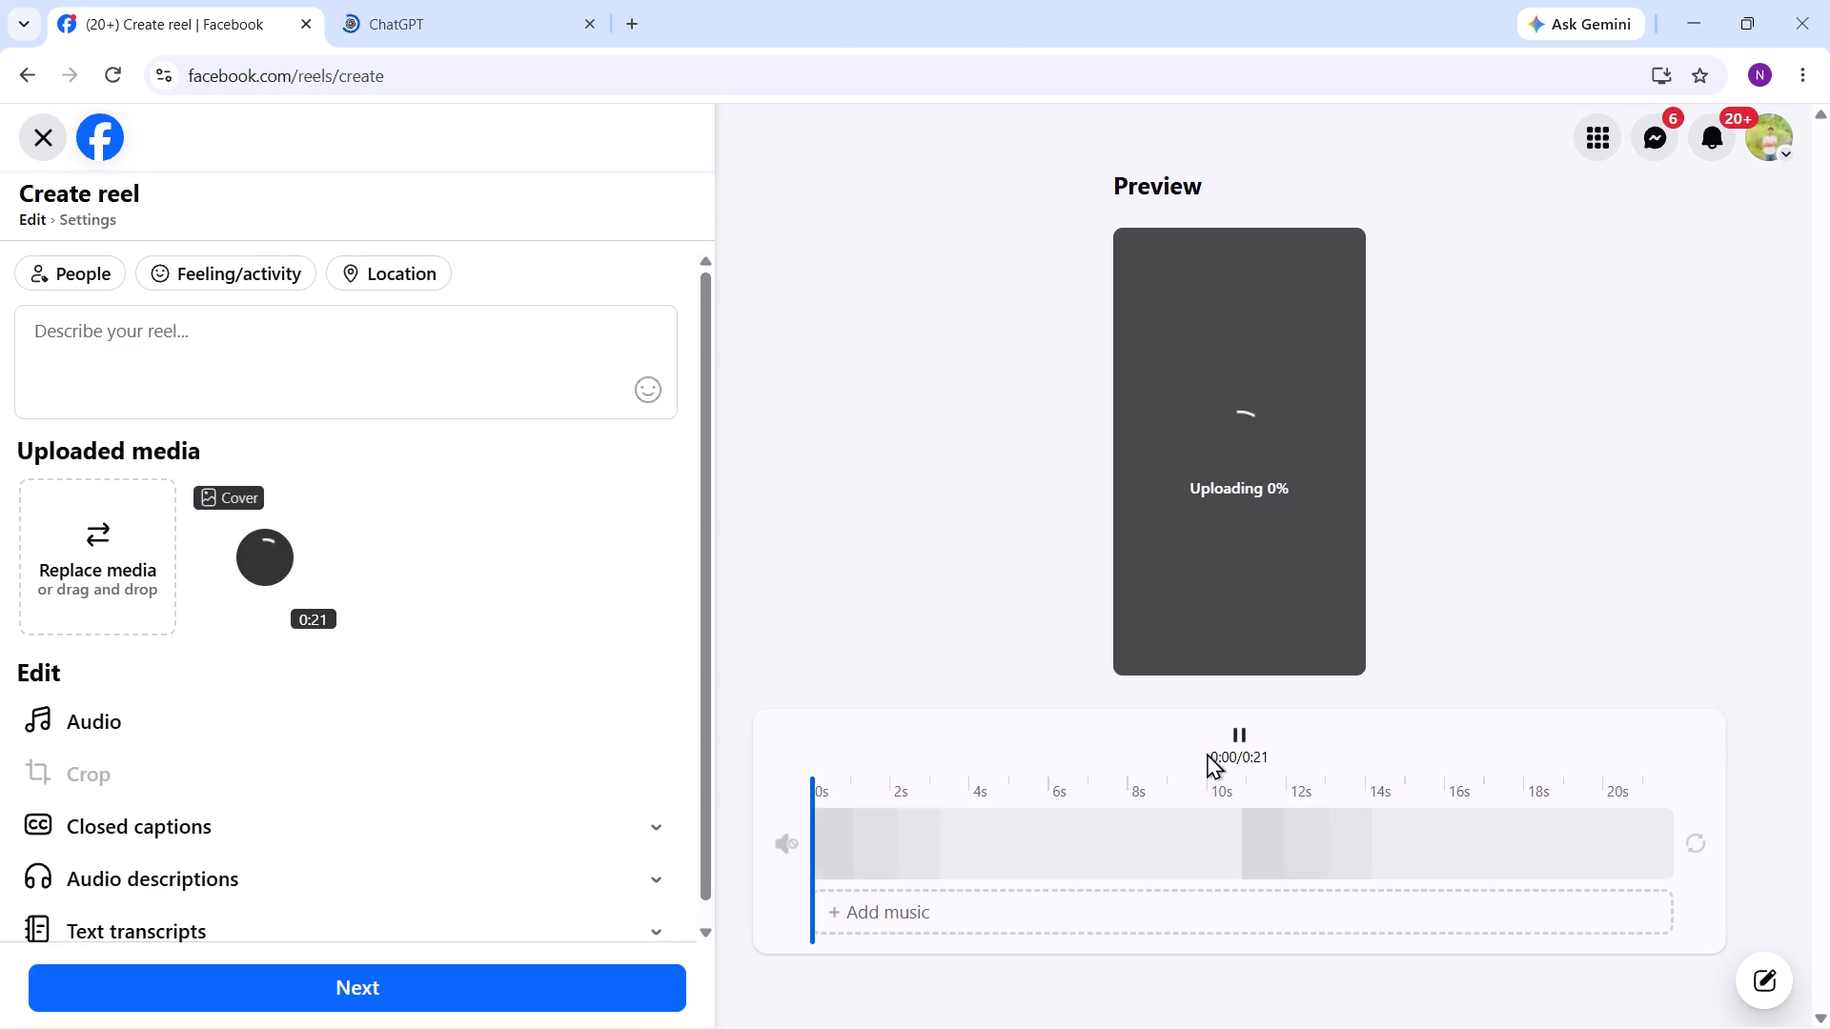
Pause the preview playback of the uploaded reel video.
click(1240, 735)
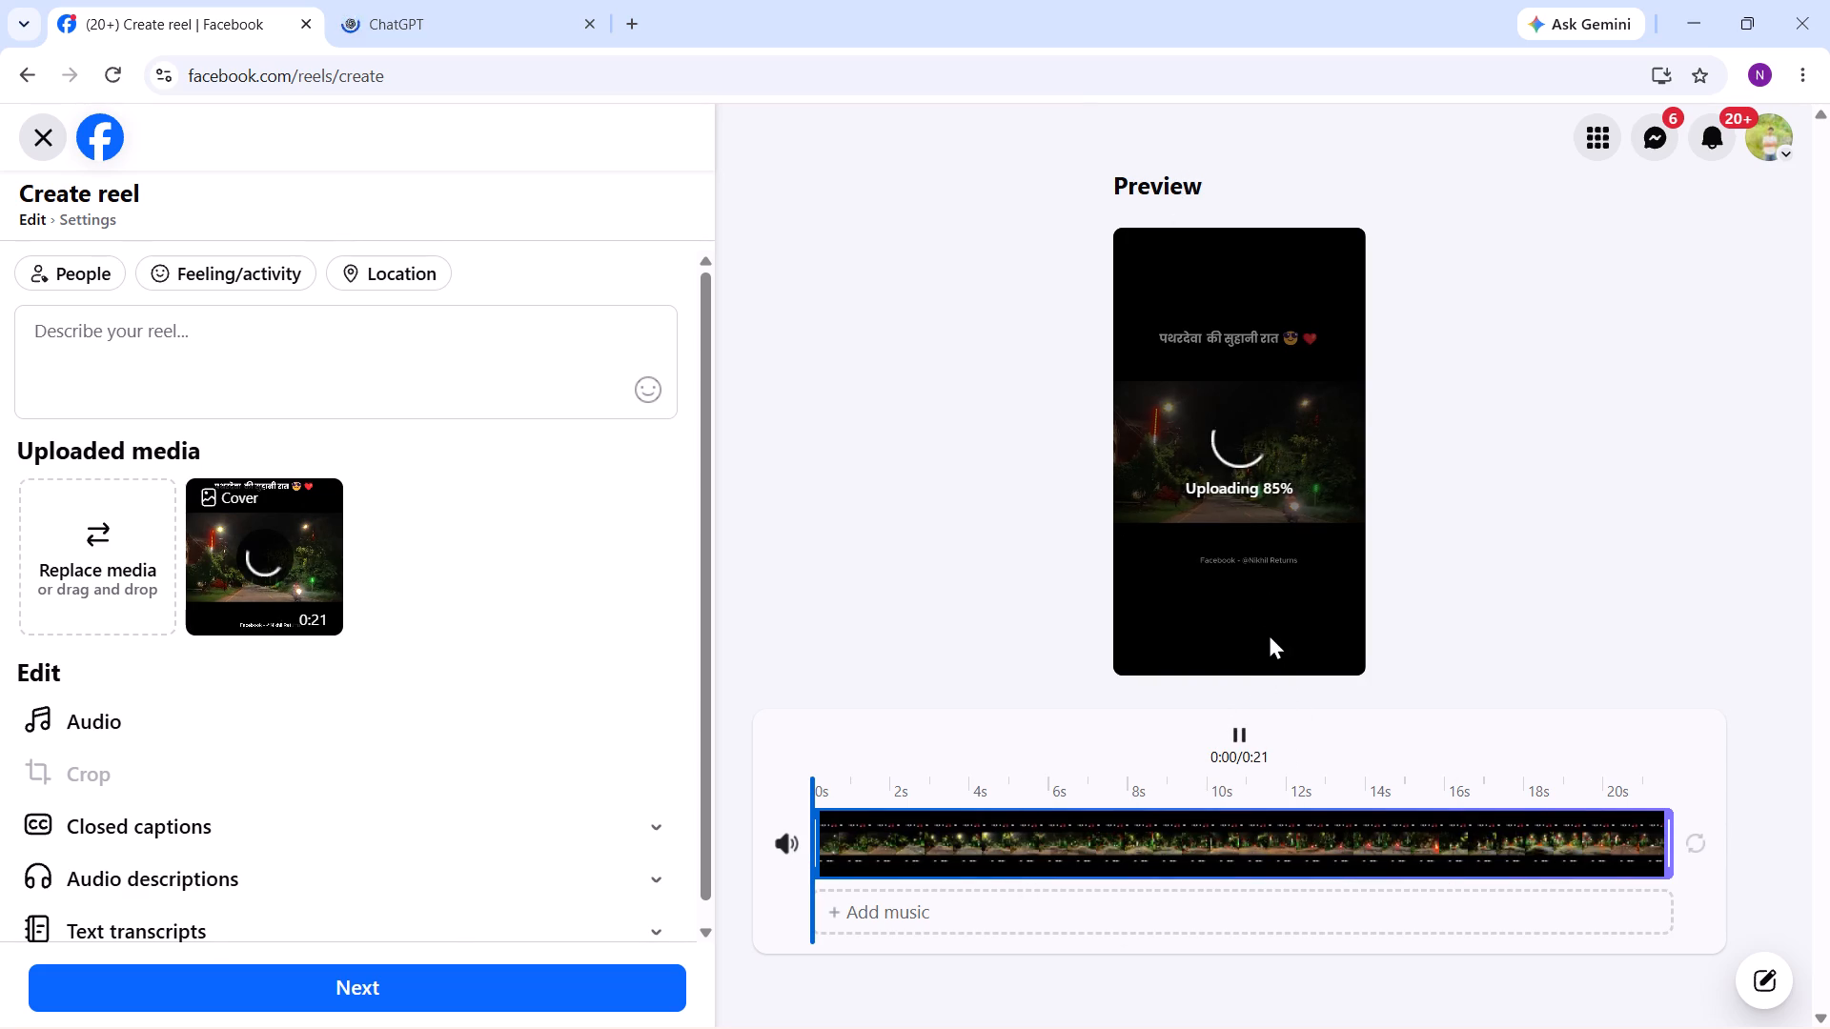
click(1240, 735)
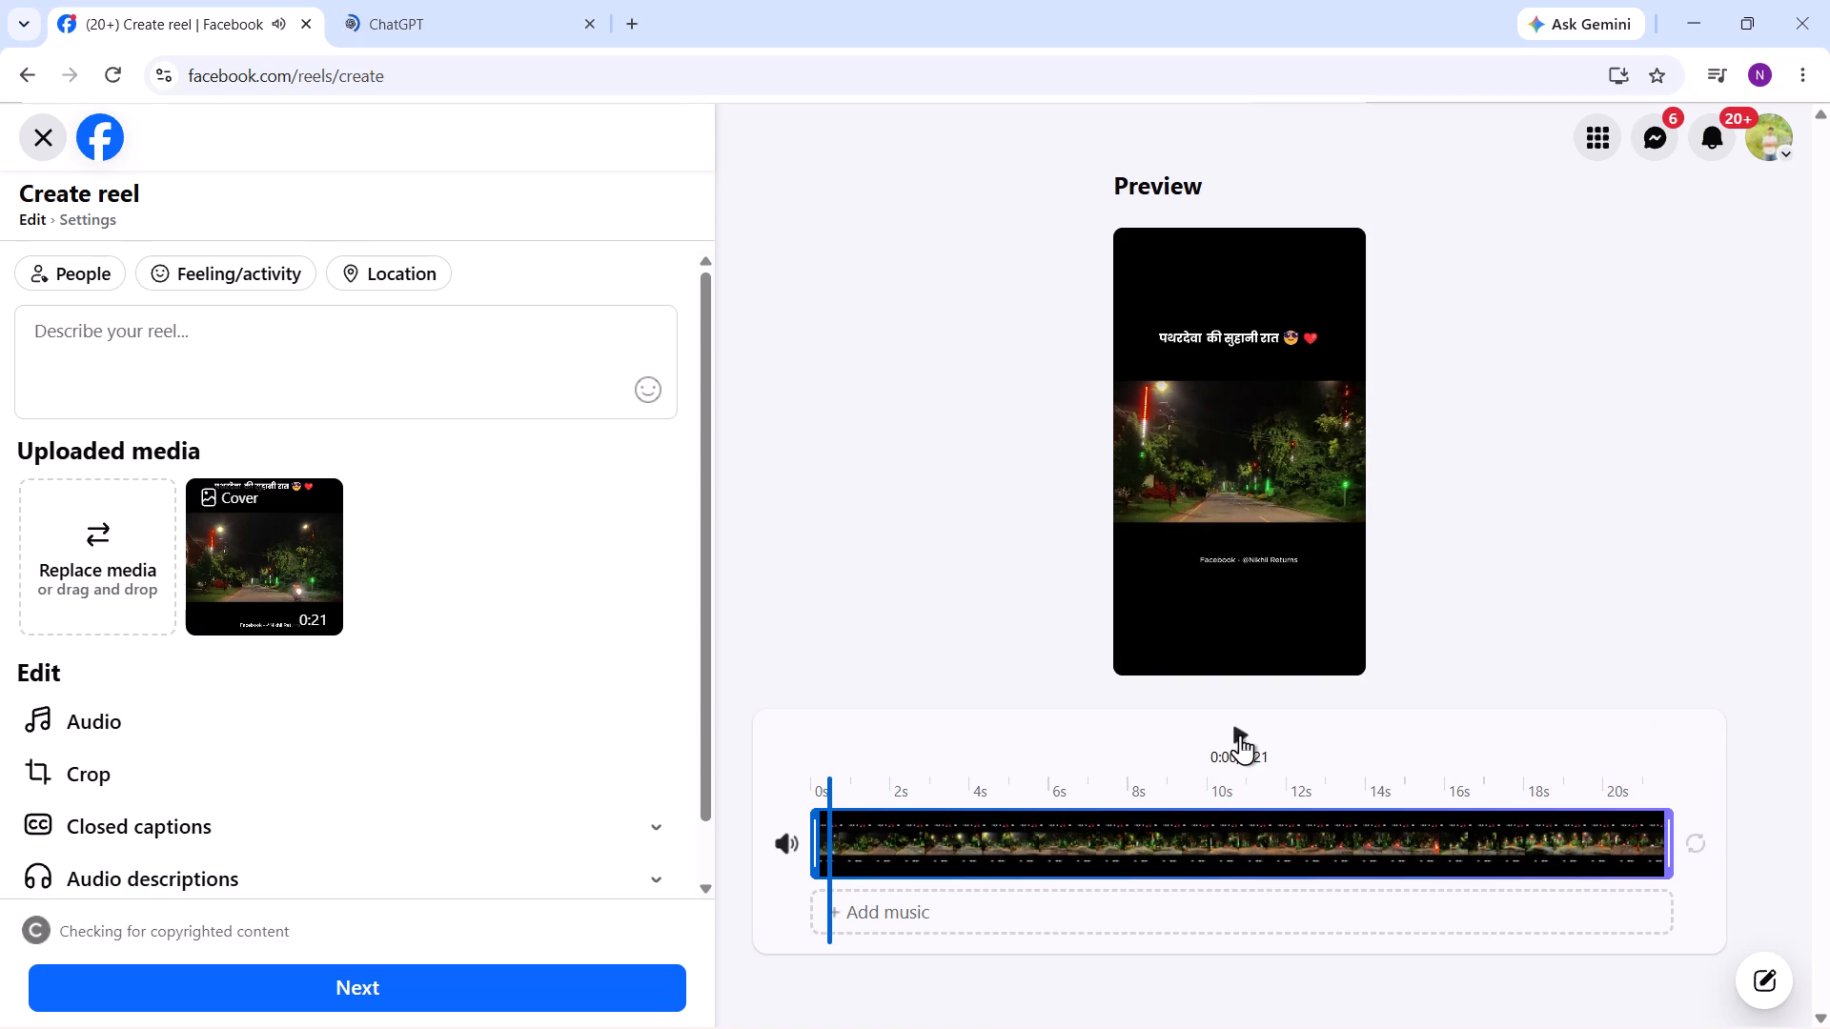
Search for the location pathardewa and tag the reel with Pathardewa Deoria.
click(384, 267)
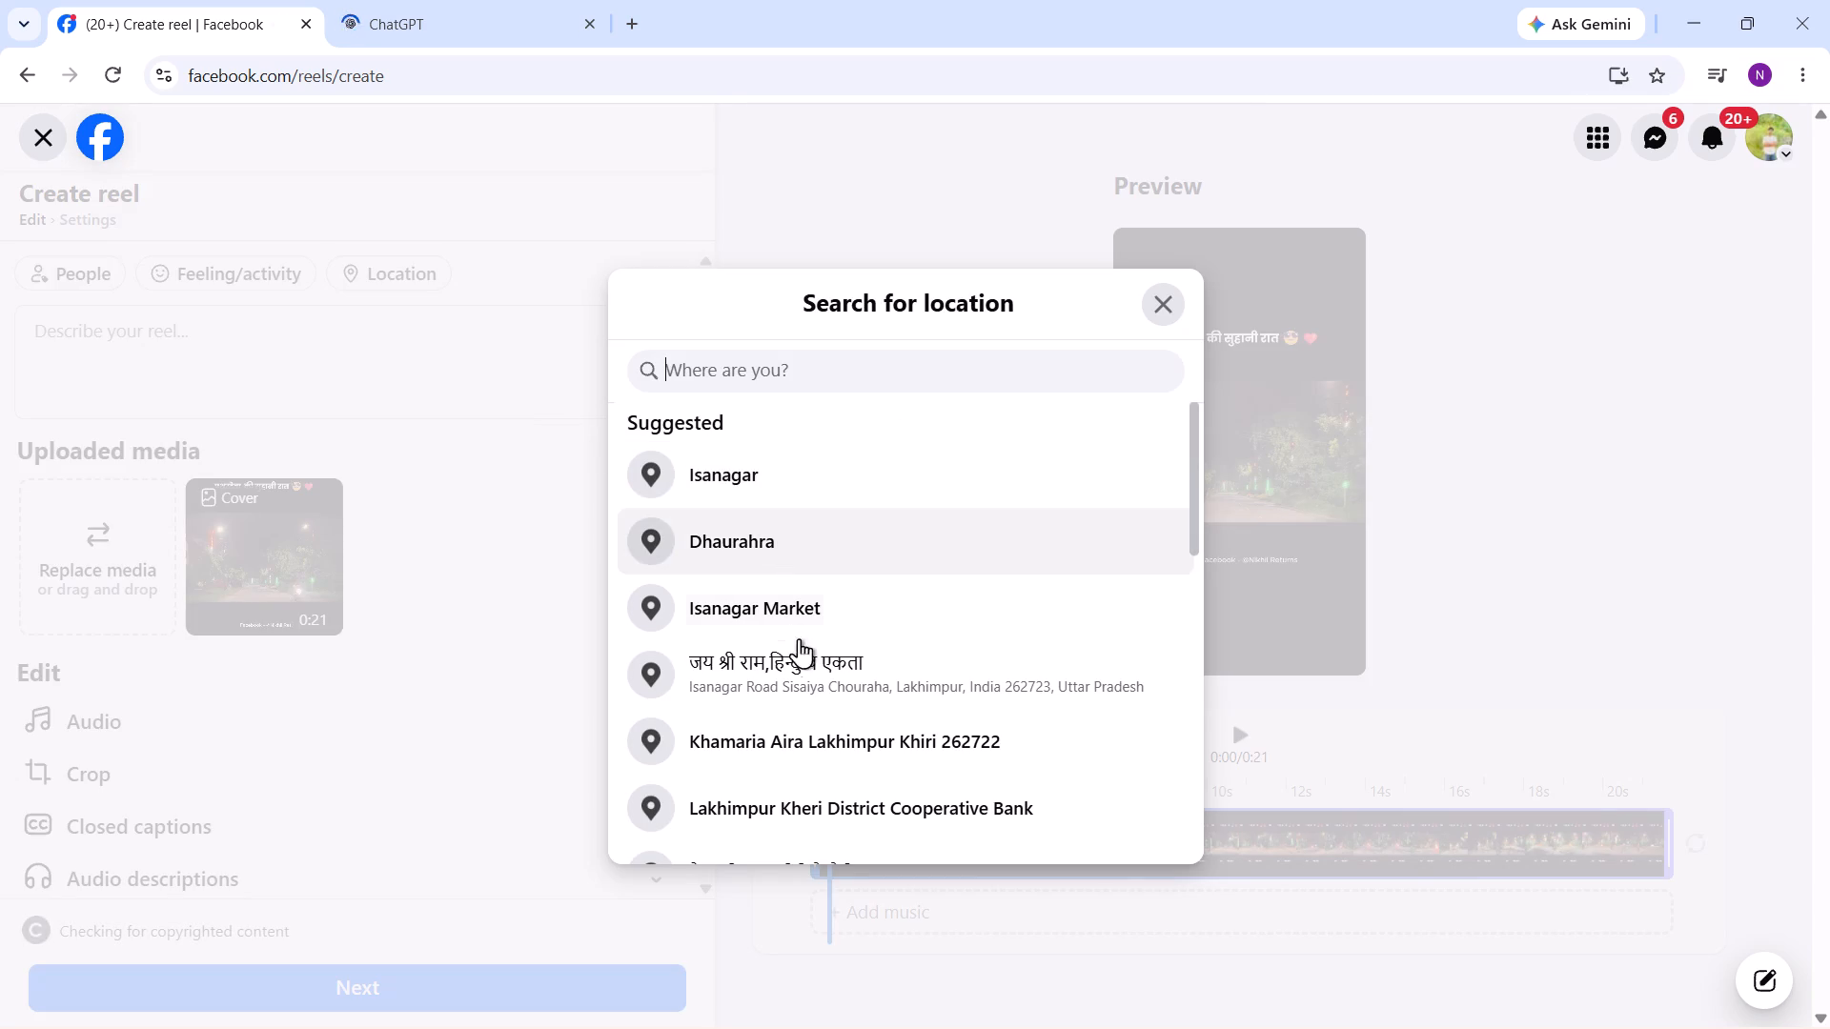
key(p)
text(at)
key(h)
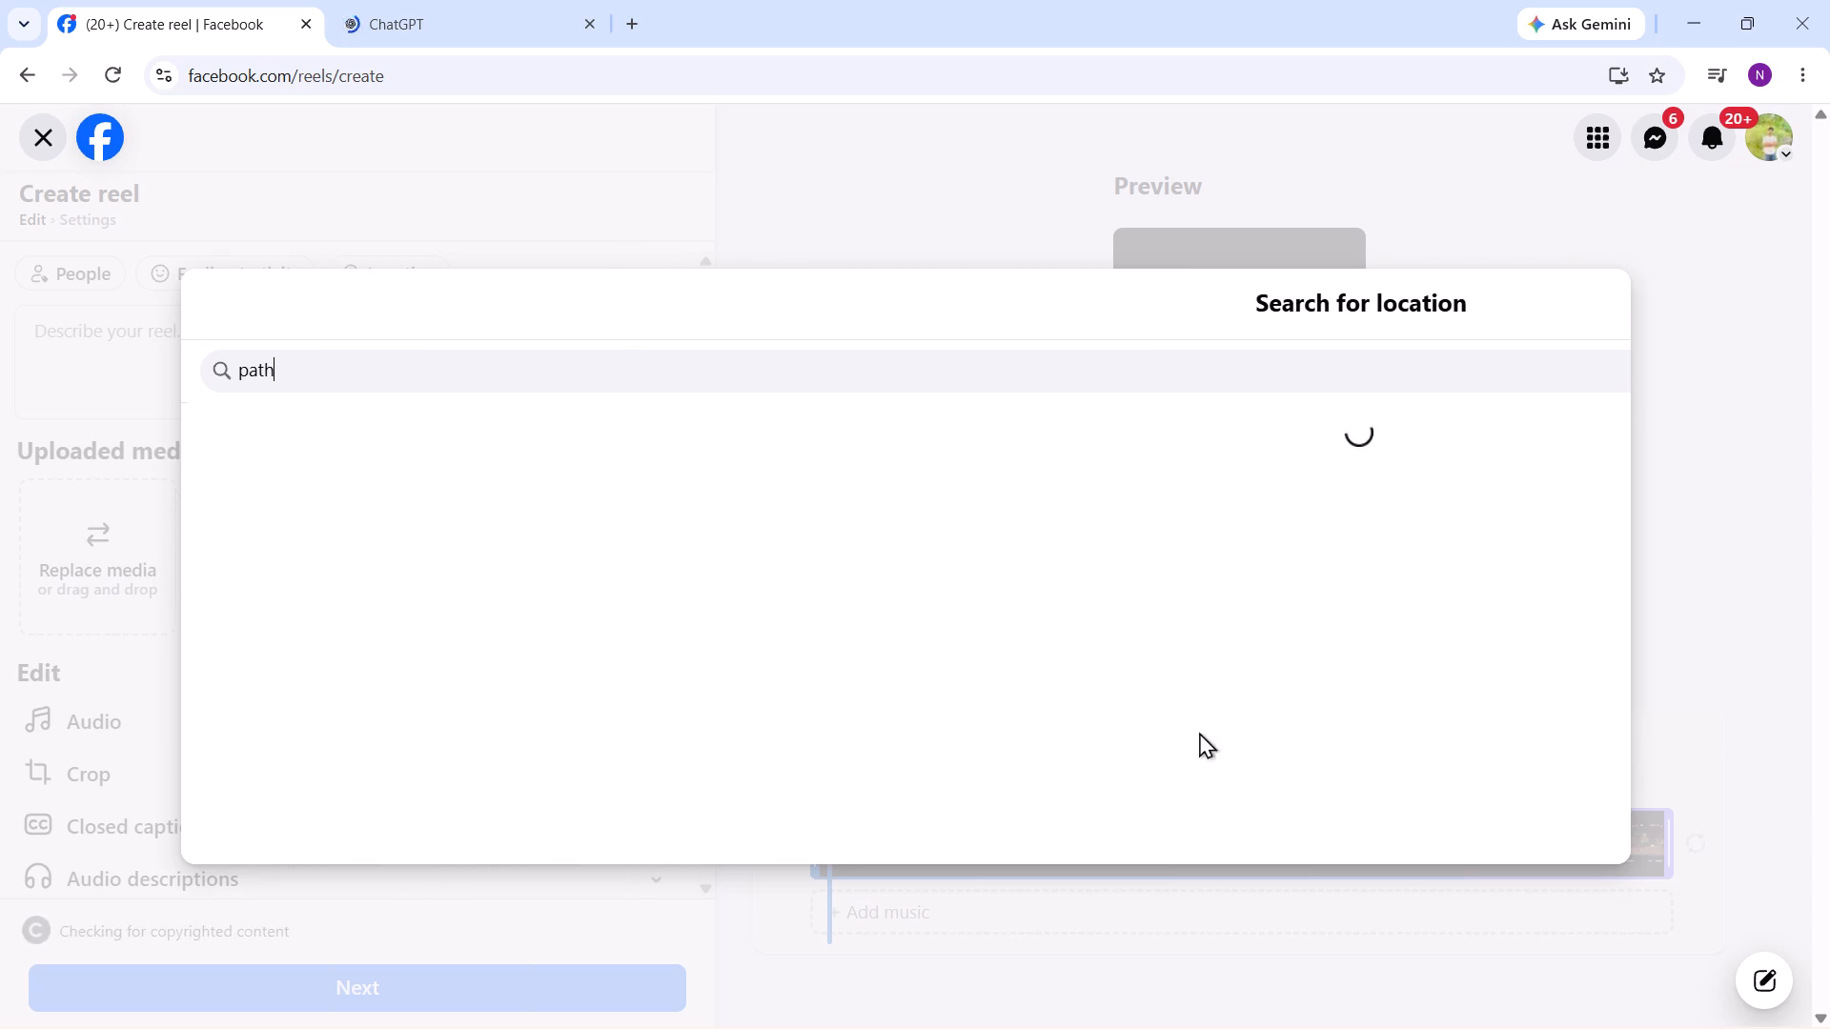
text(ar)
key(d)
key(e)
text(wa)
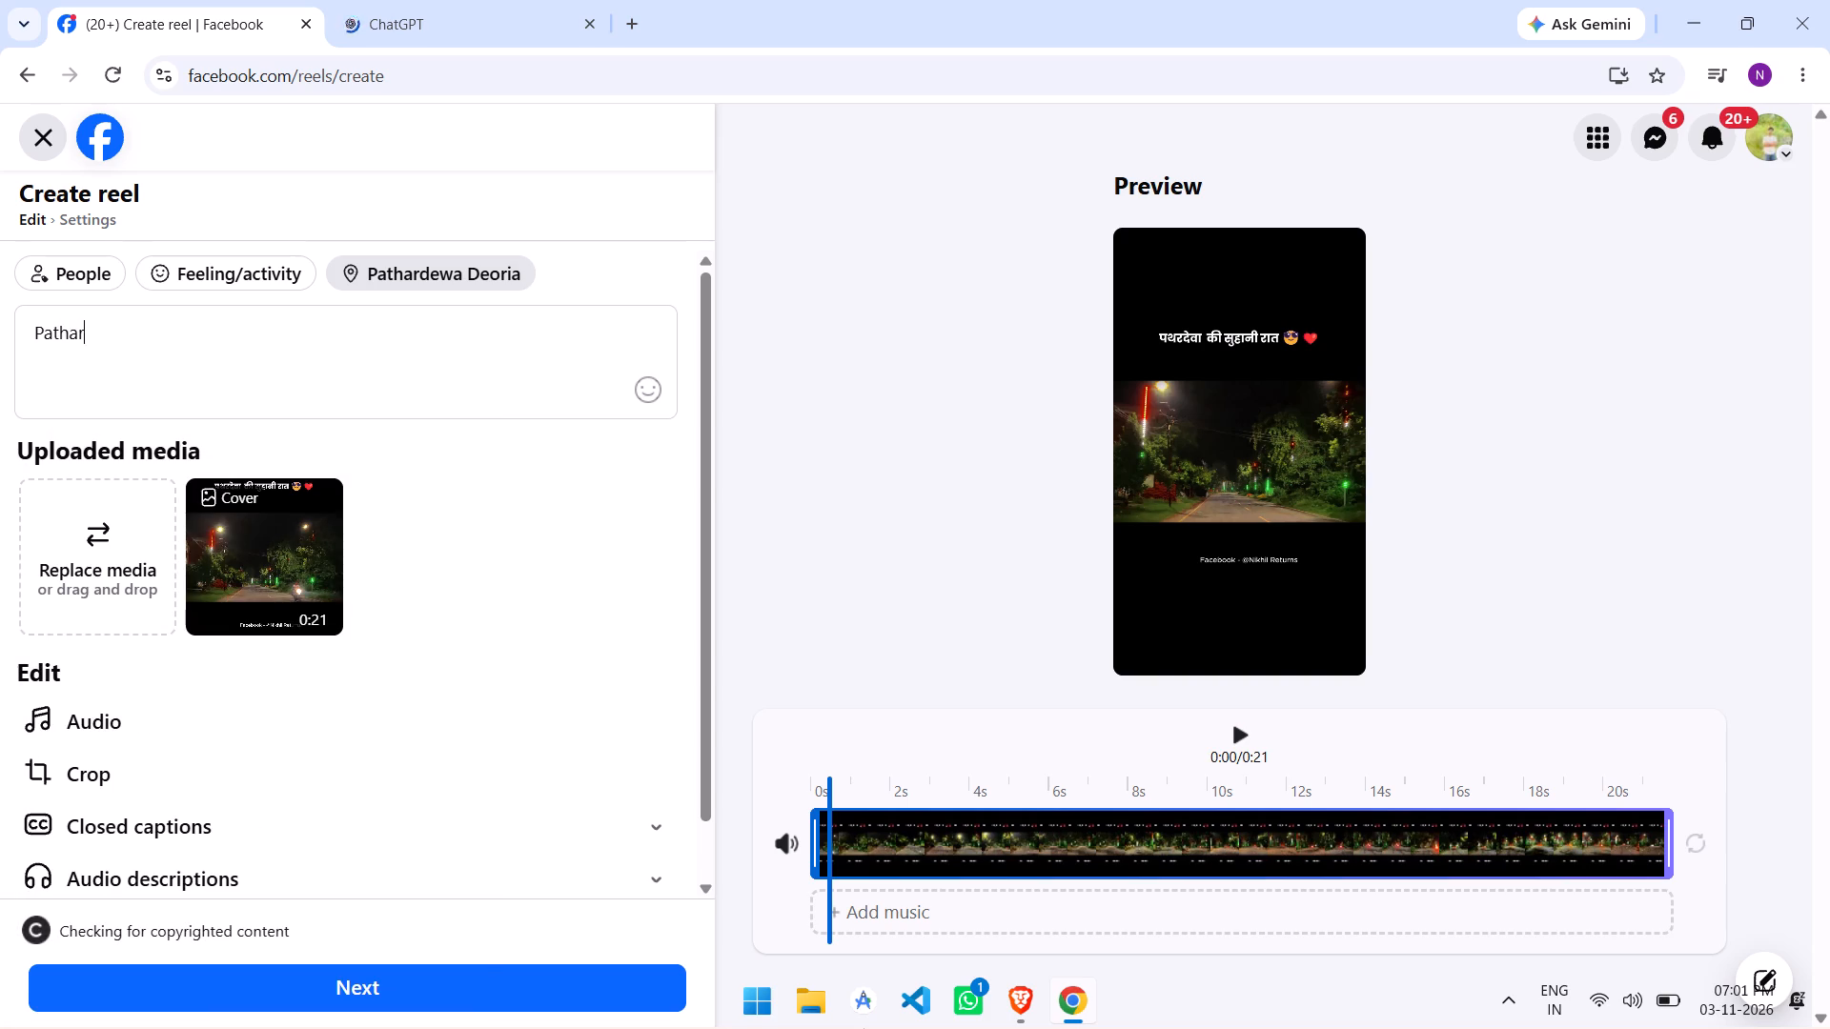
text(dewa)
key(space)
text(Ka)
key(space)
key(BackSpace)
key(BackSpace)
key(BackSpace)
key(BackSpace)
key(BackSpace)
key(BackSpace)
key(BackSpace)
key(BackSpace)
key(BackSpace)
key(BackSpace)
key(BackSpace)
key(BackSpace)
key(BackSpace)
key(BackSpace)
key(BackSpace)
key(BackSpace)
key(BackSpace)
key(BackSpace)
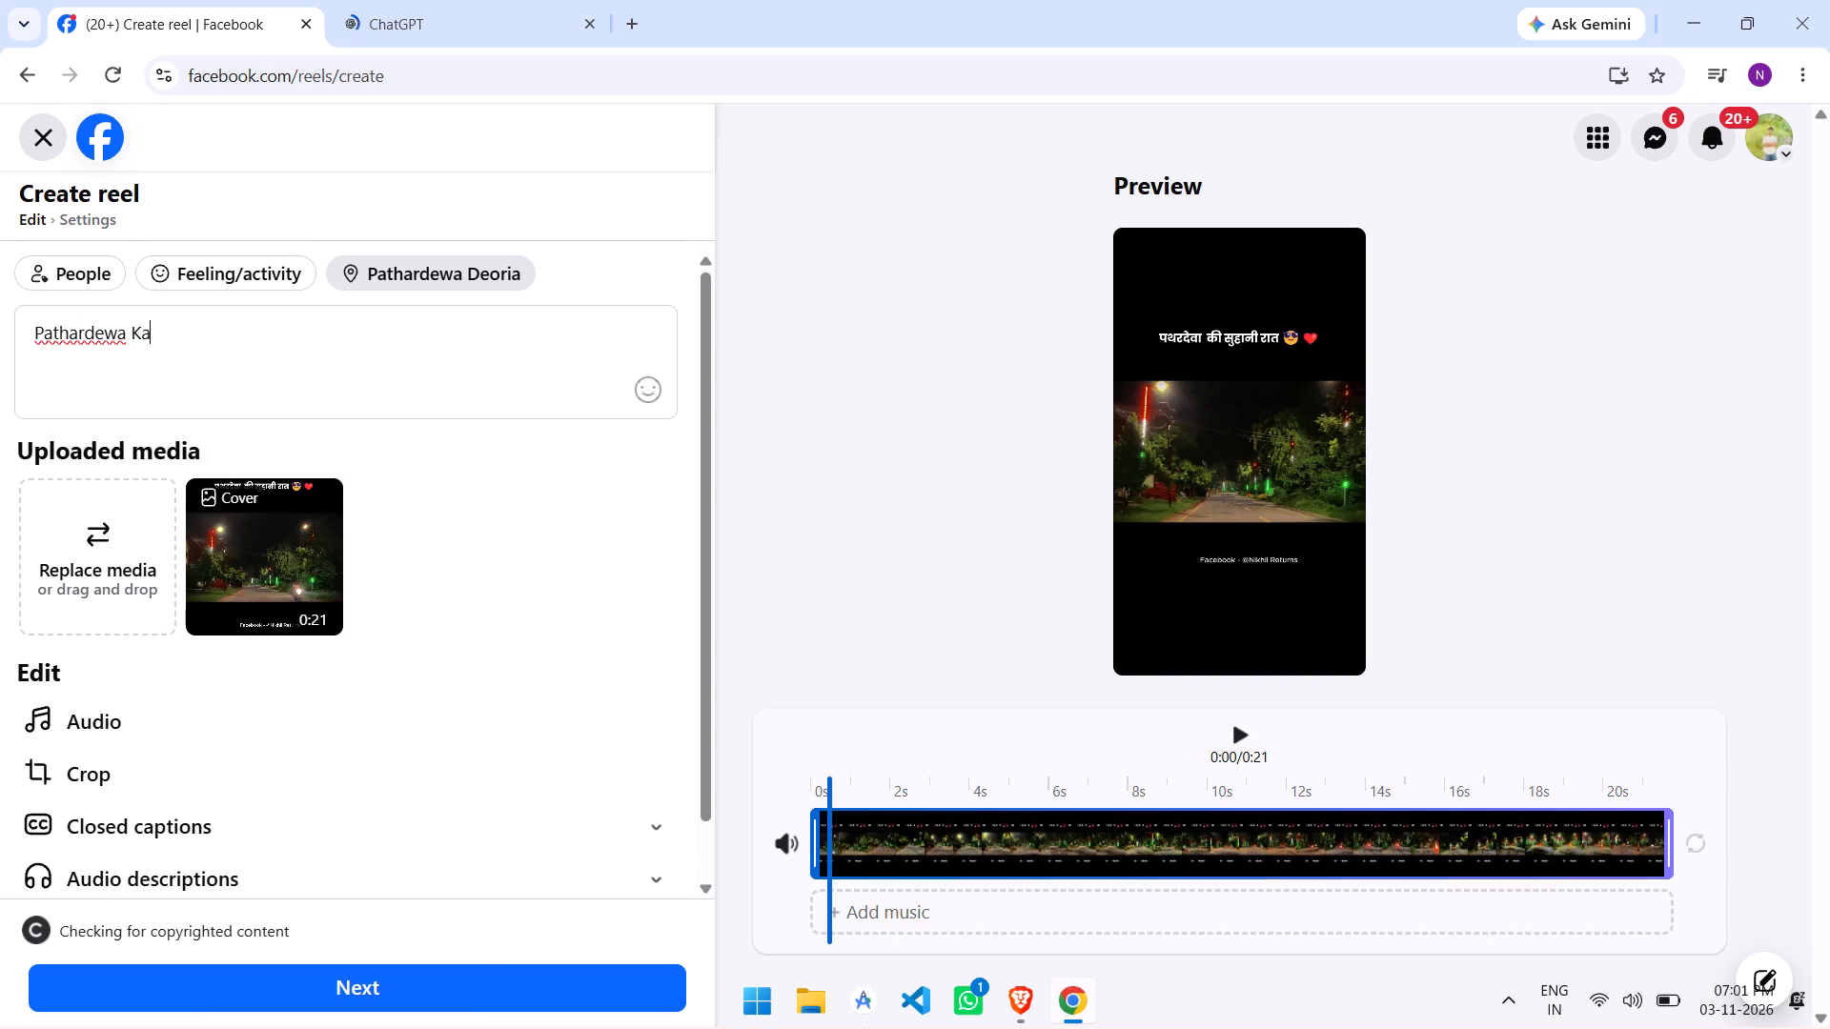
Enter the caption text "Aao kabhi hamre Pathardewa me" for the reel.
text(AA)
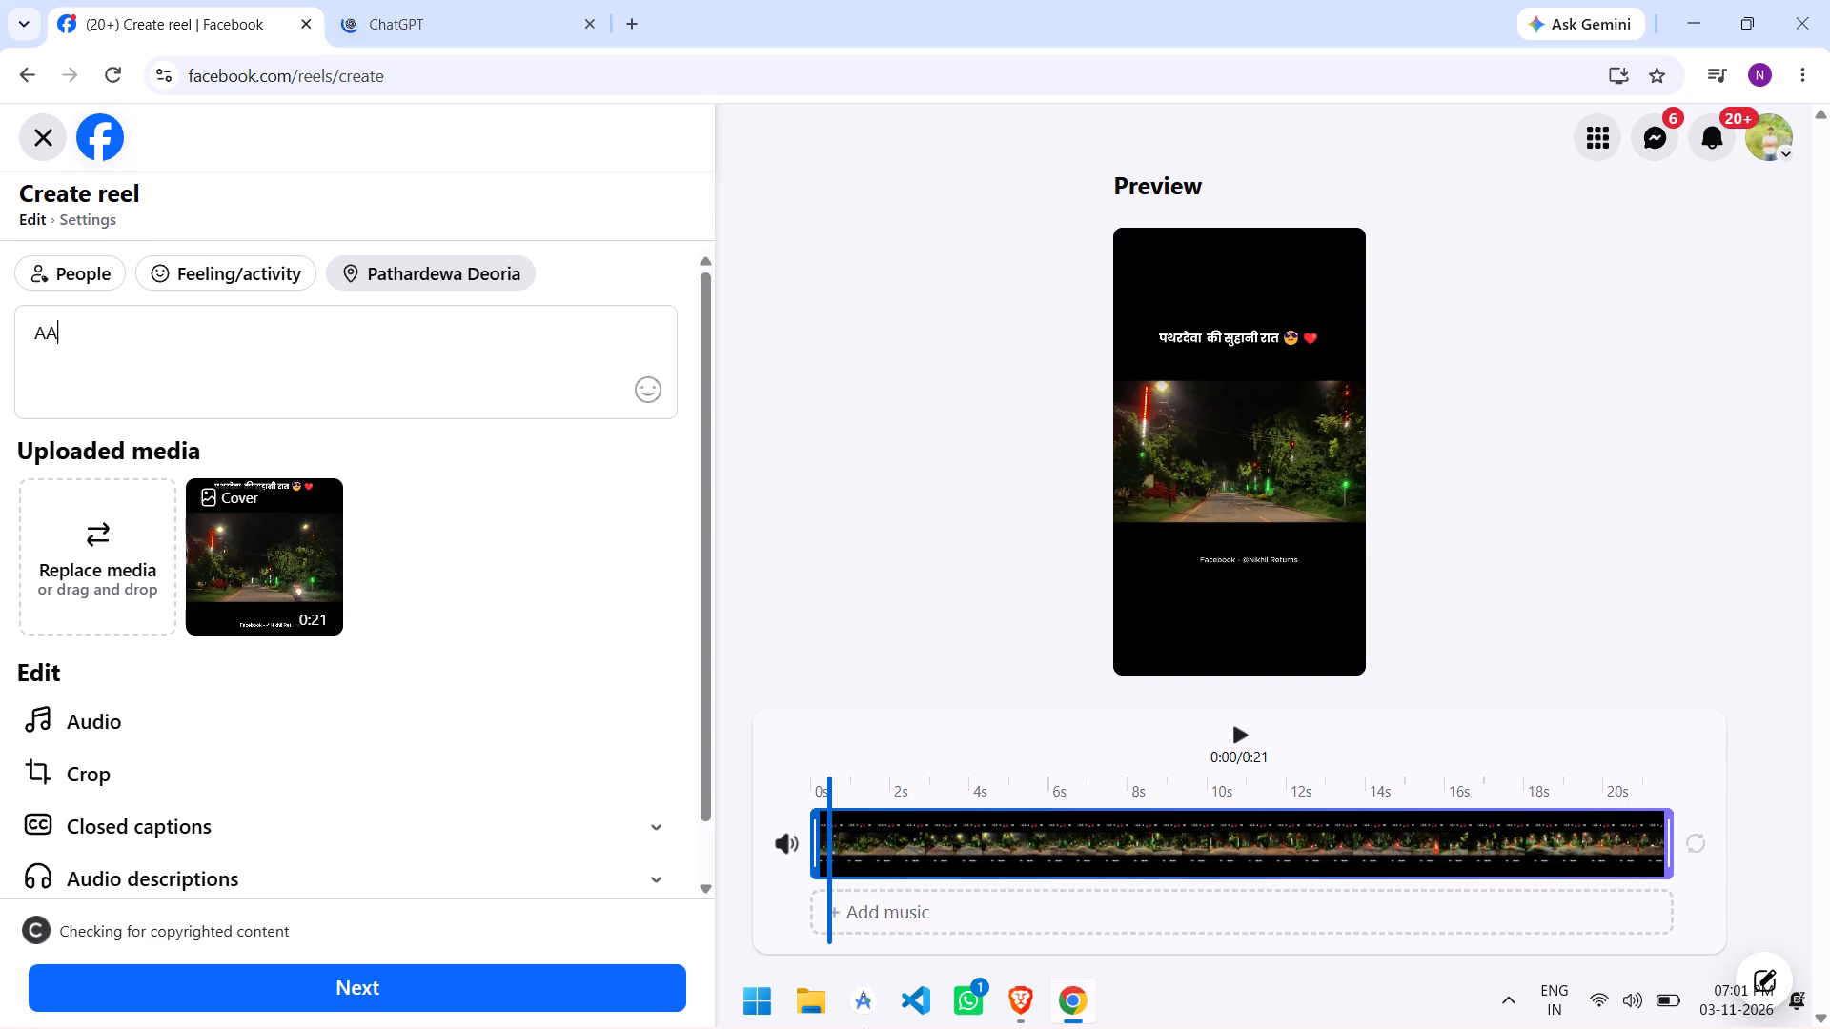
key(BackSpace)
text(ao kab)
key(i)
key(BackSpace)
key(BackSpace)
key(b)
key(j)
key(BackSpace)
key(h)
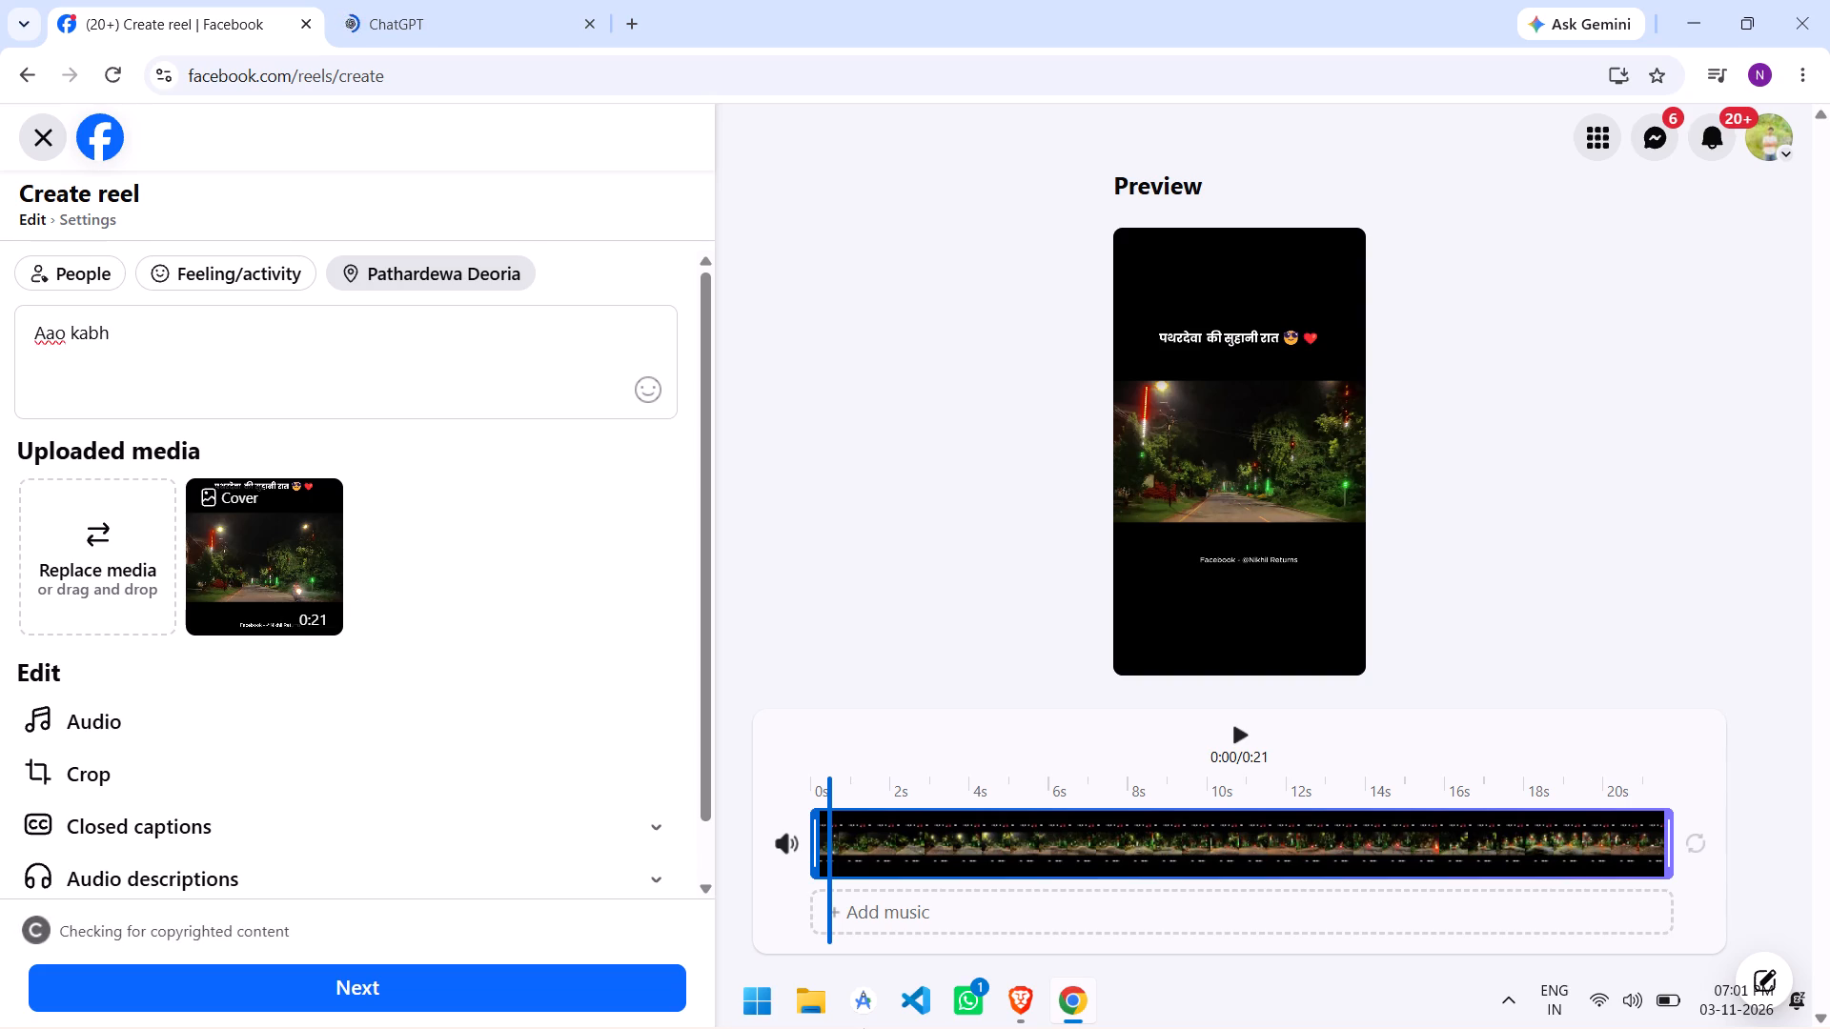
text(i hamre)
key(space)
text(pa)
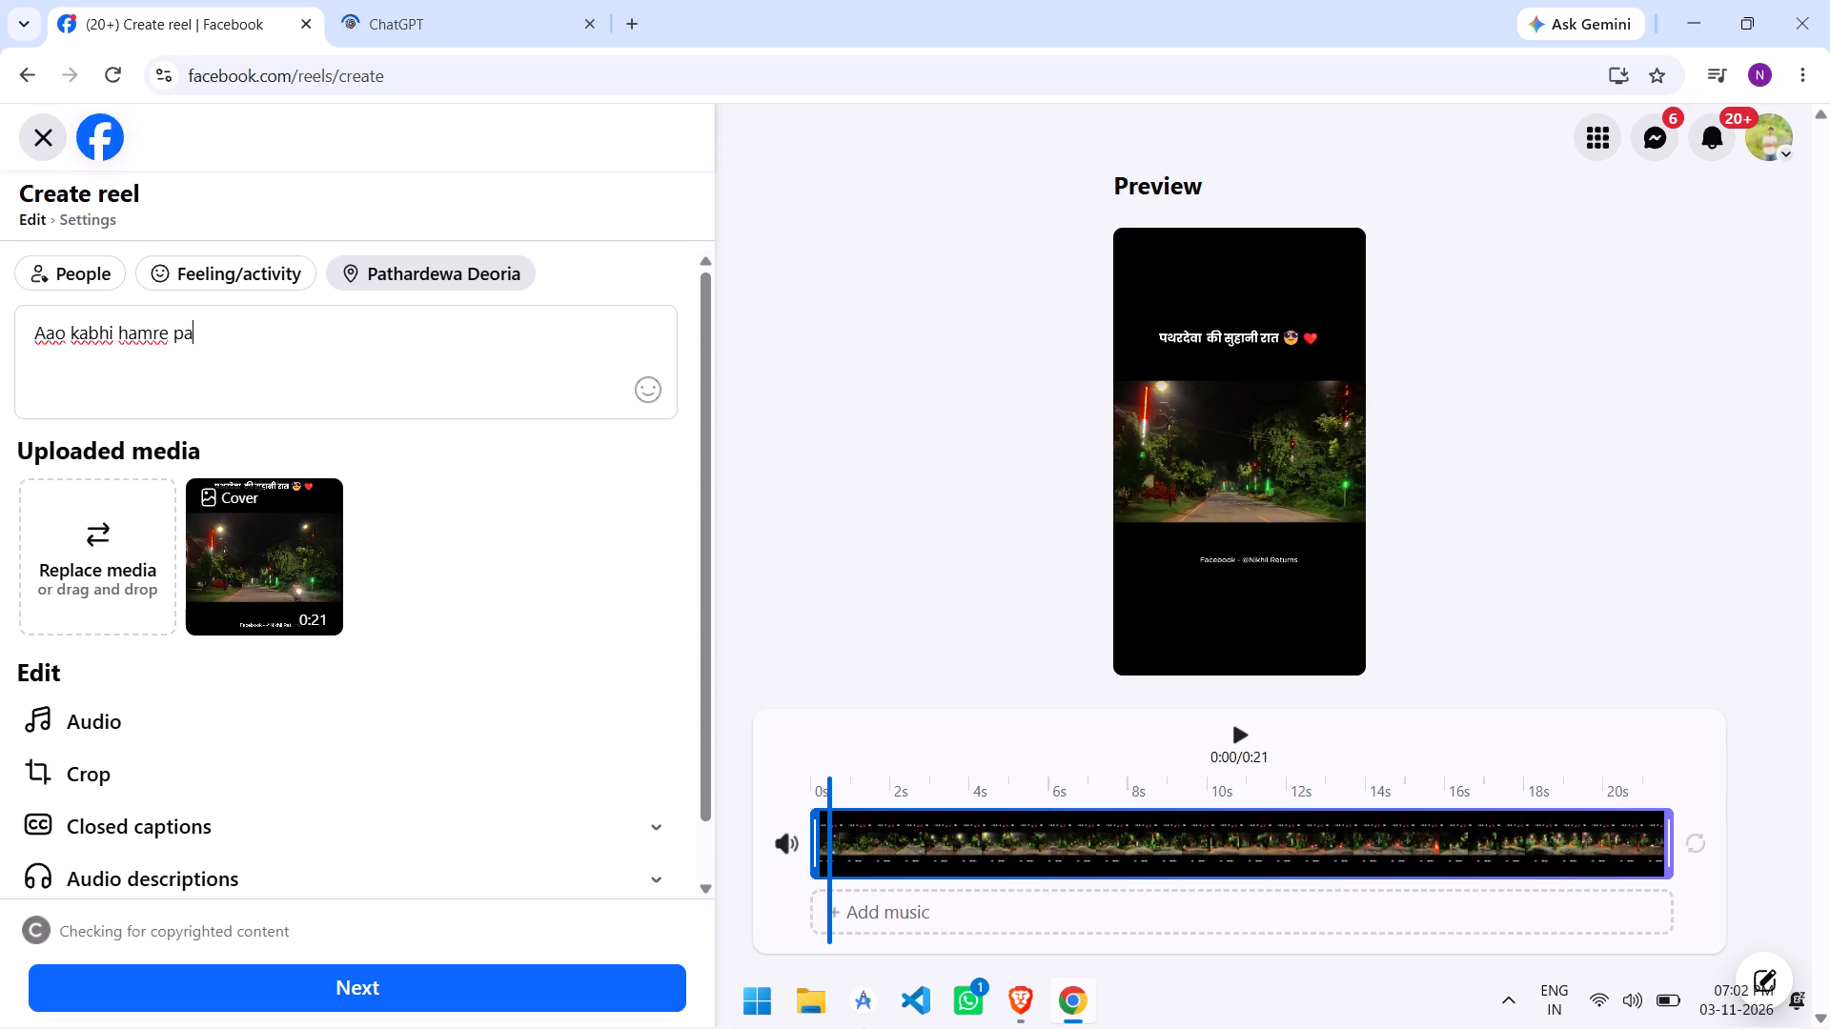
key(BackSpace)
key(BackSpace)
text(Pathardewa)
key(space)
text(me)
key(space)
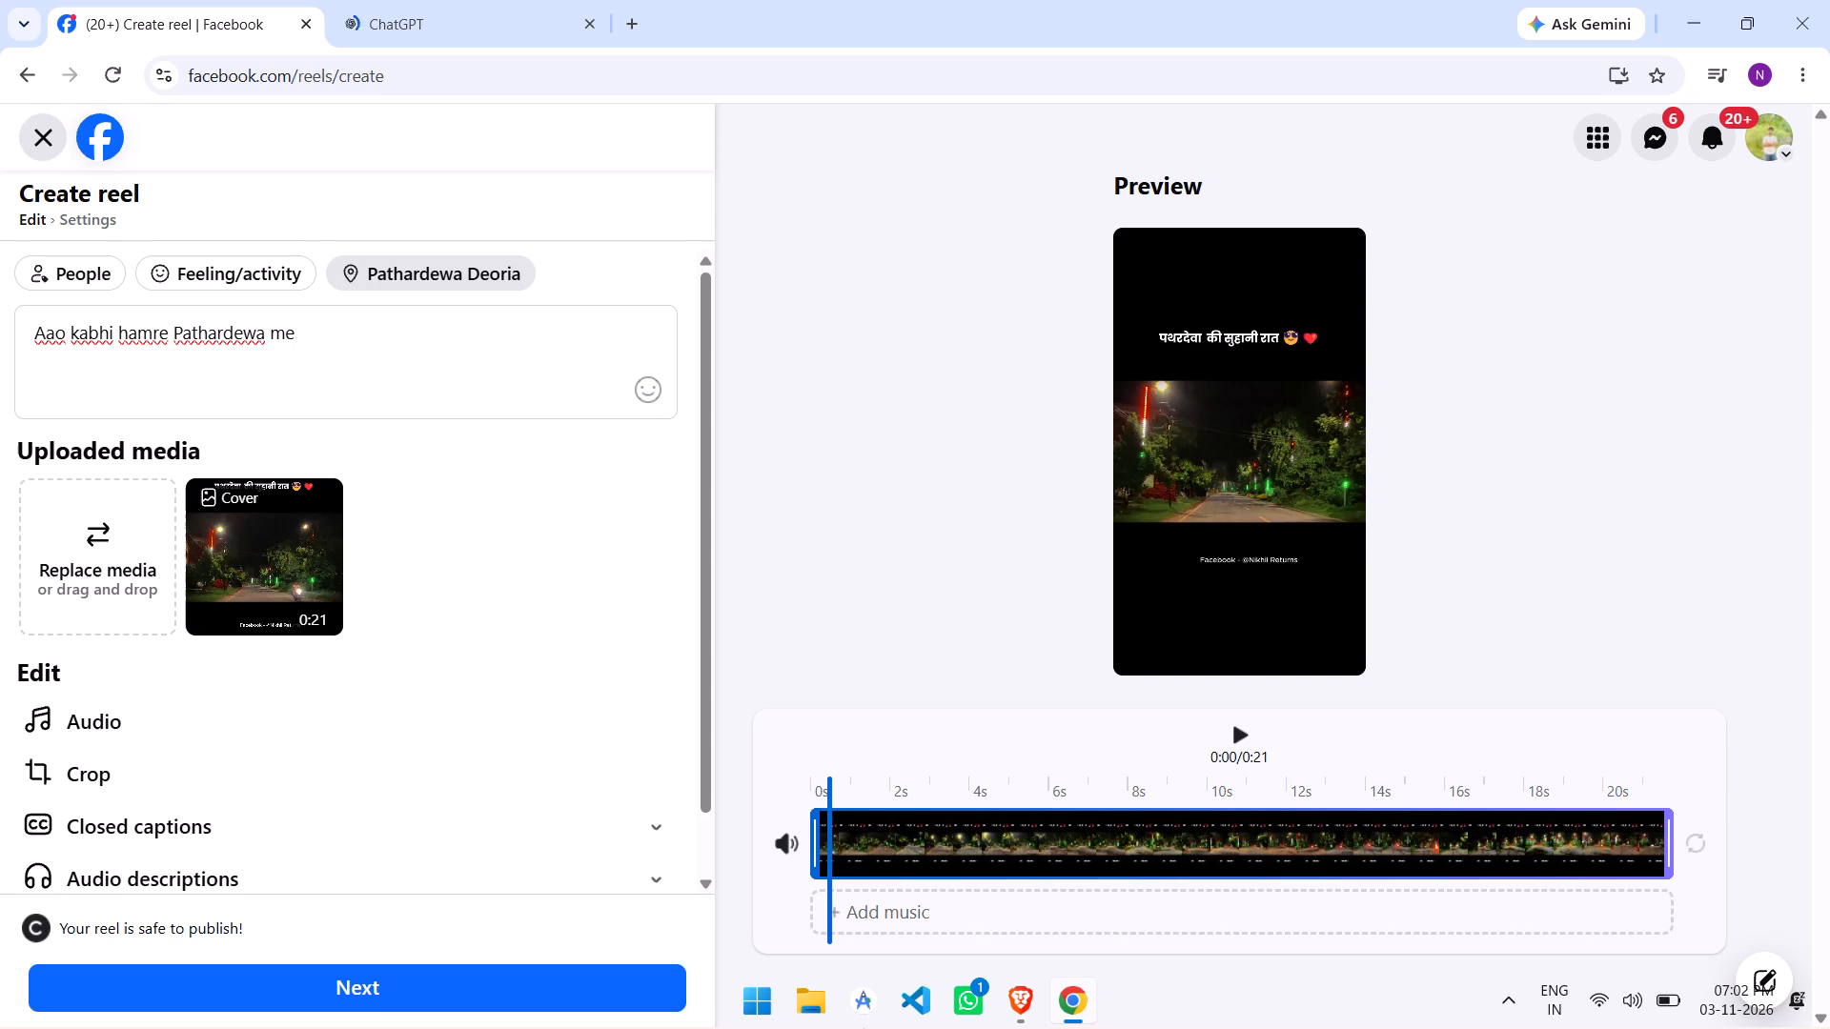
Add the heart-eyes and sparkles emojis to the end of the caption.
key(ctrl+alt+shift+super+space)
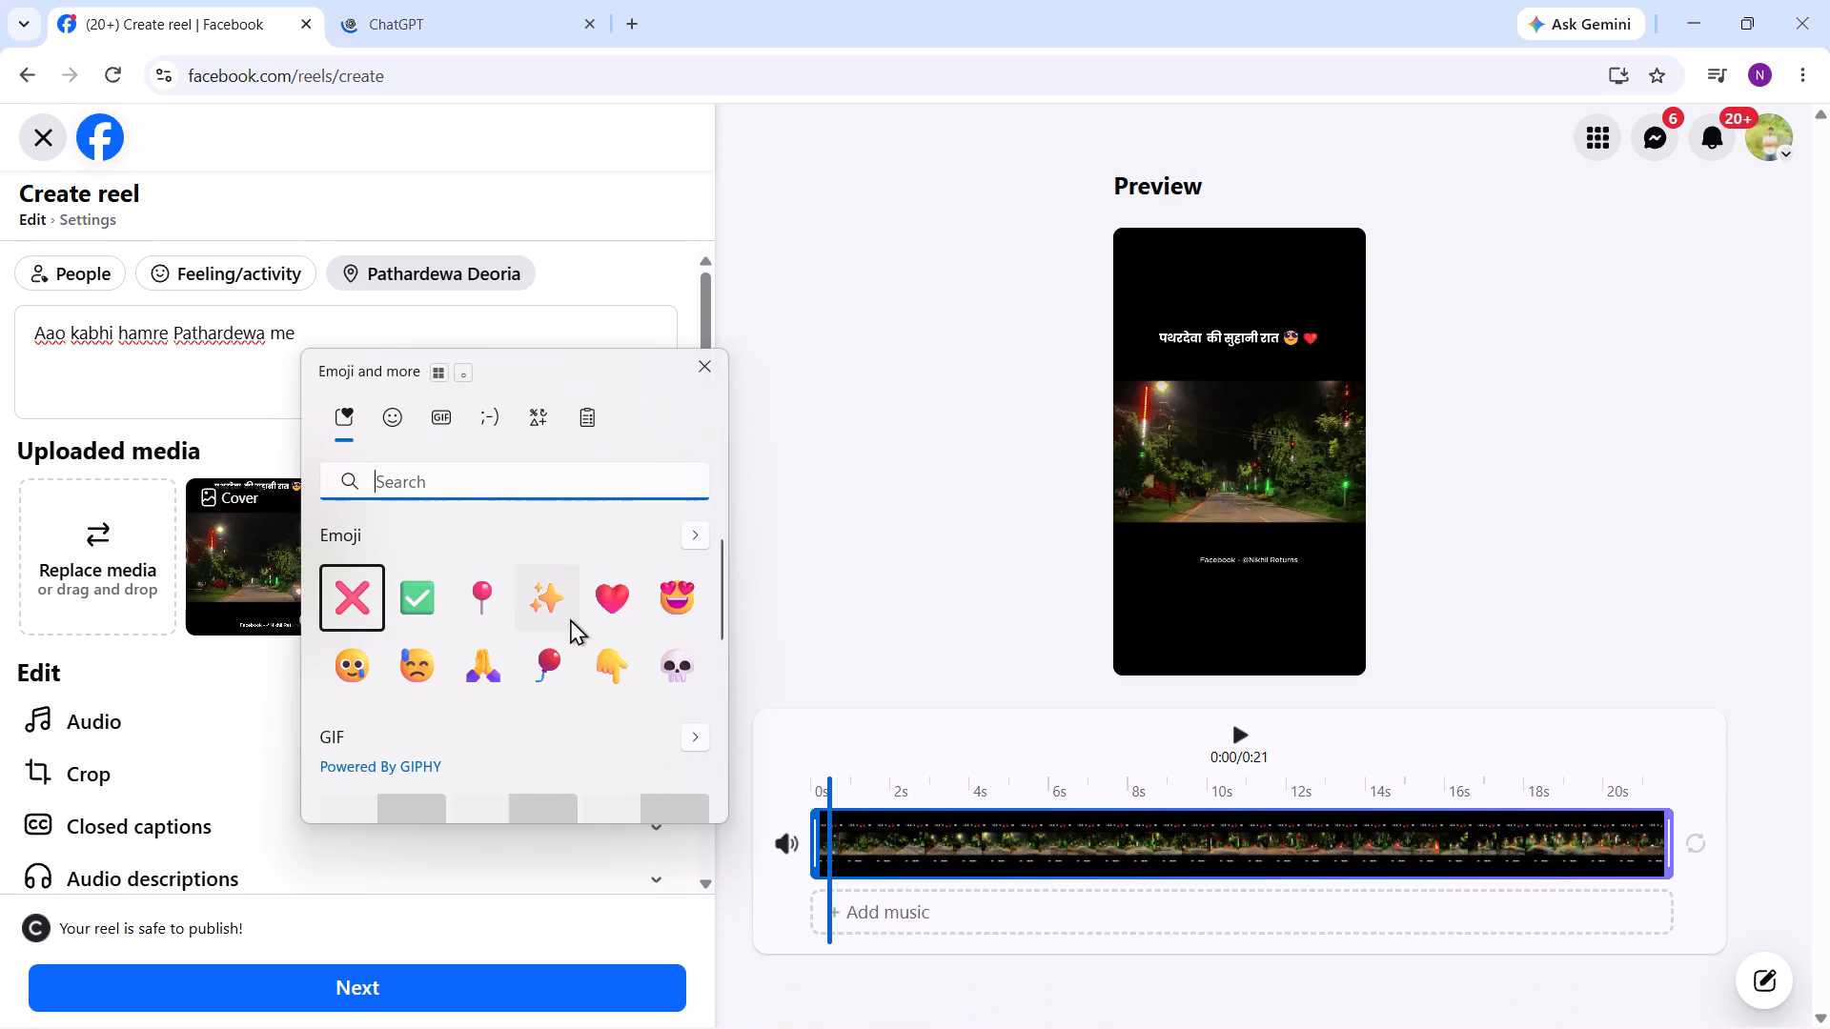
click(667, 591)
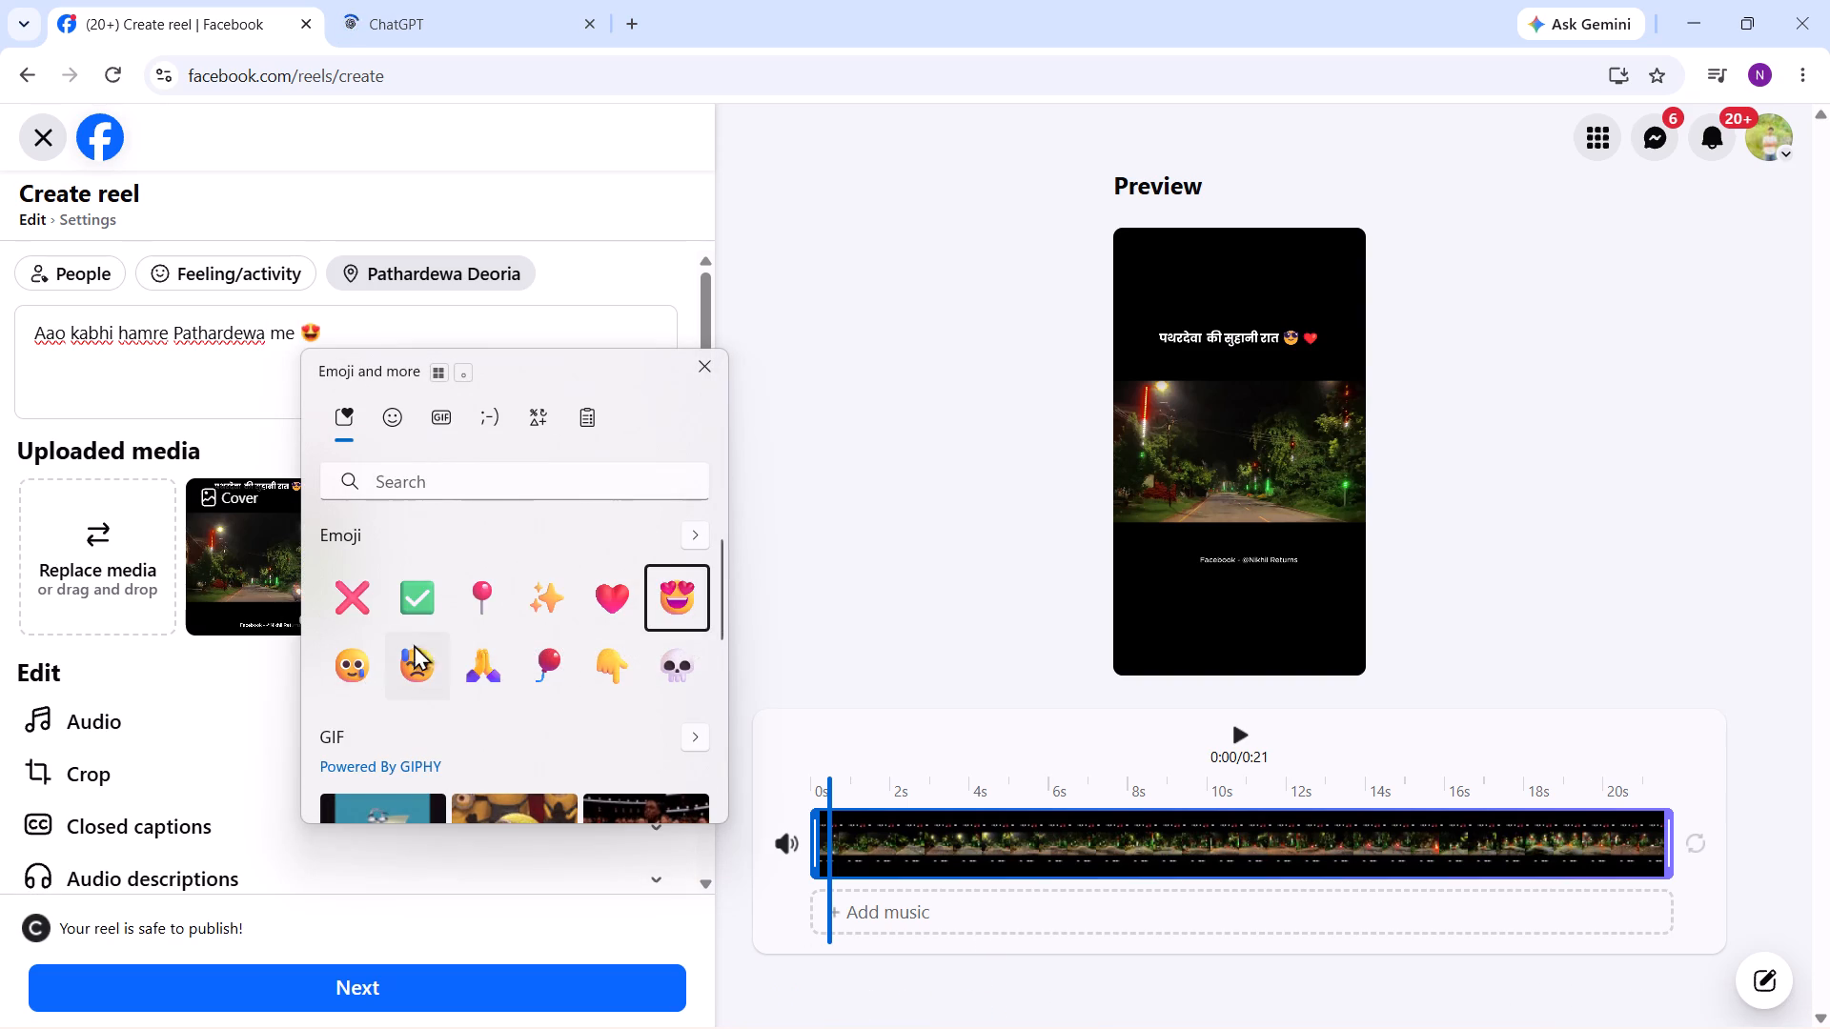
click(539, 607)
click(710, 368)
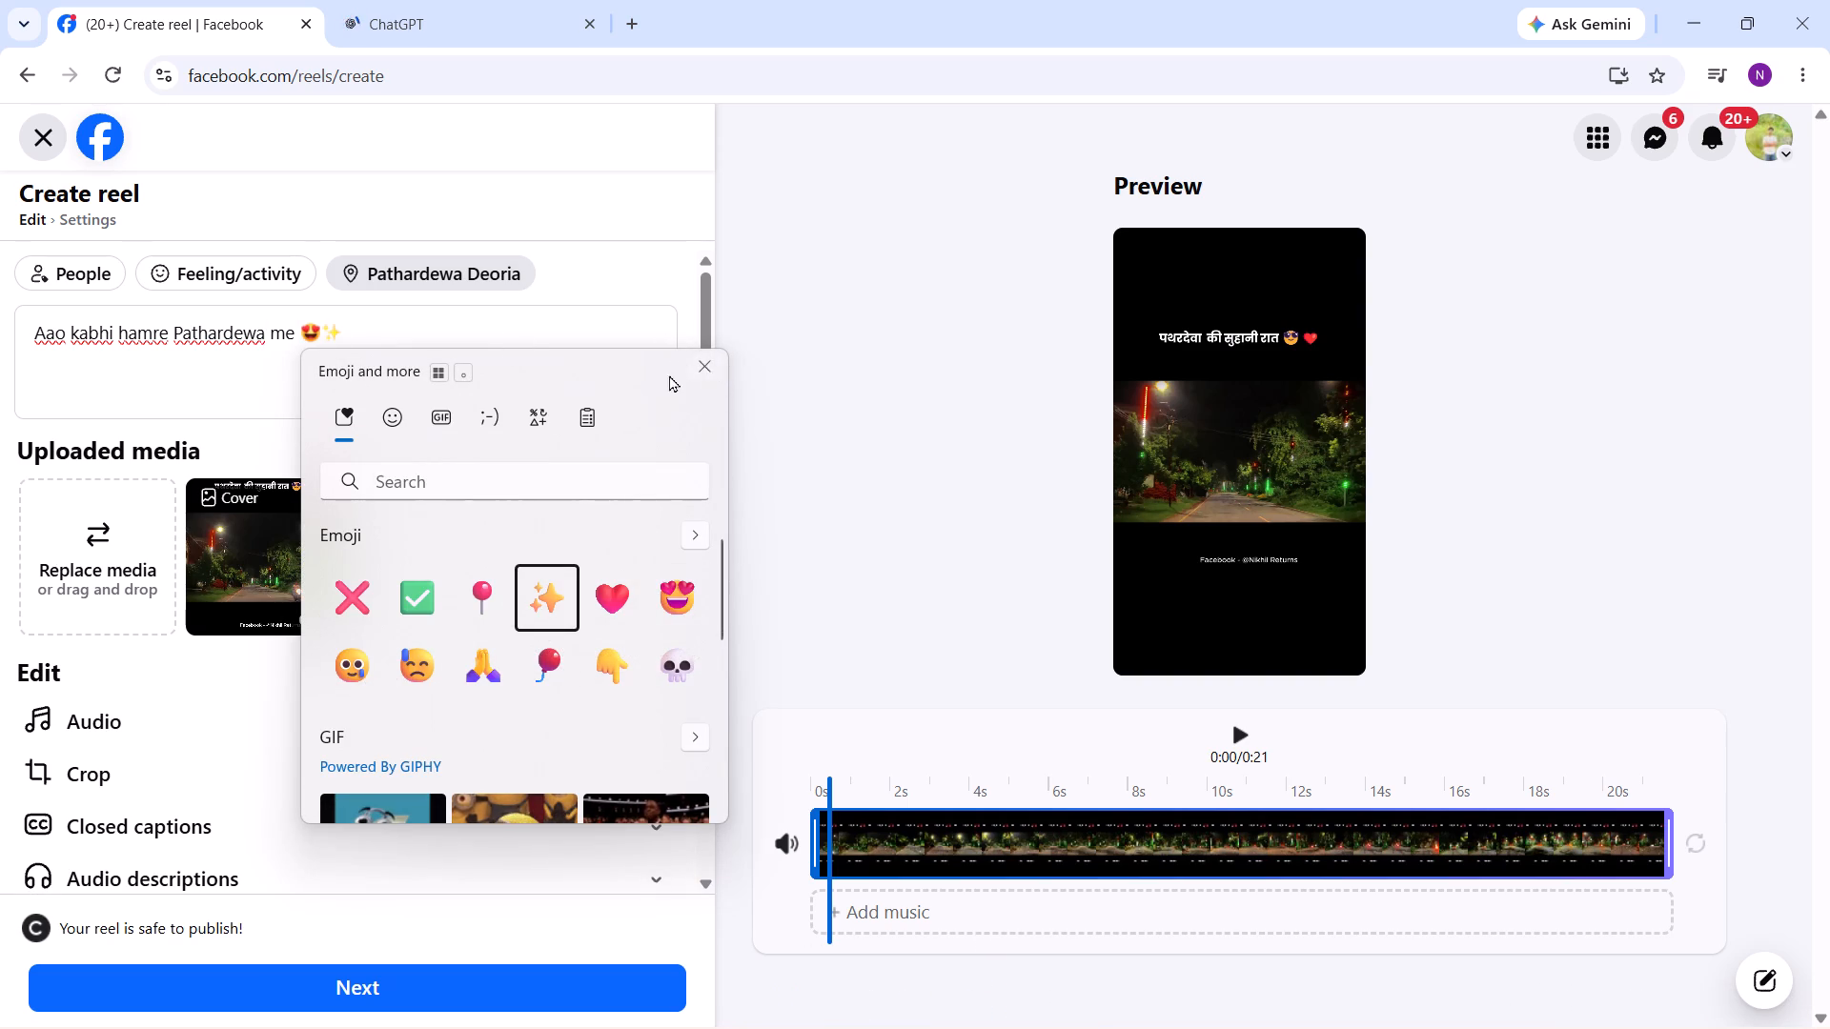
Append the hashtags #pathardewa and #pathardewabazaar after the emojis in the caption.
click(441, 373)
click(429, 367)
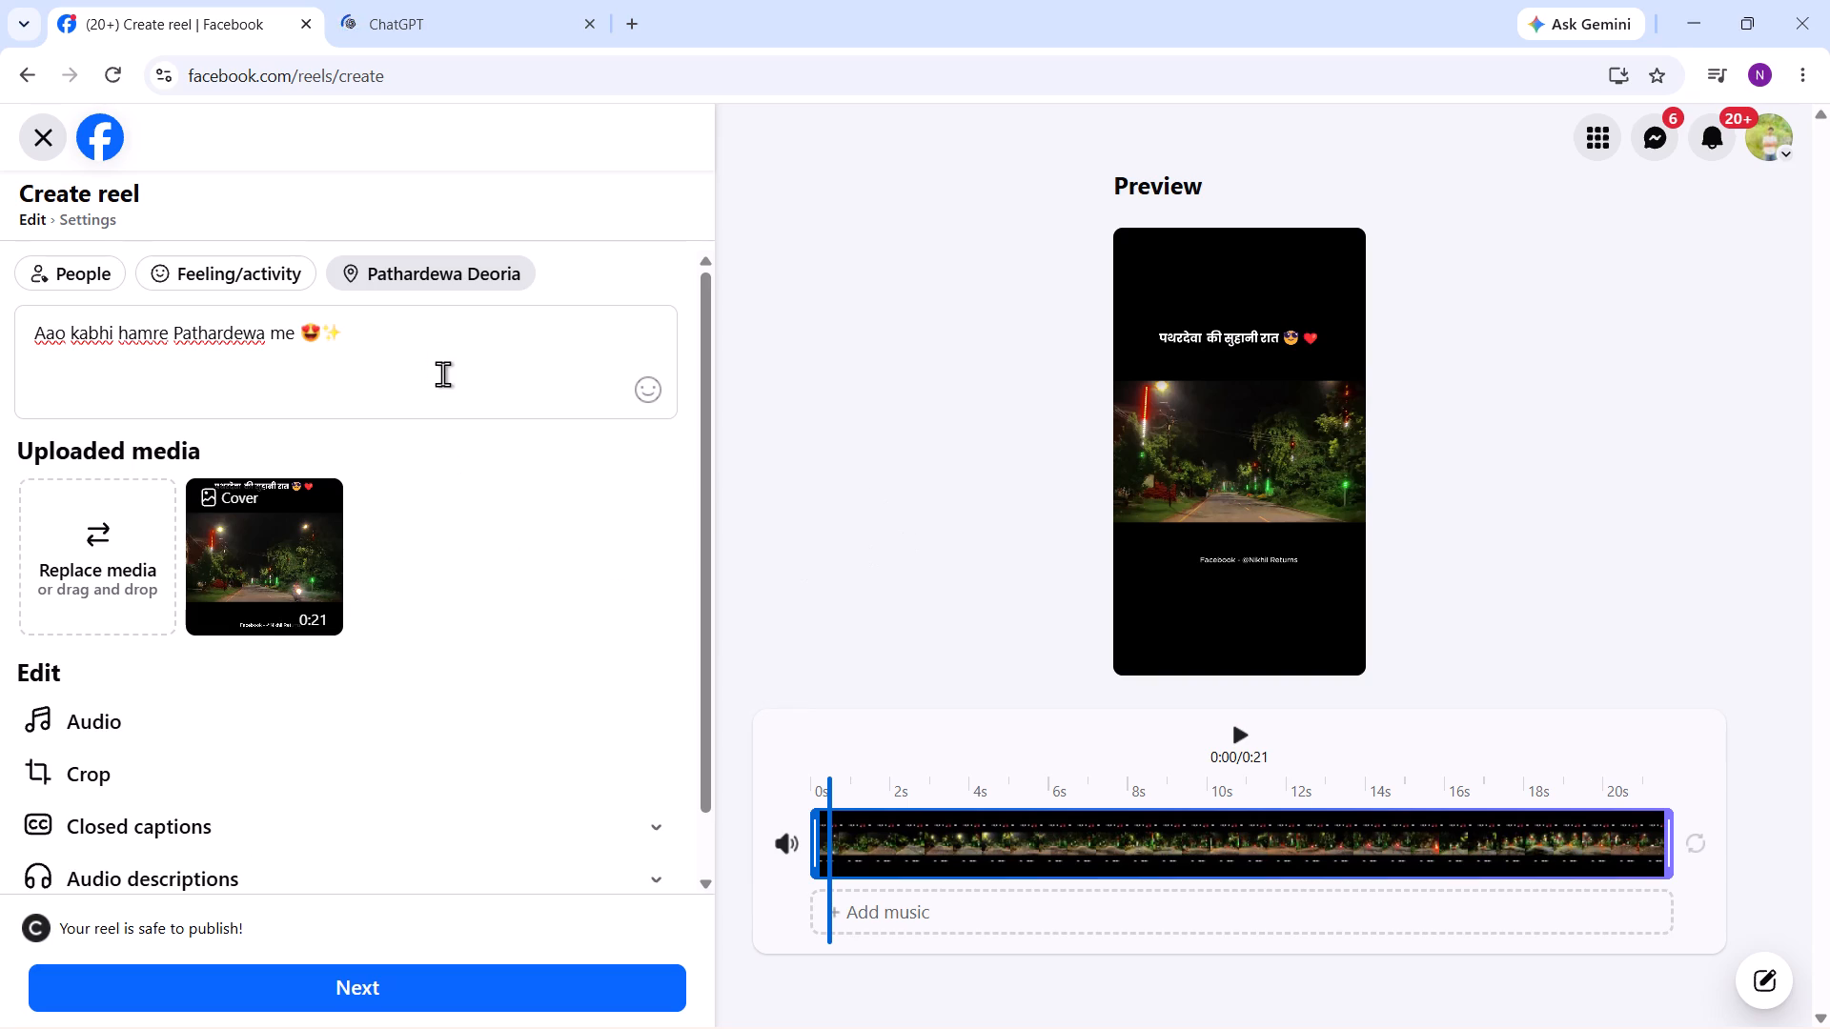
click(411, 347)
click(381, 329)
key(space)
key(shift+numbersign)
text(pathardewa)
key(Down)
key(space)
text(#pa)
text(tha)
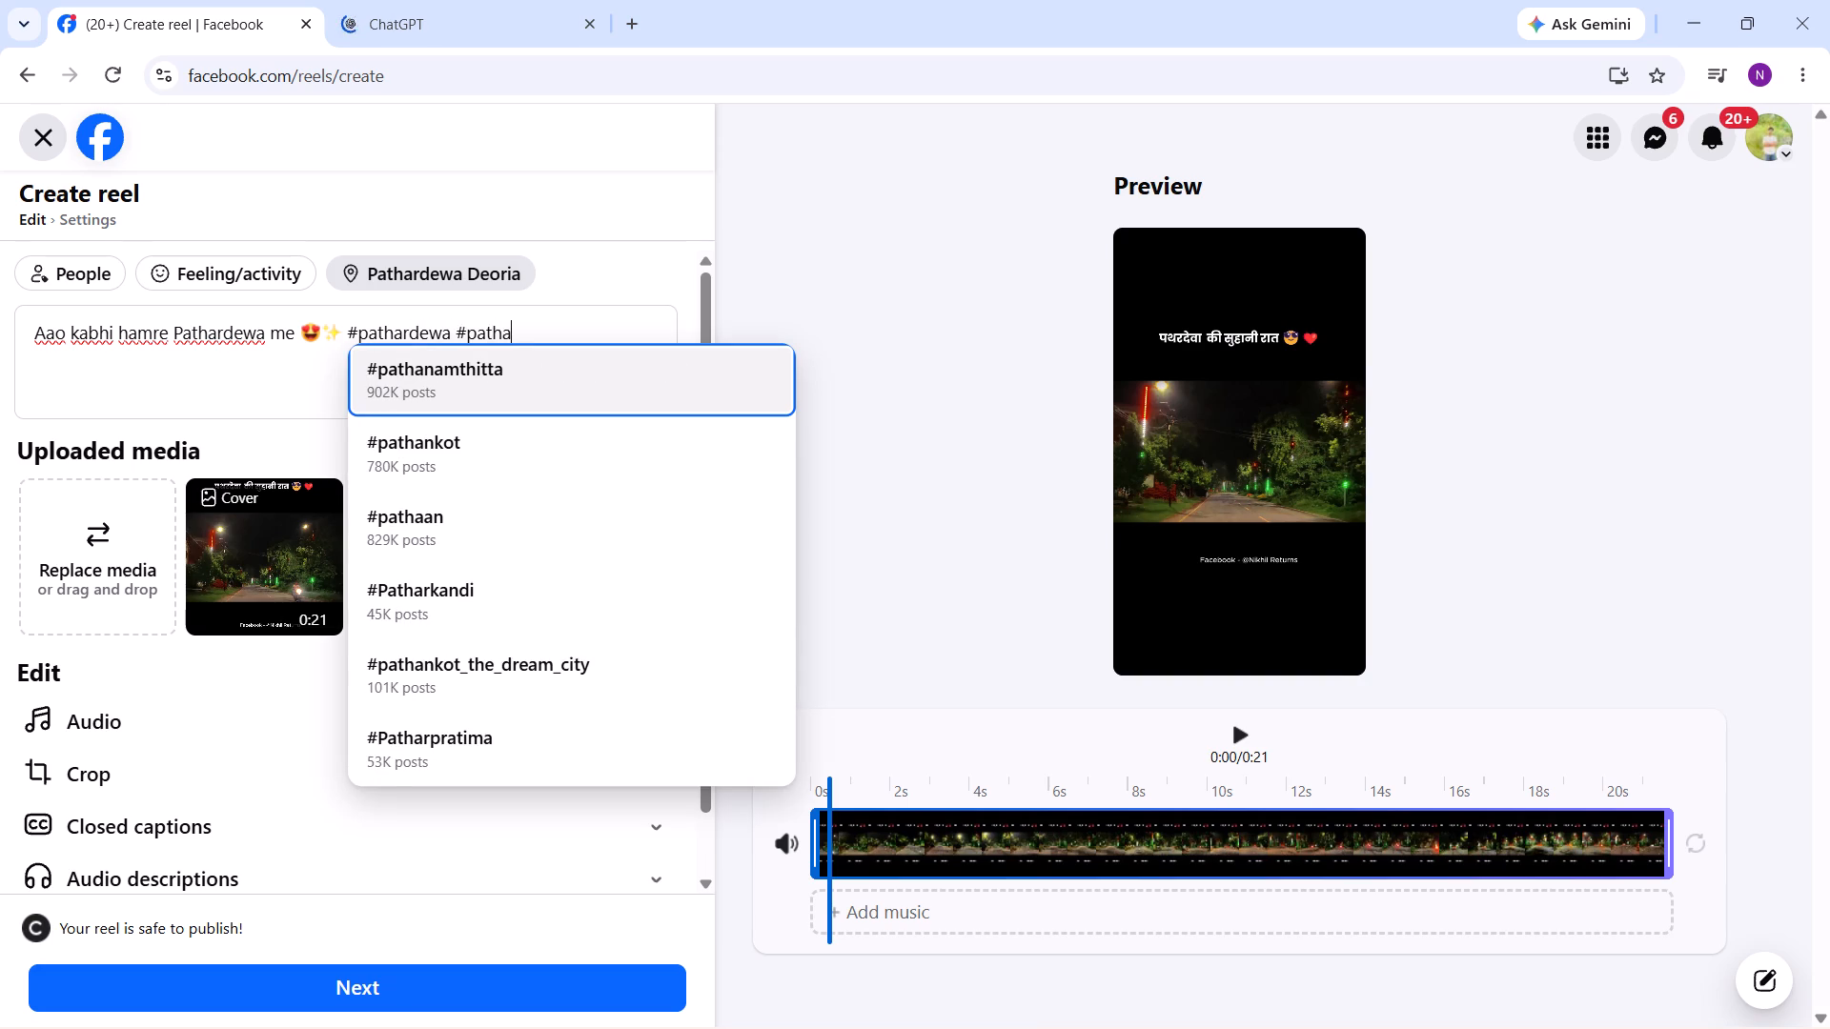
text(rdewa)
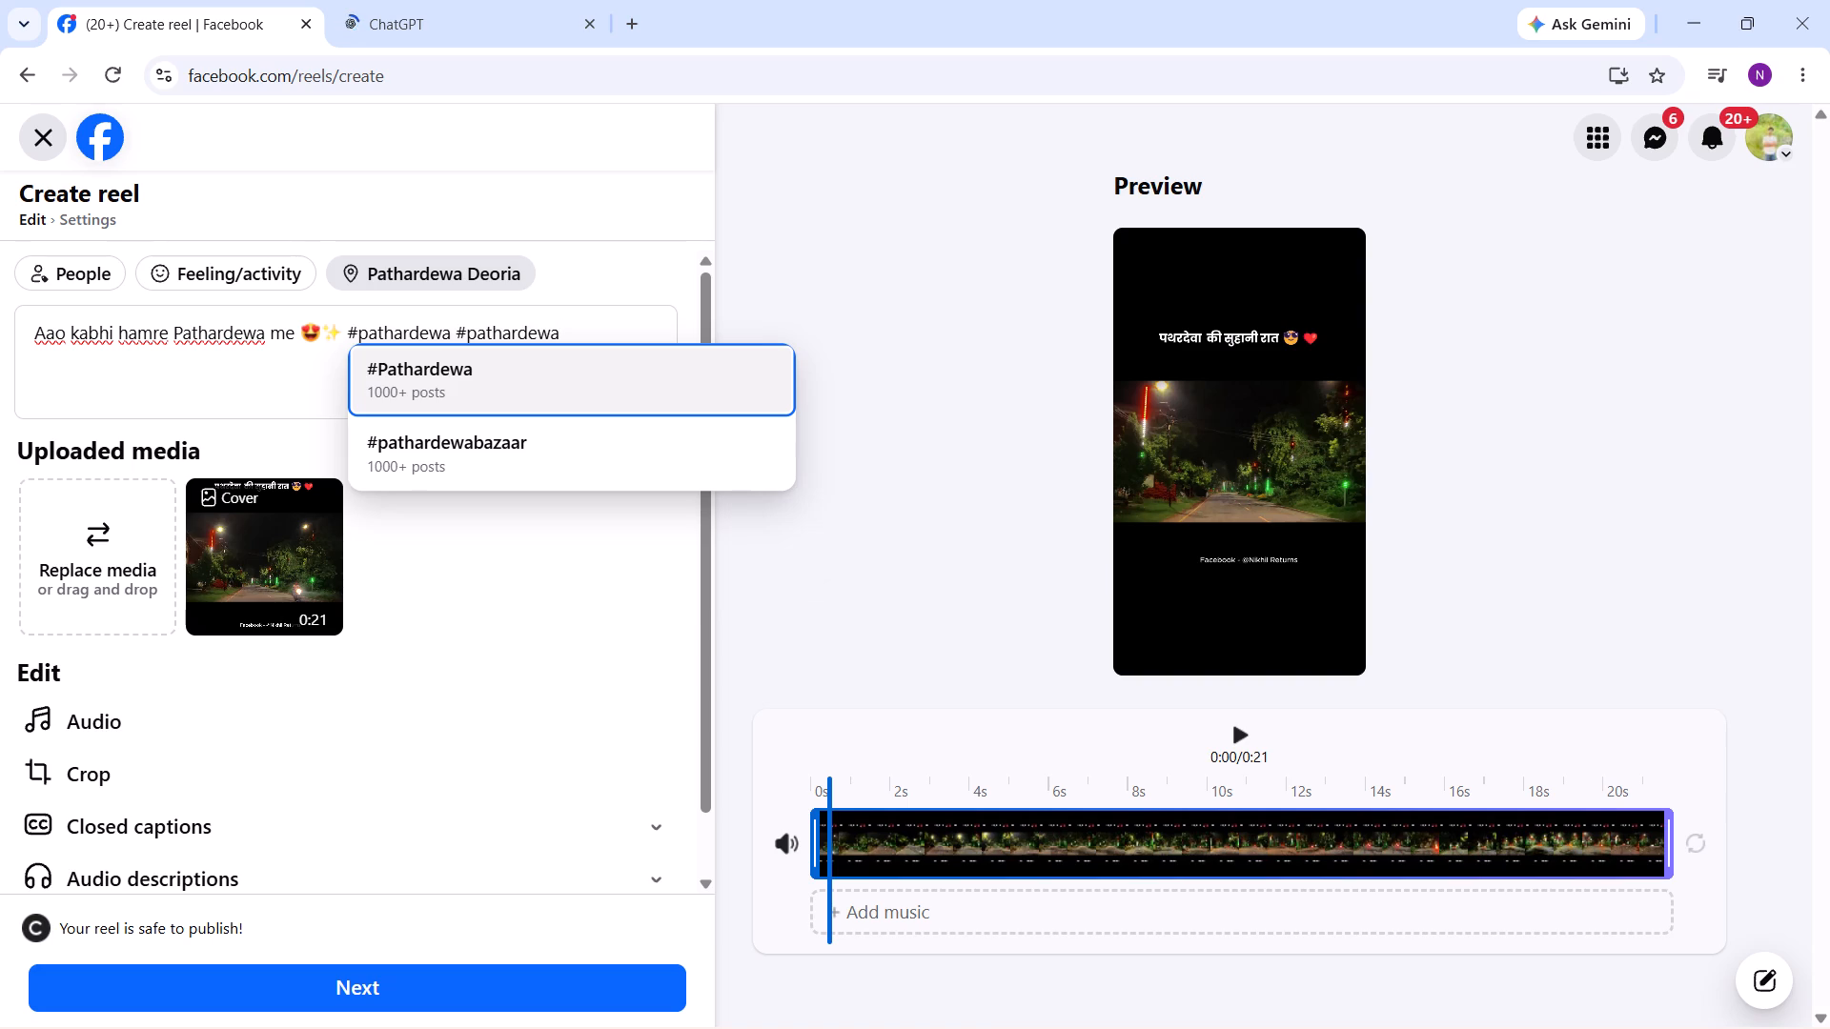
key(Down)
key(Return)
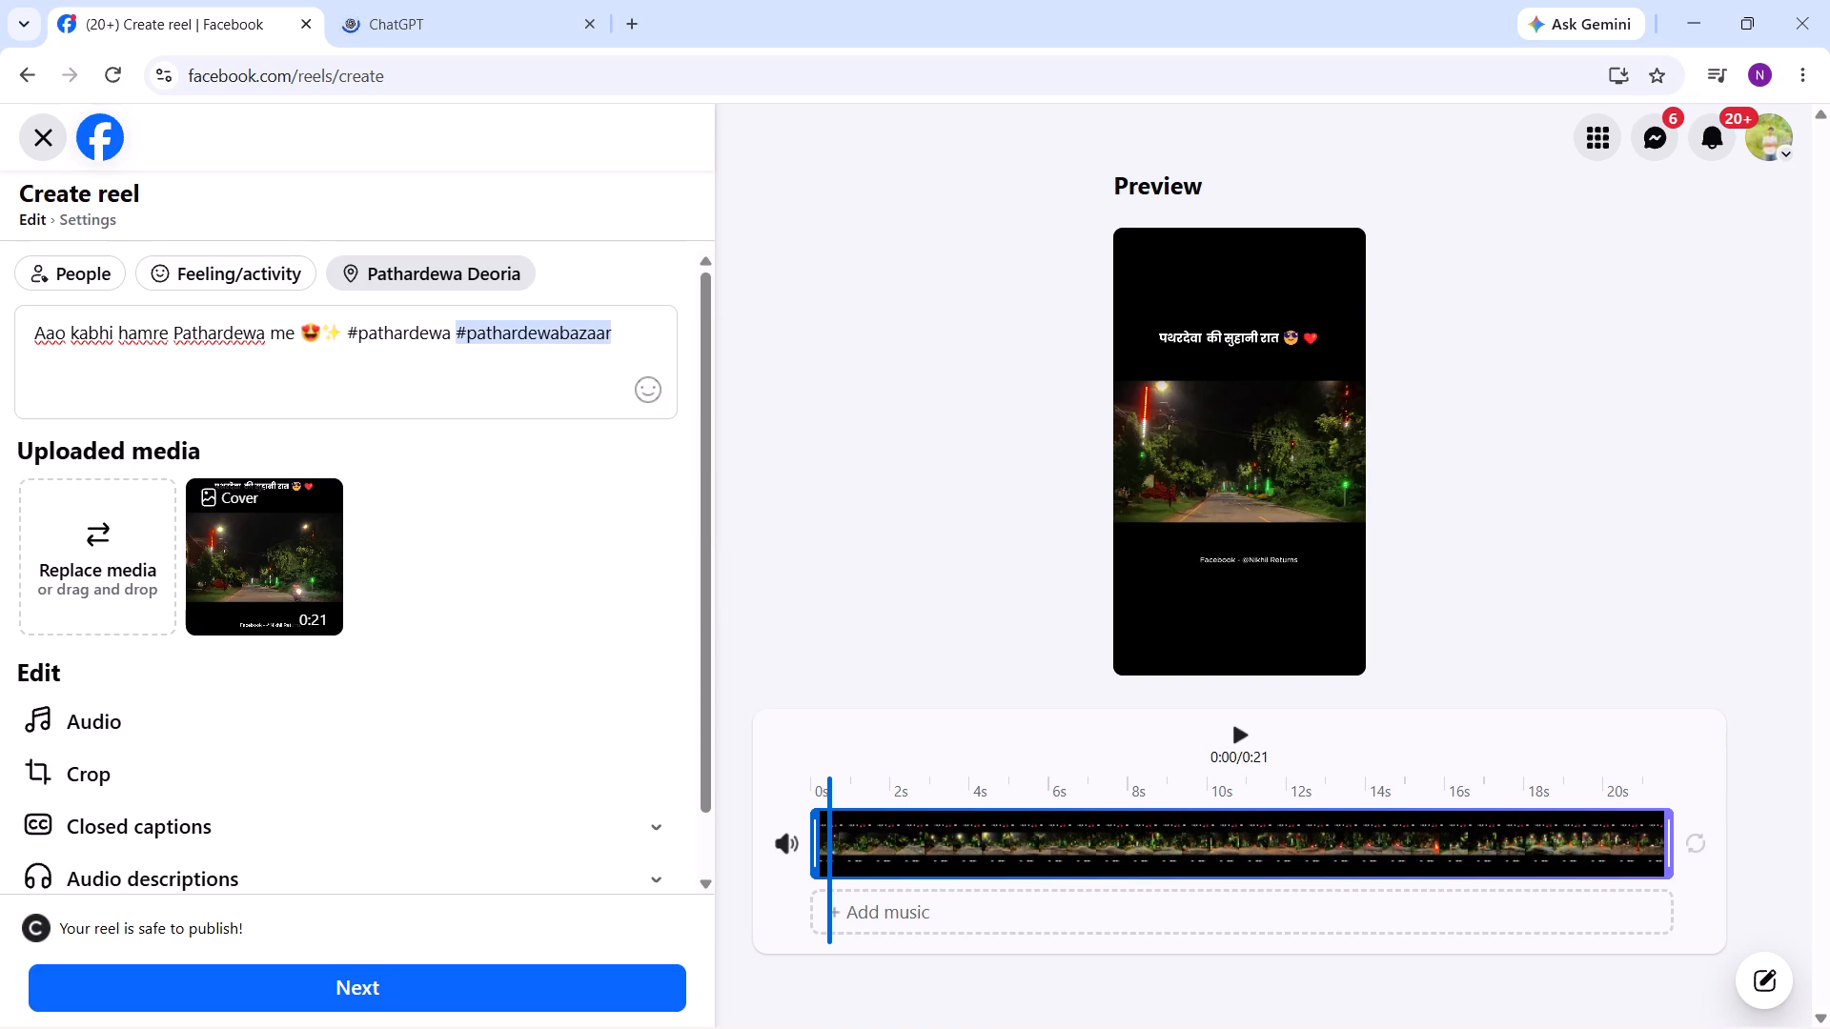
Add the suggested hashtag #deoriaup52 to the caption.
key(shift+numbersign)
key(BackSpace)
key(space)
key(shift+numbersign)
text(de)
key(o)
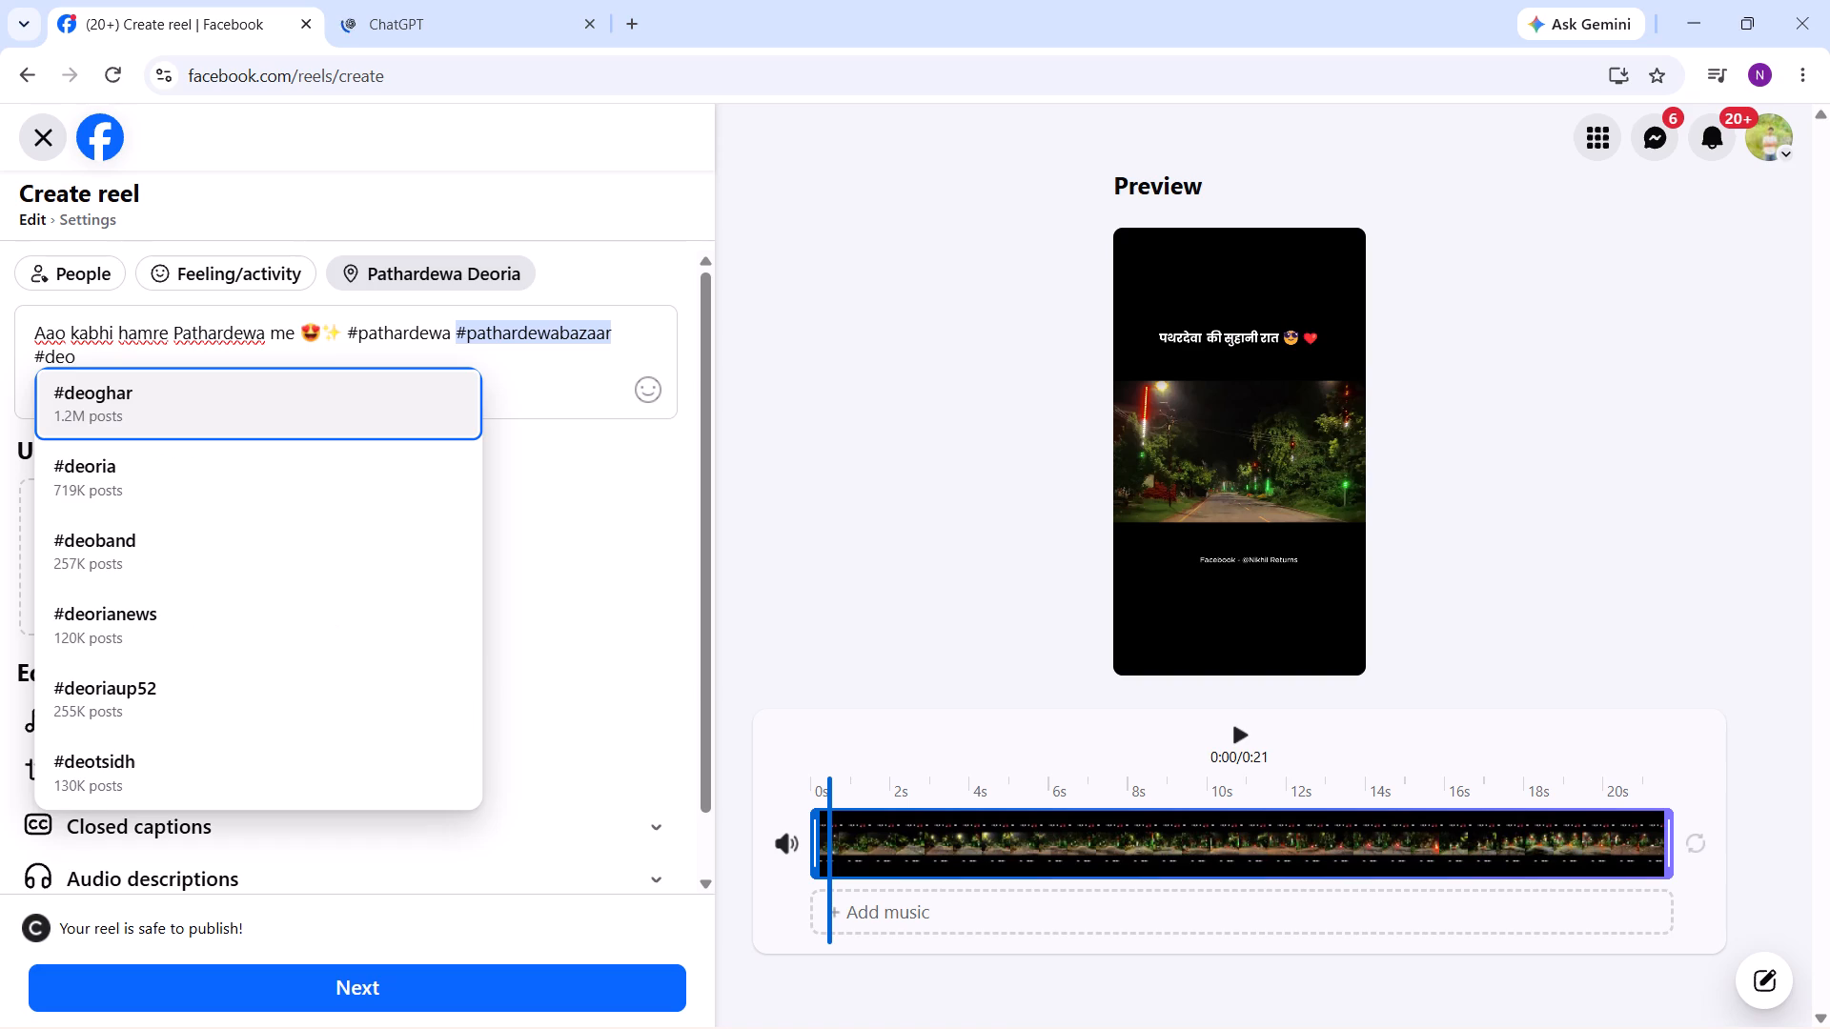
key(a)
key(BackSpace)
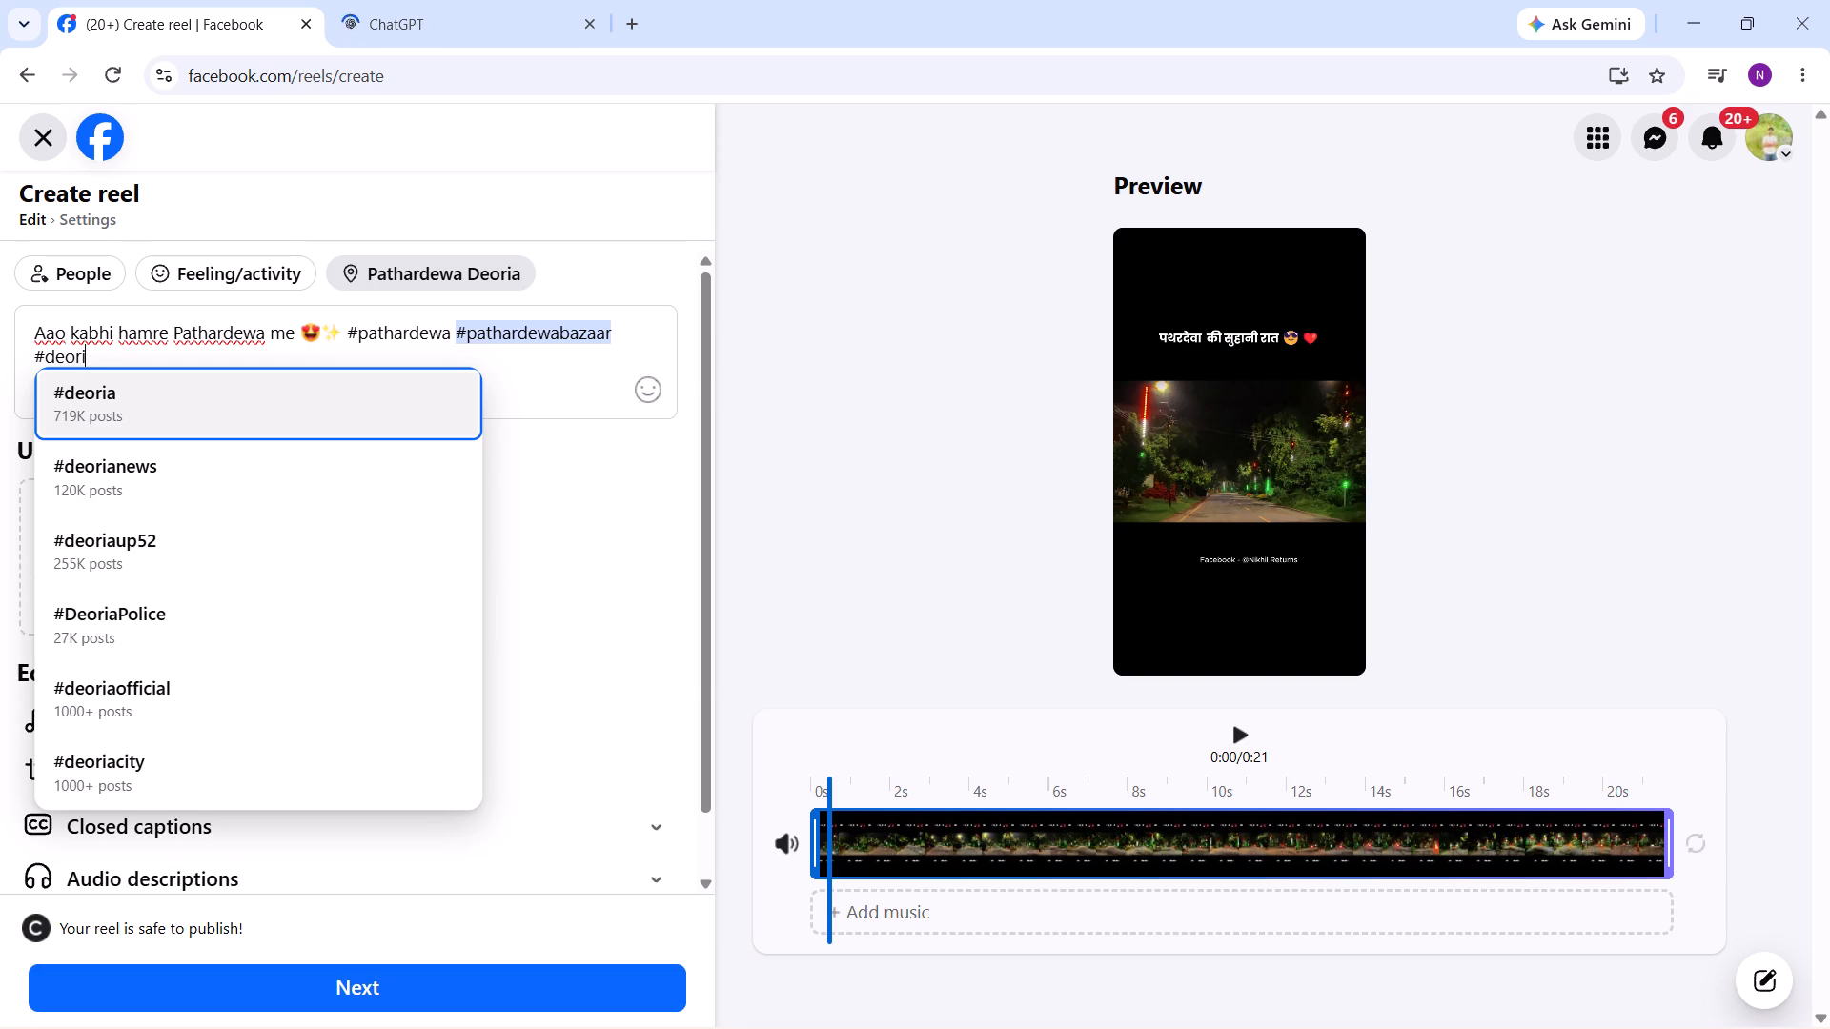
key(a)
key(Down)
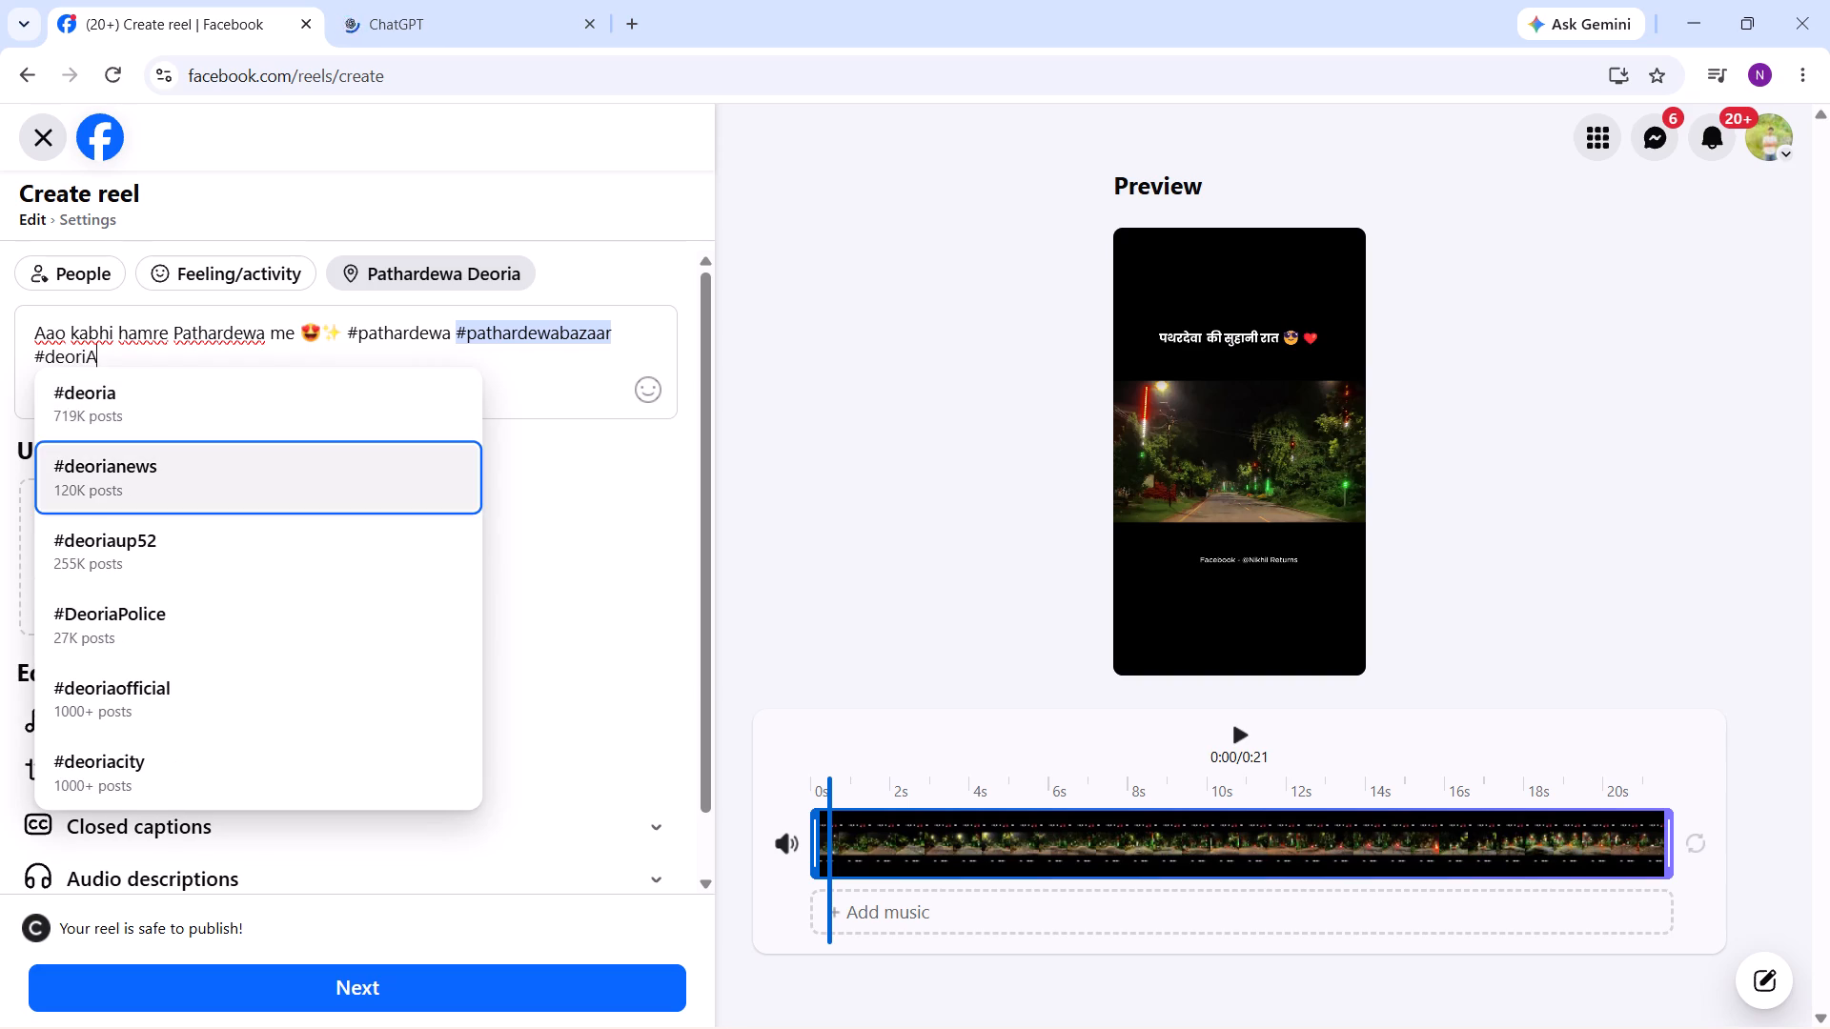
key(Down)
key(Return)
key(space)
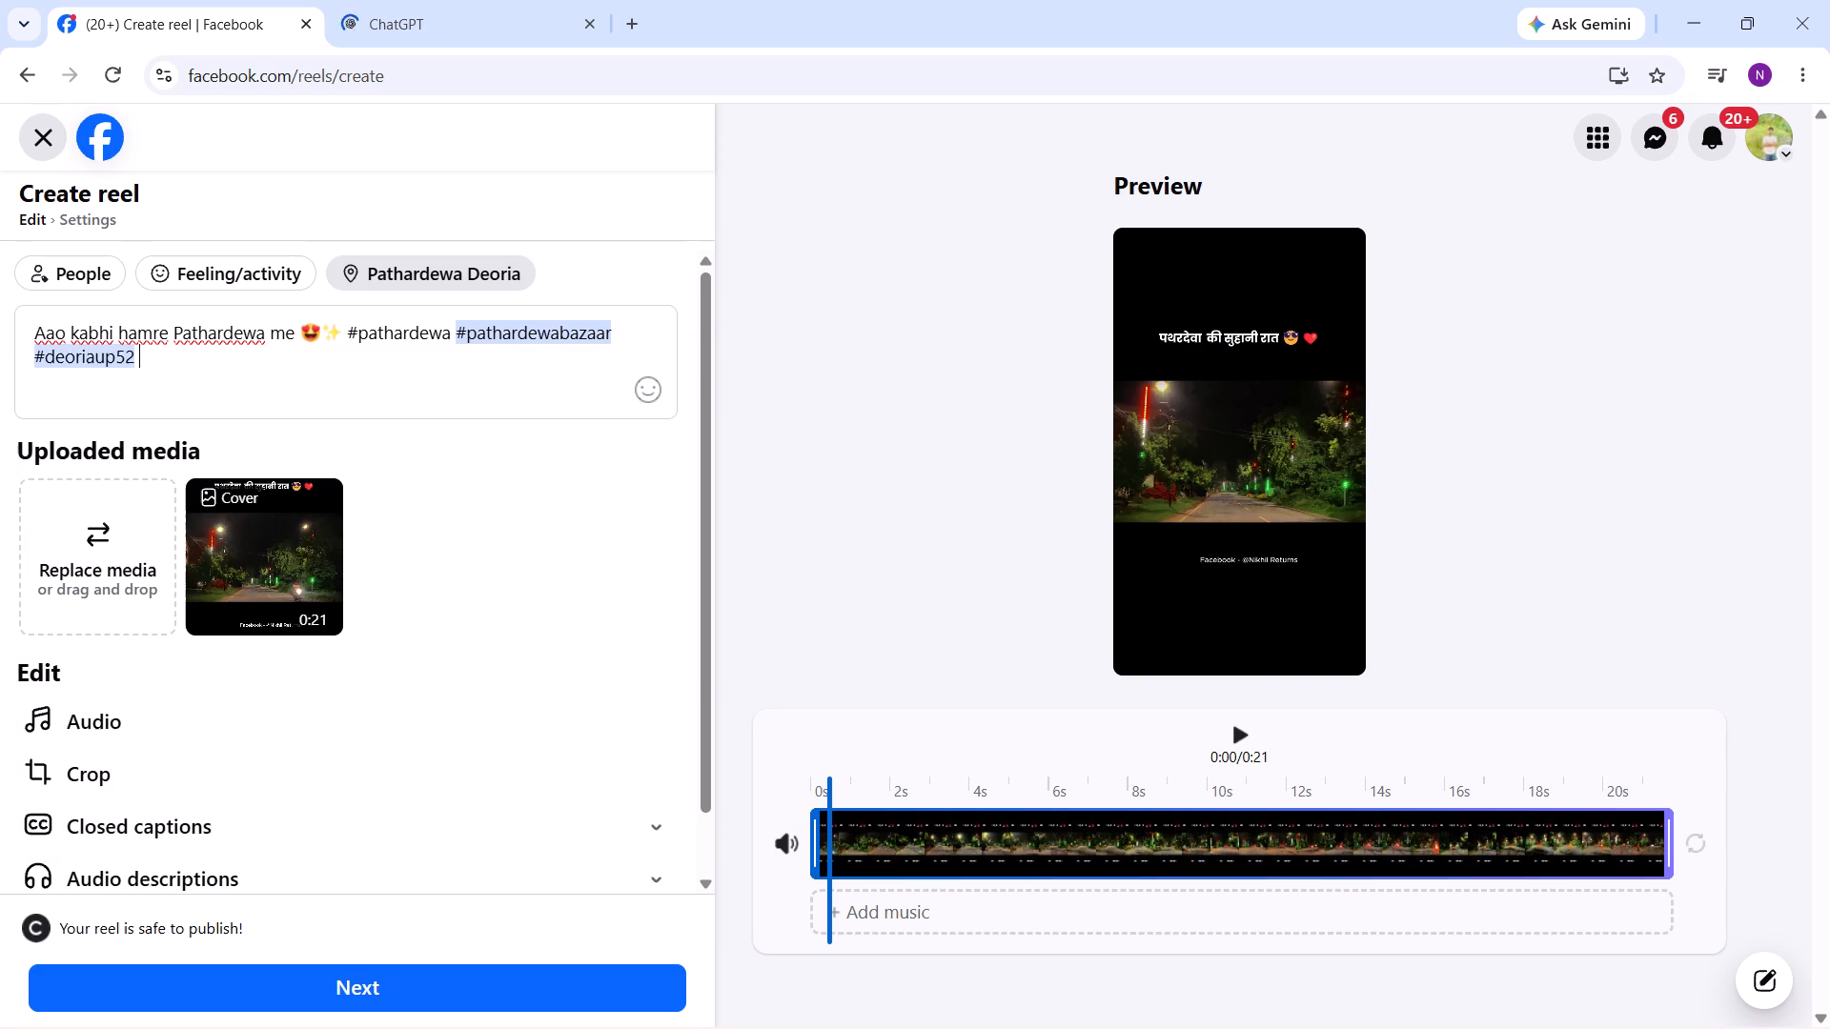
Add the hashtag #nightview in lowercase to the caption.
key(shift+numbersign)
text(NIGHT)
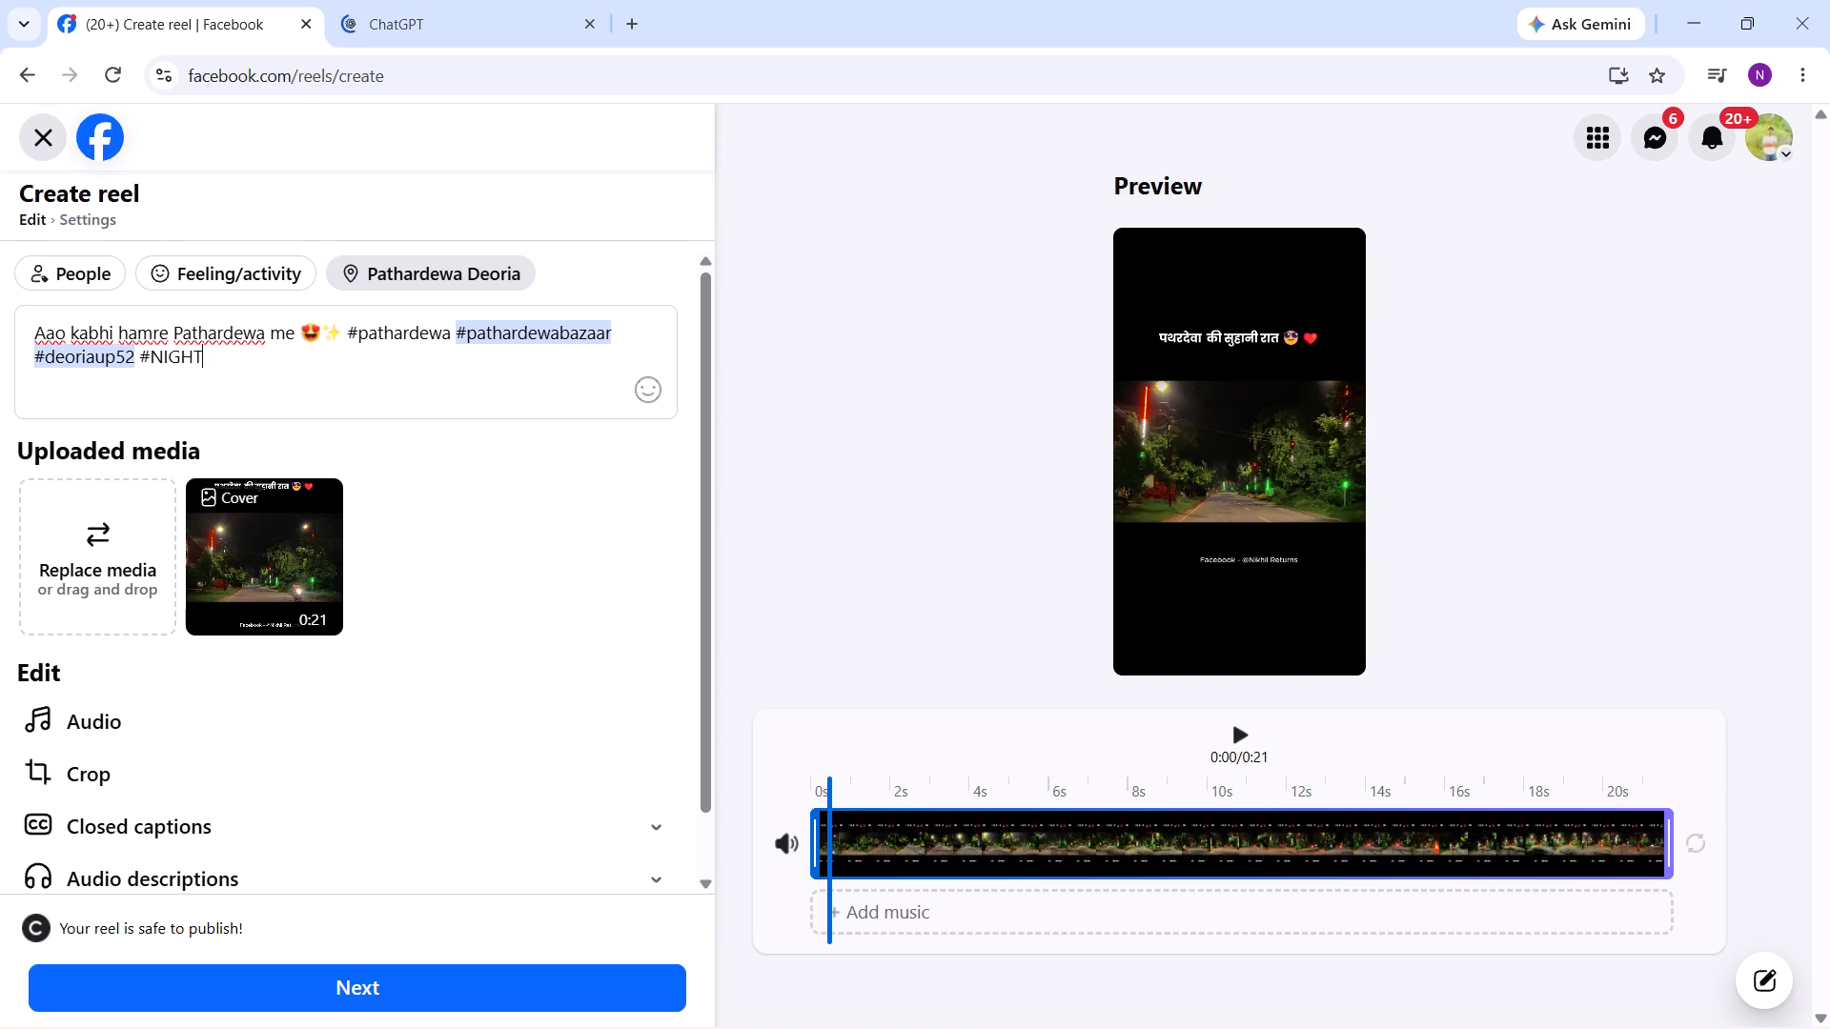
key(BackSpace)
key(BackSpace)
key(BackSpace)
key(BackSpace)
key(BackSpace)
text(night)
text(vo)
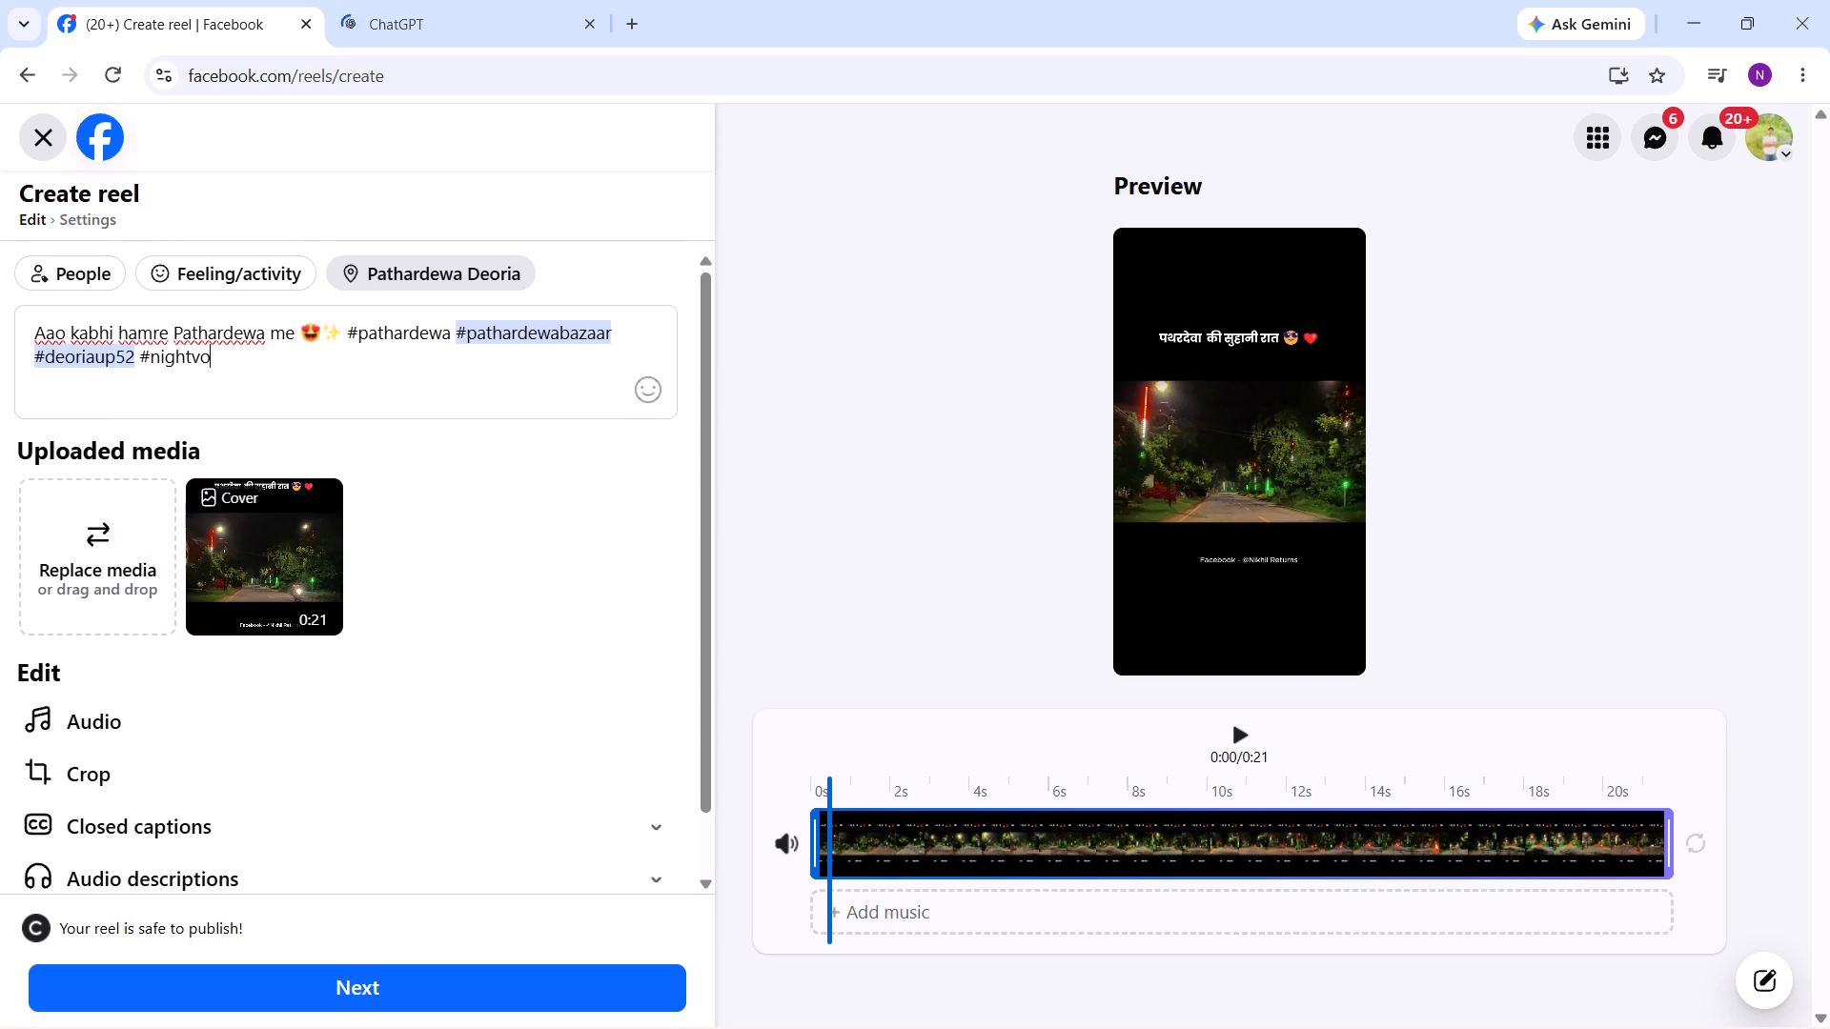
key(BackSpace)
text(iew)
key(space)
Finish the caption with the hashtags #trending, #contantcreator and #monitizereels.
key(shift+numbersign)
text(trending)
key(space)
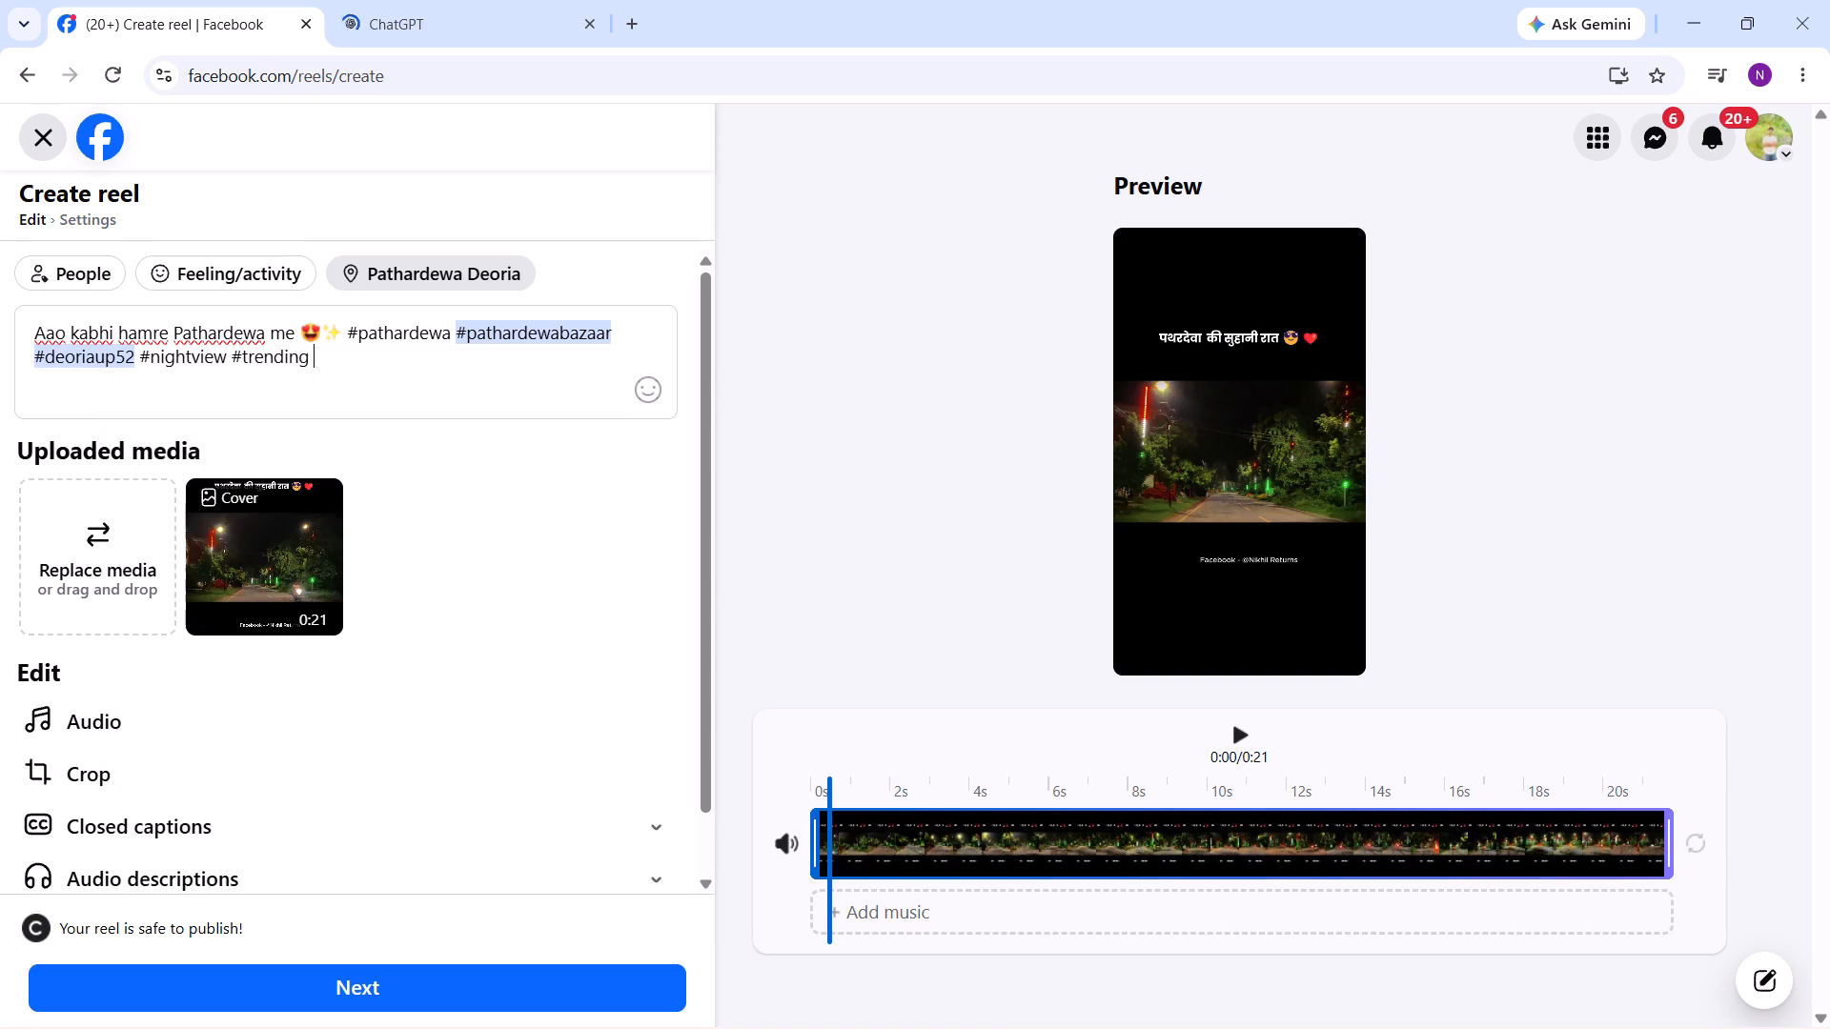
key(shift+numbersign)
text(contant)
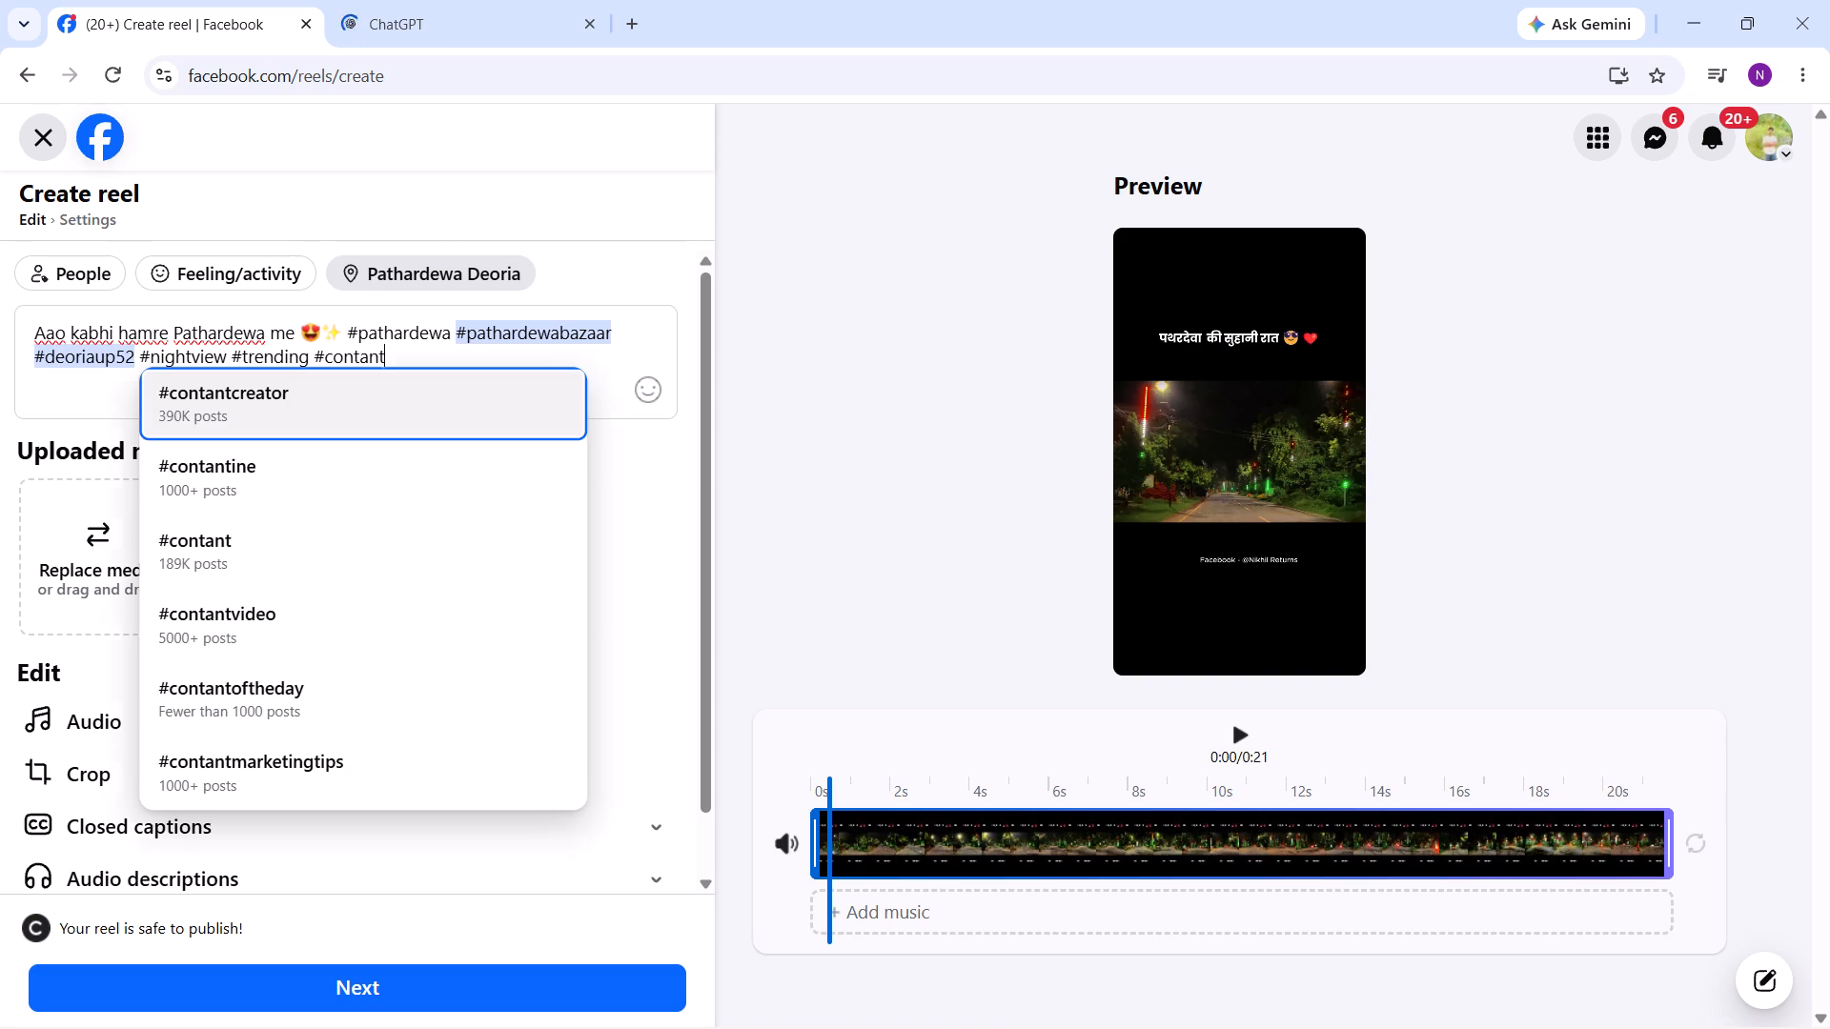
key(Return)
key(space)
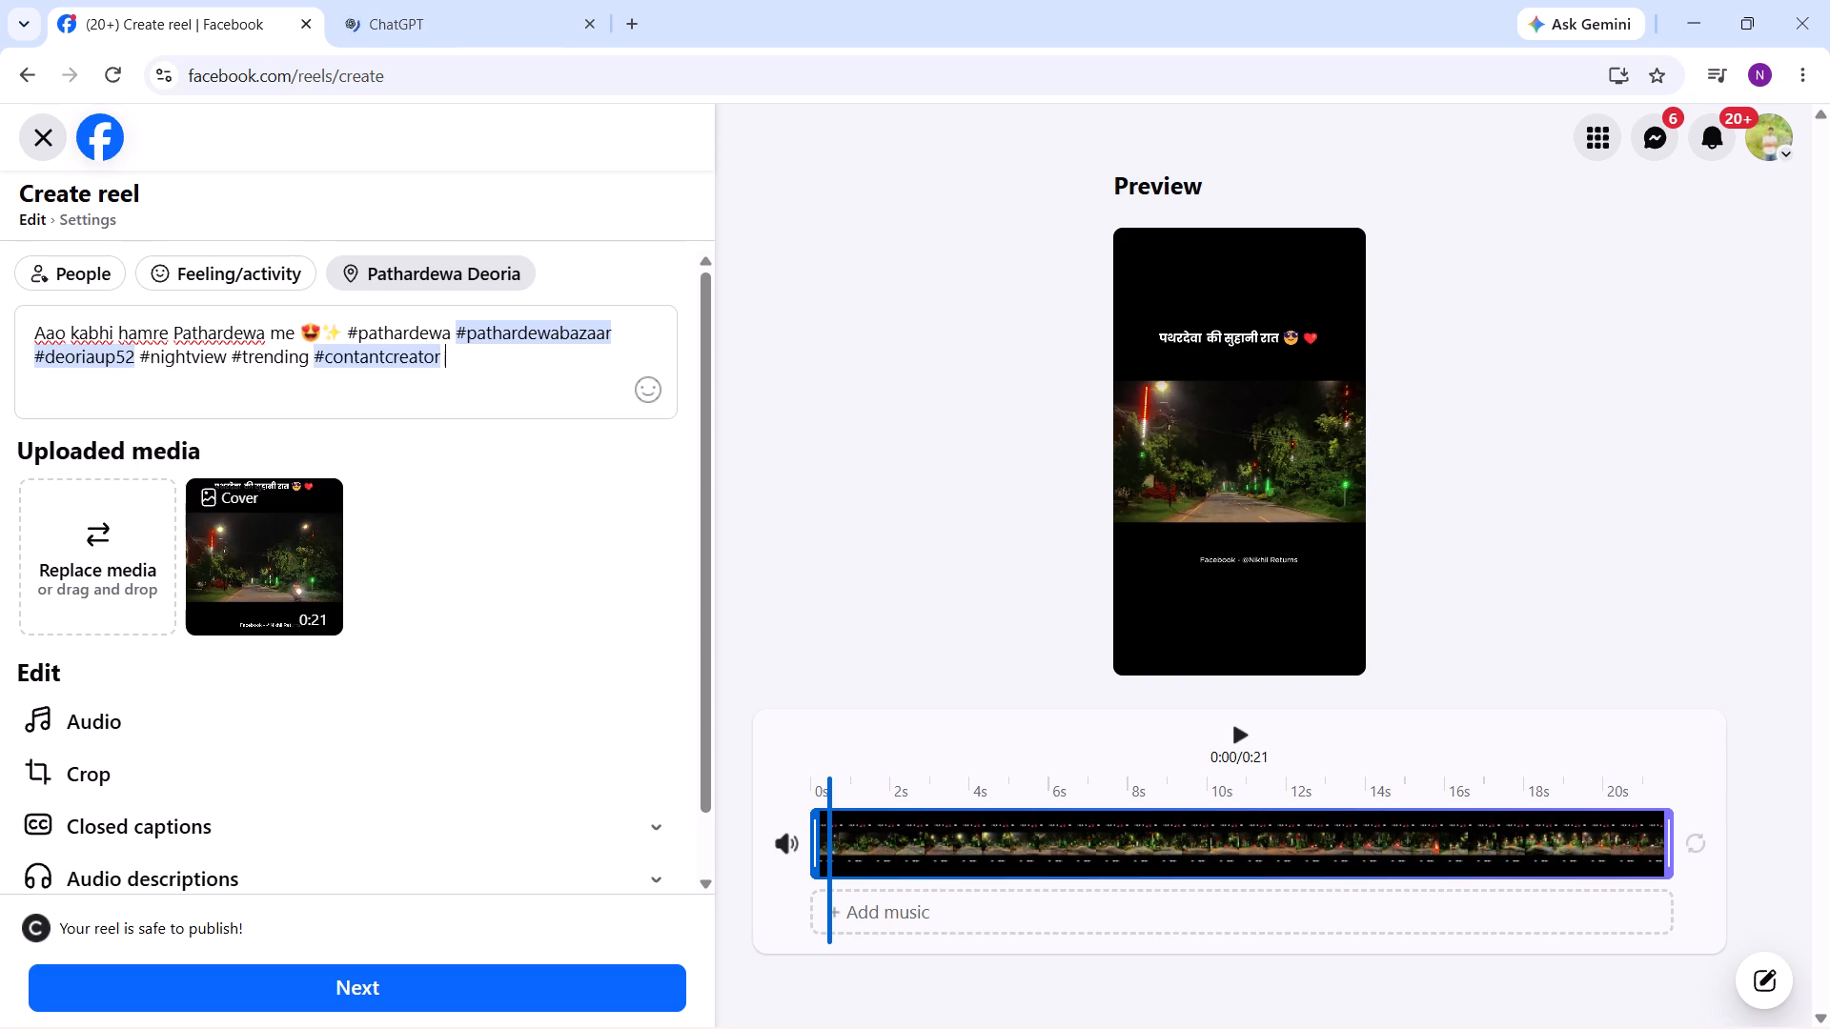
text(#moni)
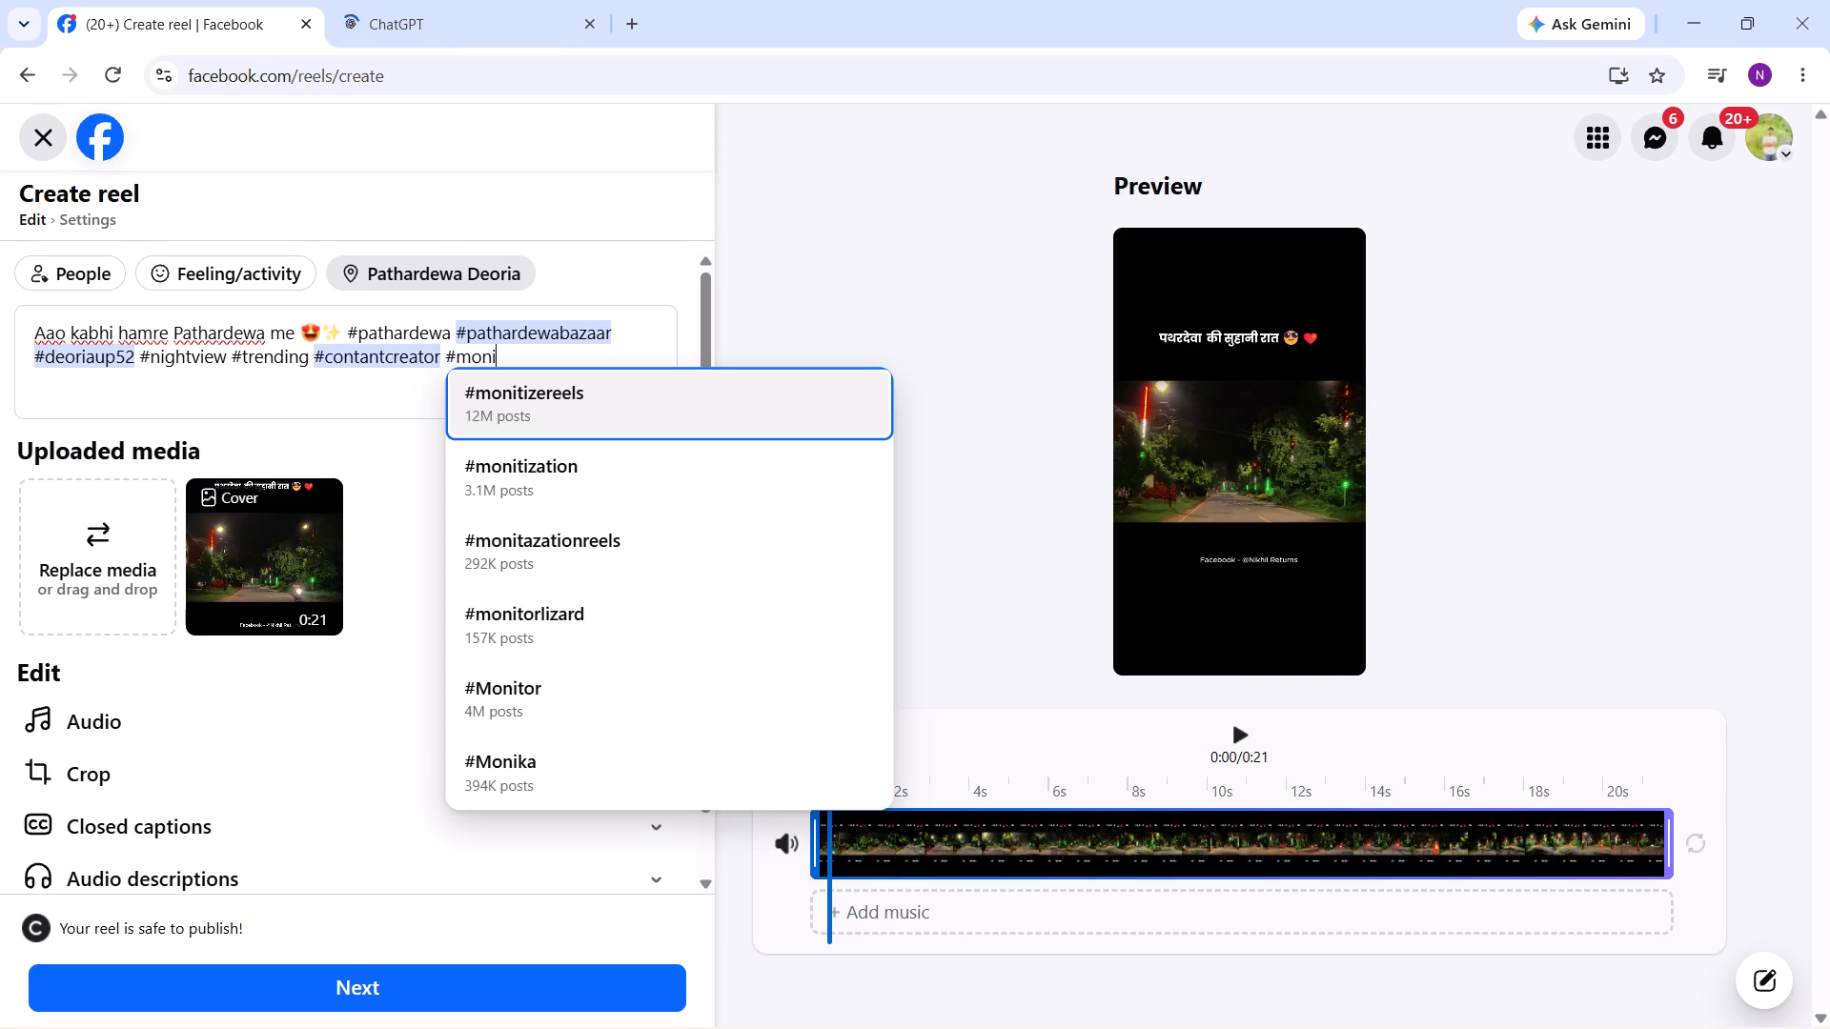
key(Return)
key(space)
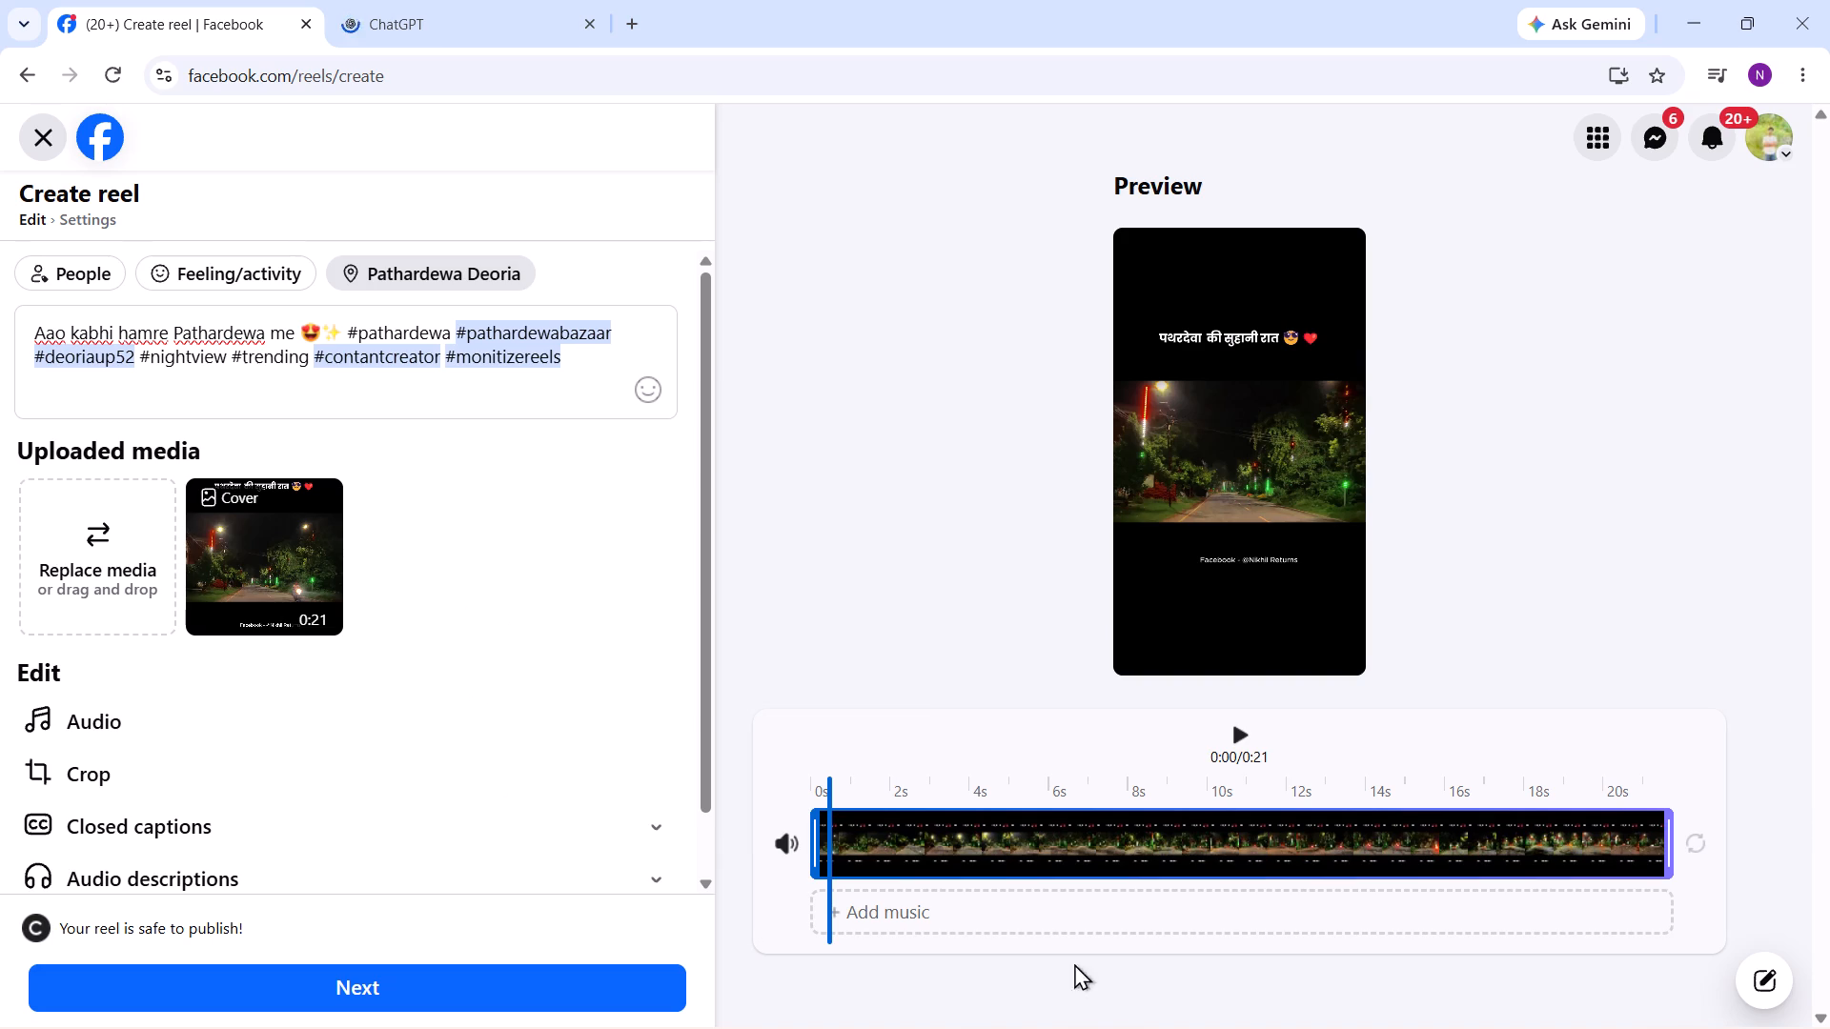
Select the entire reel caption including its hashtags and copy it.
scroll(163, 659, down, 2)
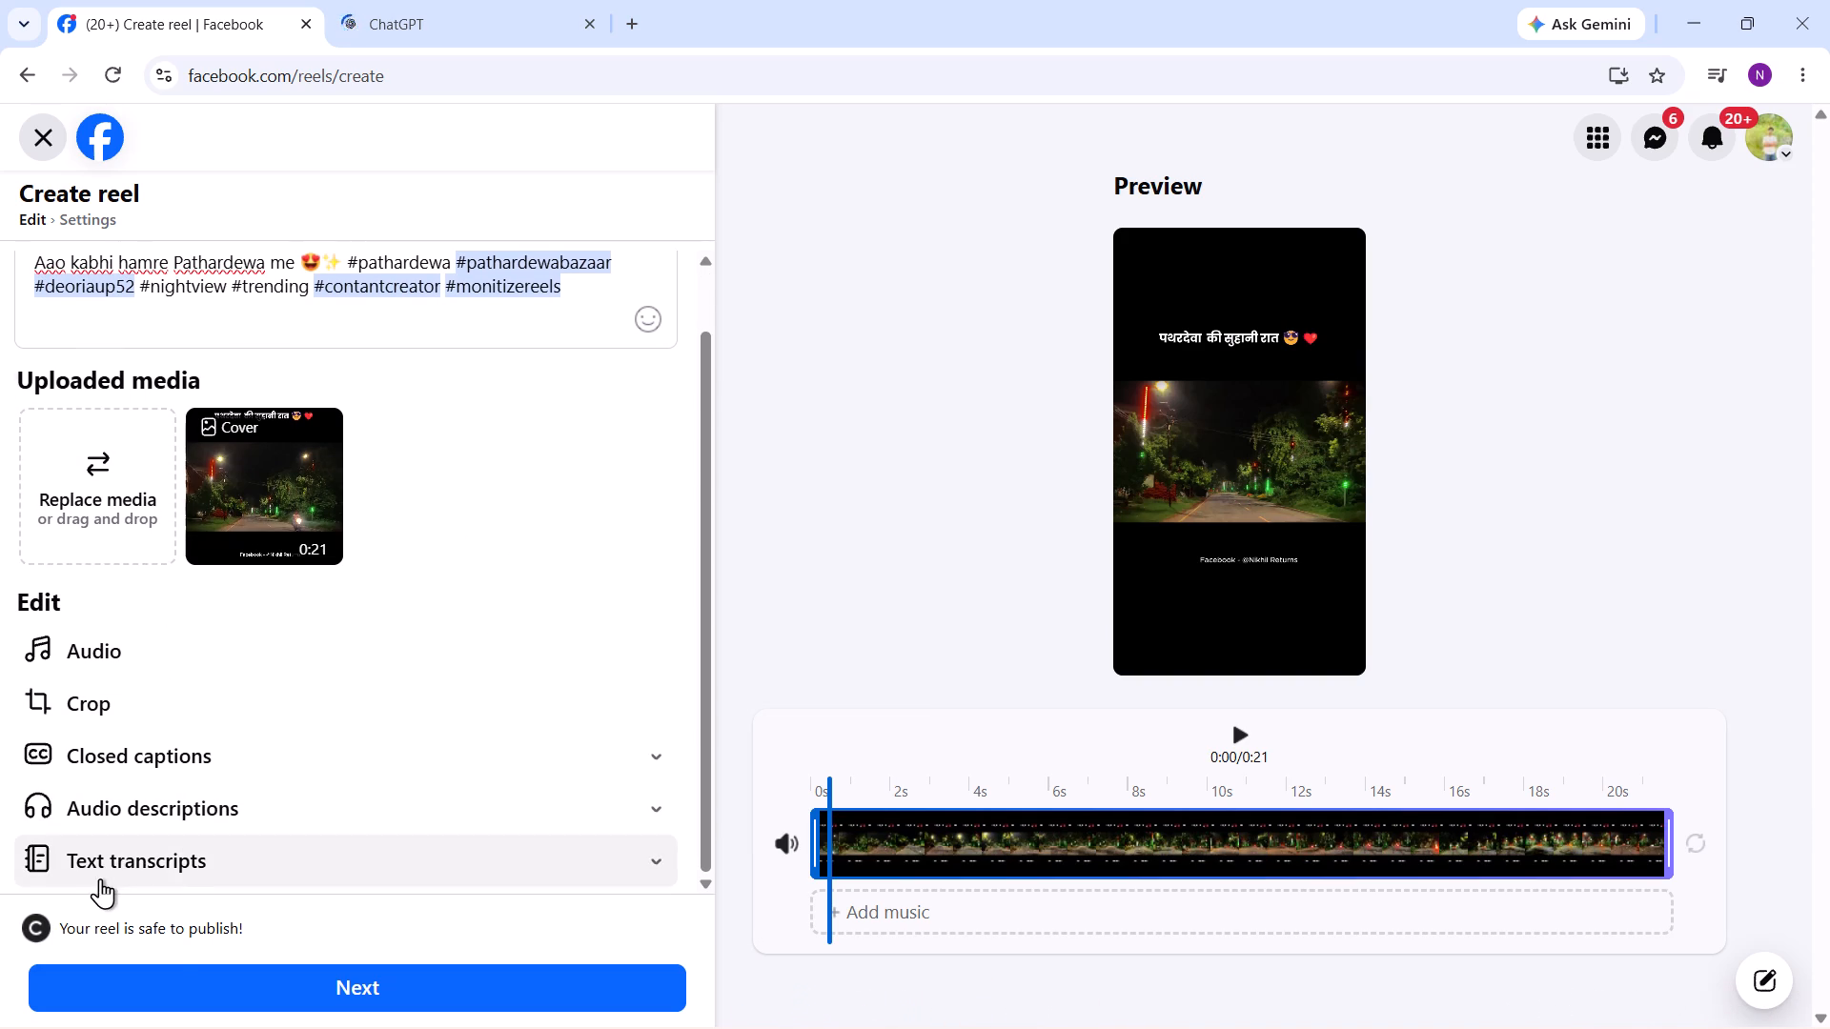
scroll(301, 711, up, 12)
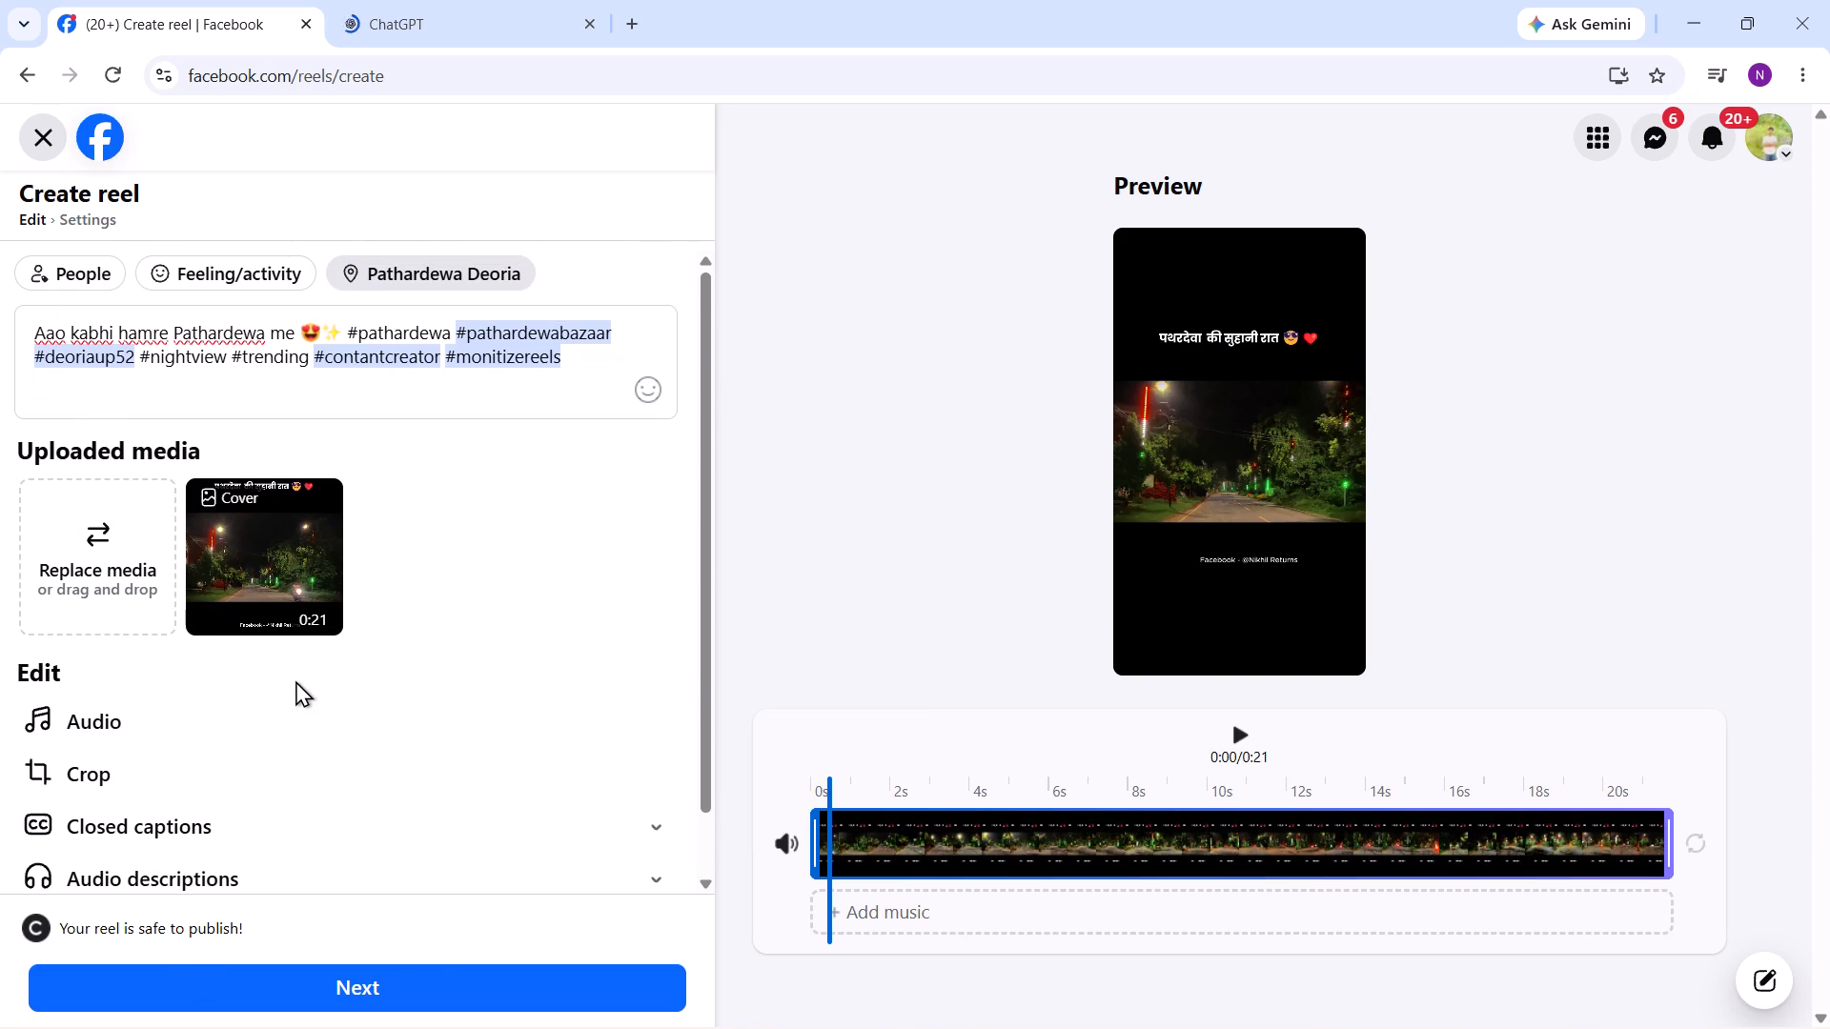
click(366, 985)
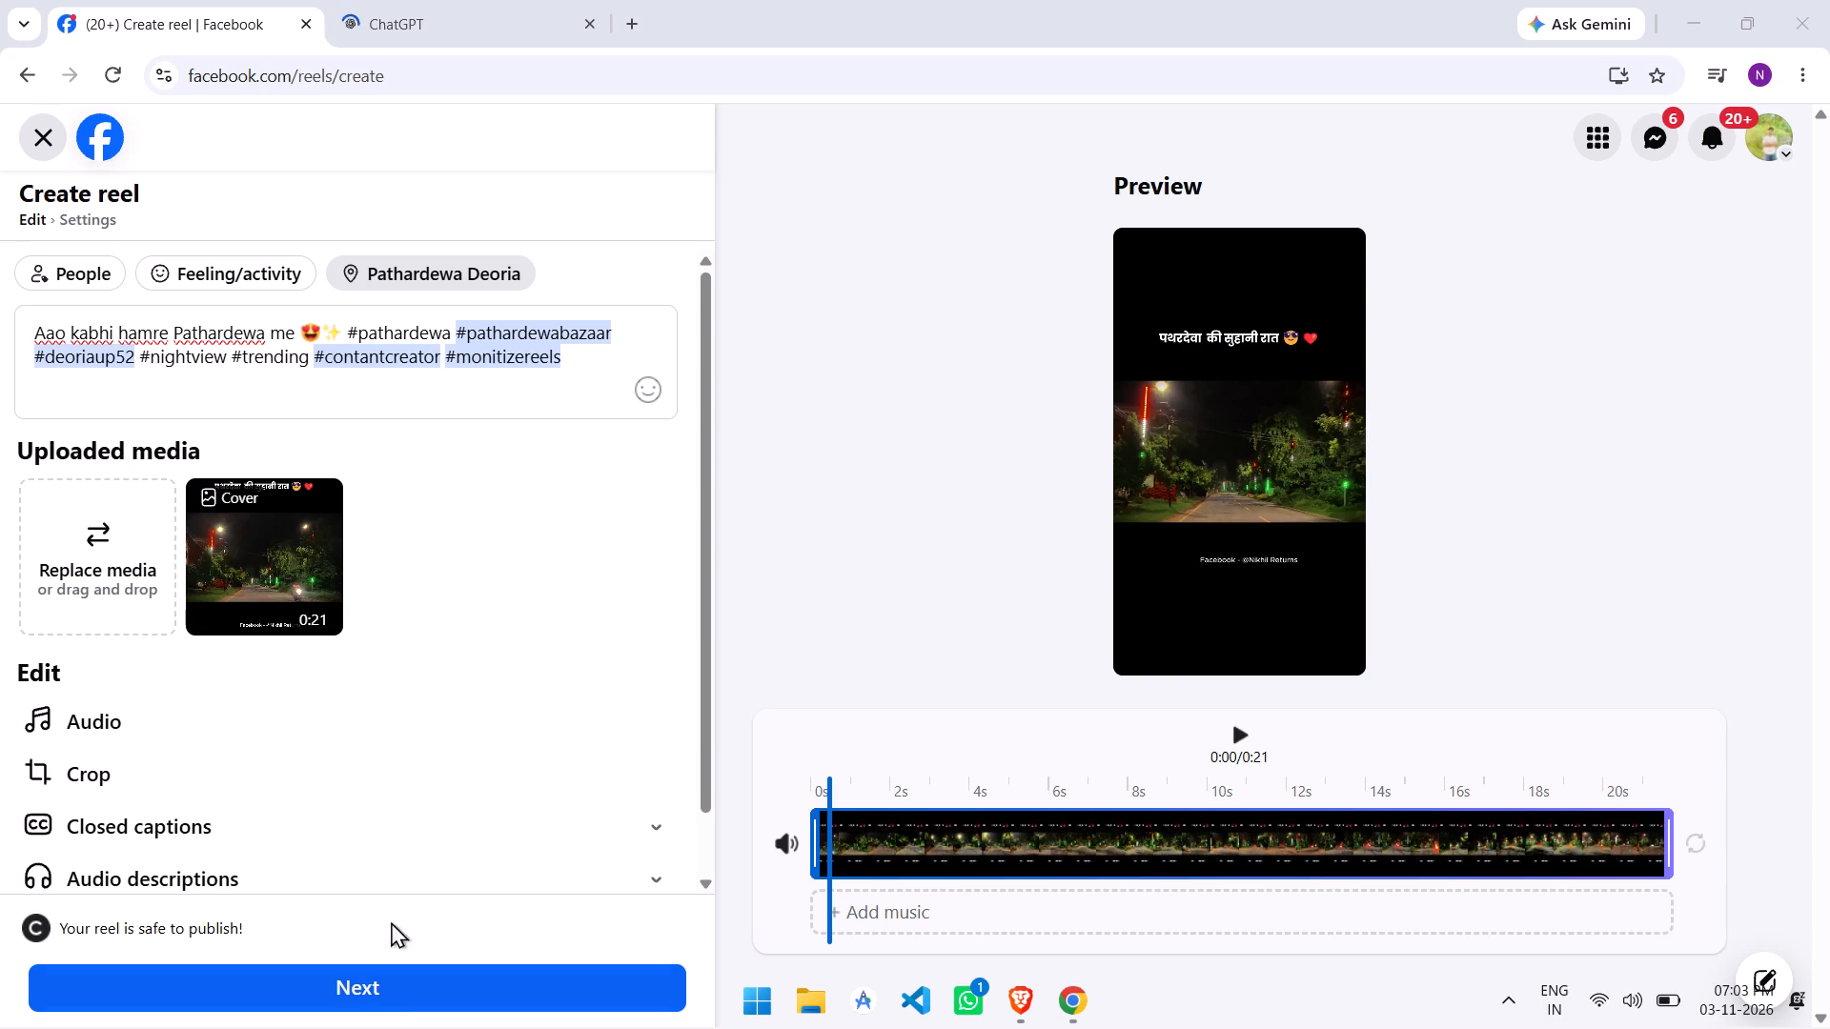
drag(584, 369, 0, 232)
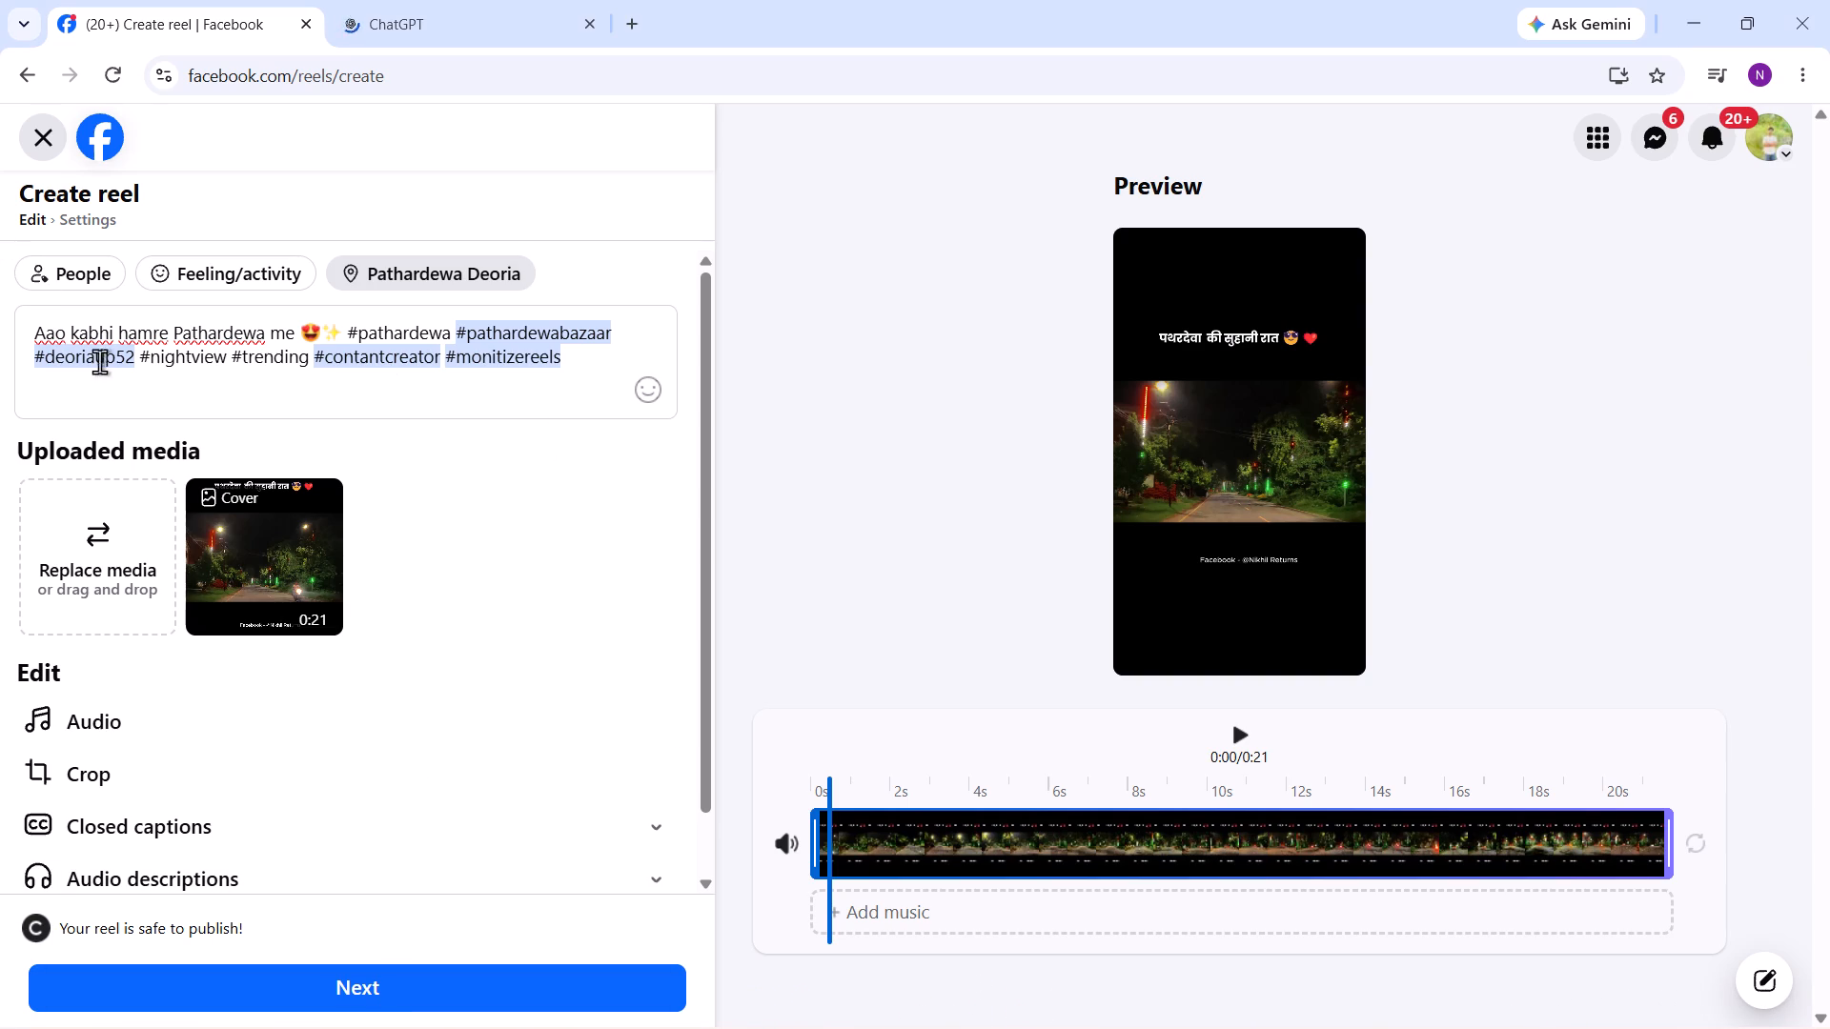
drag(31, 331, 603, 360)
drag(603, 360, 564, 396)
drag(581, 358, 298, 315)
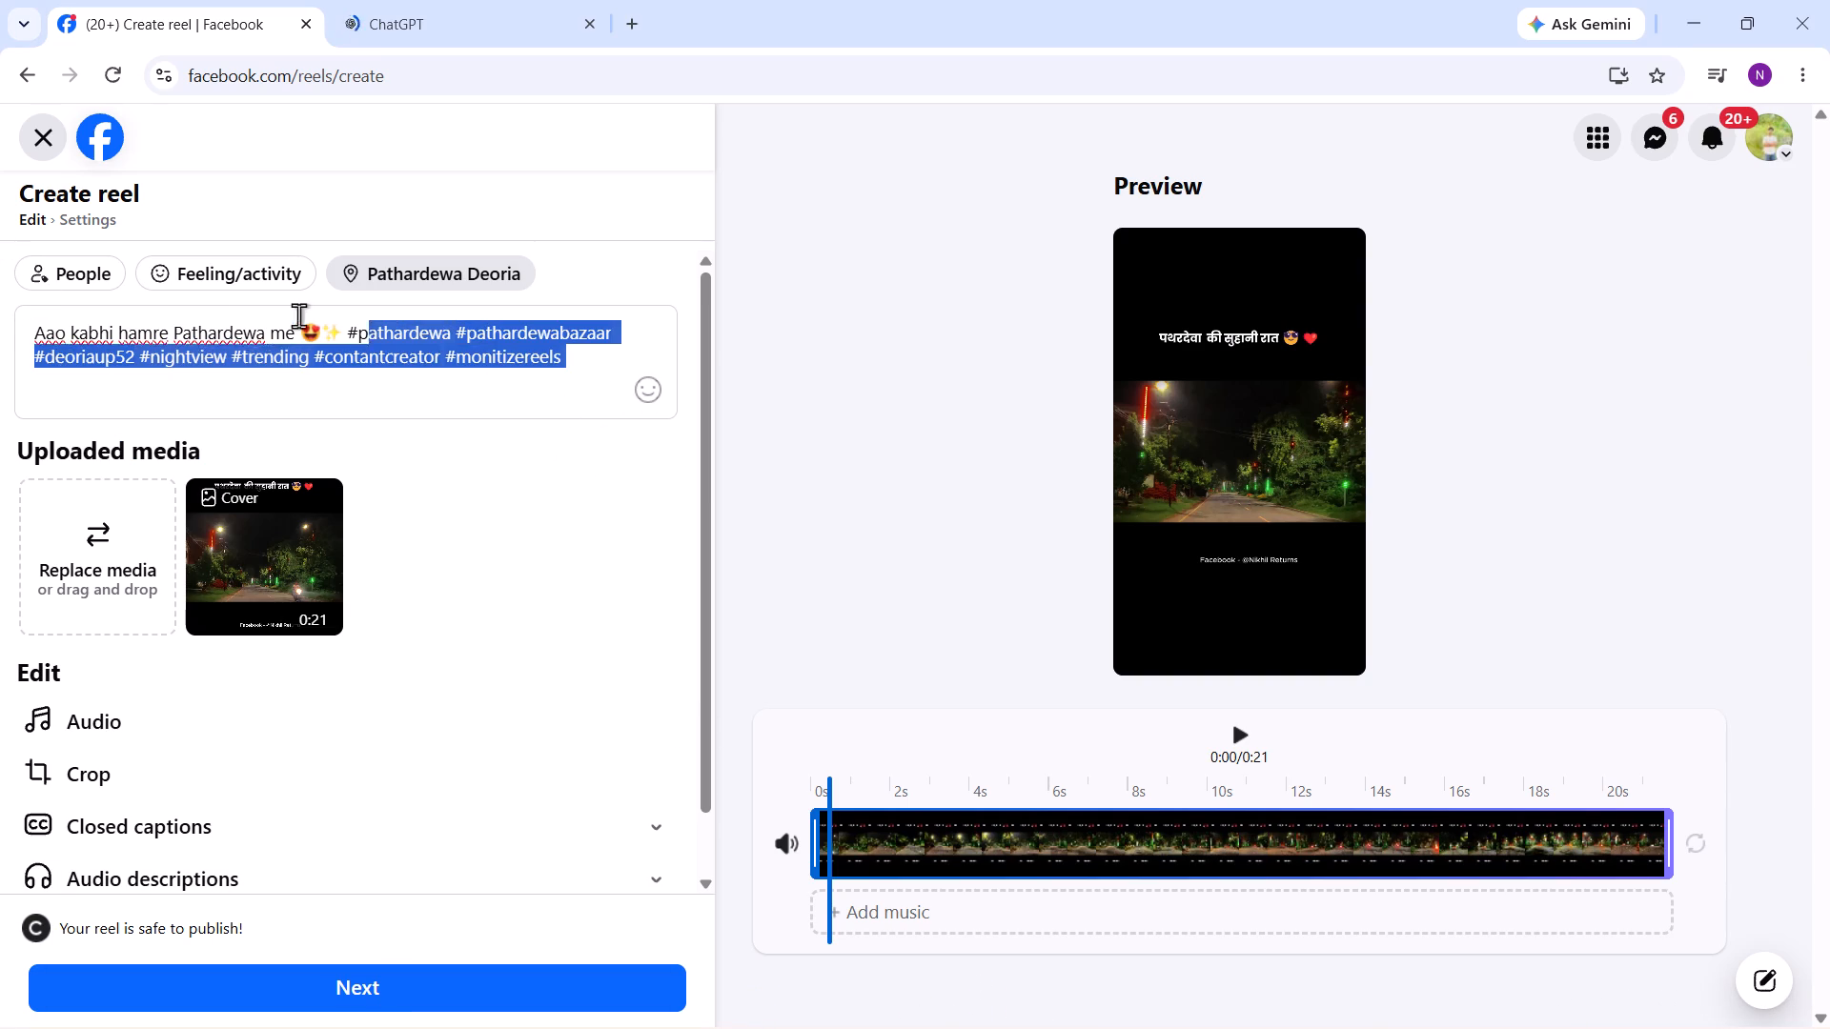
drag(298, 315, 0, 287)
key(ctrl+c)
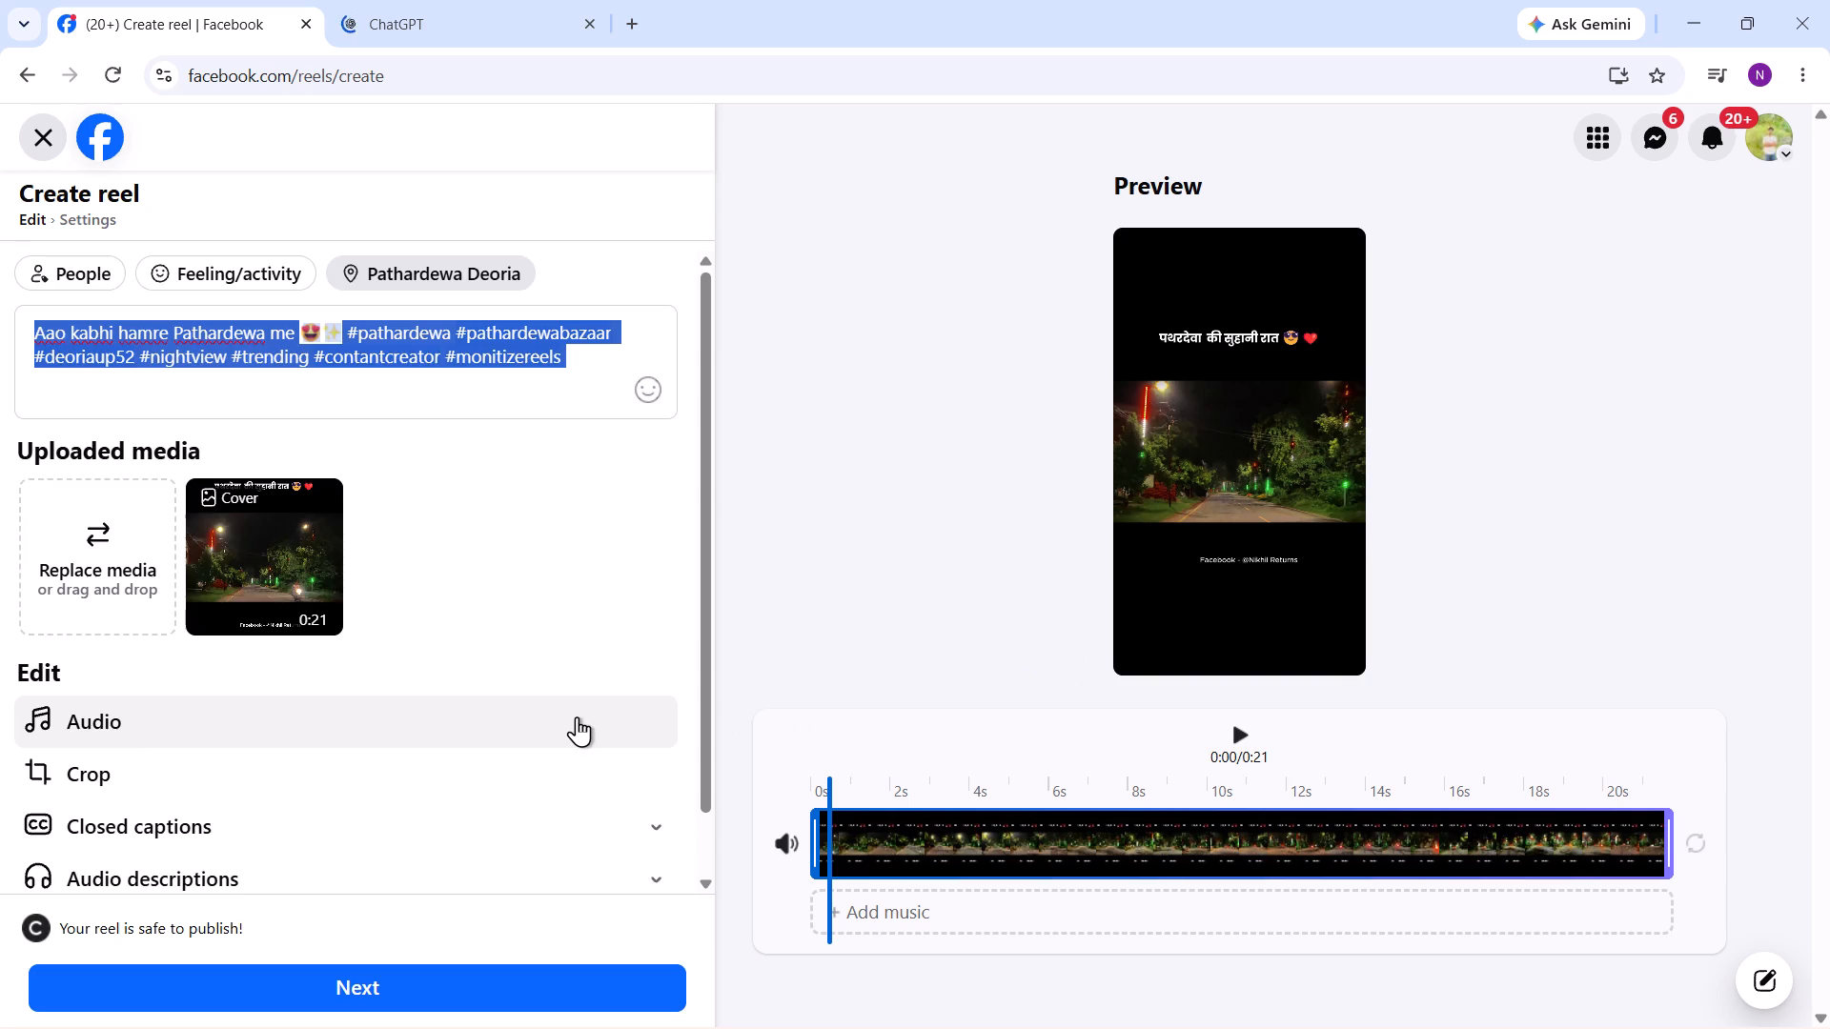
Leave the reel's edit stage and proceed to its sharing settings.
click(577, 716)
click(19, 197)
scroll(371, 785, down, 3)
scroll(760, 939, down, 4)
click(474, 981)
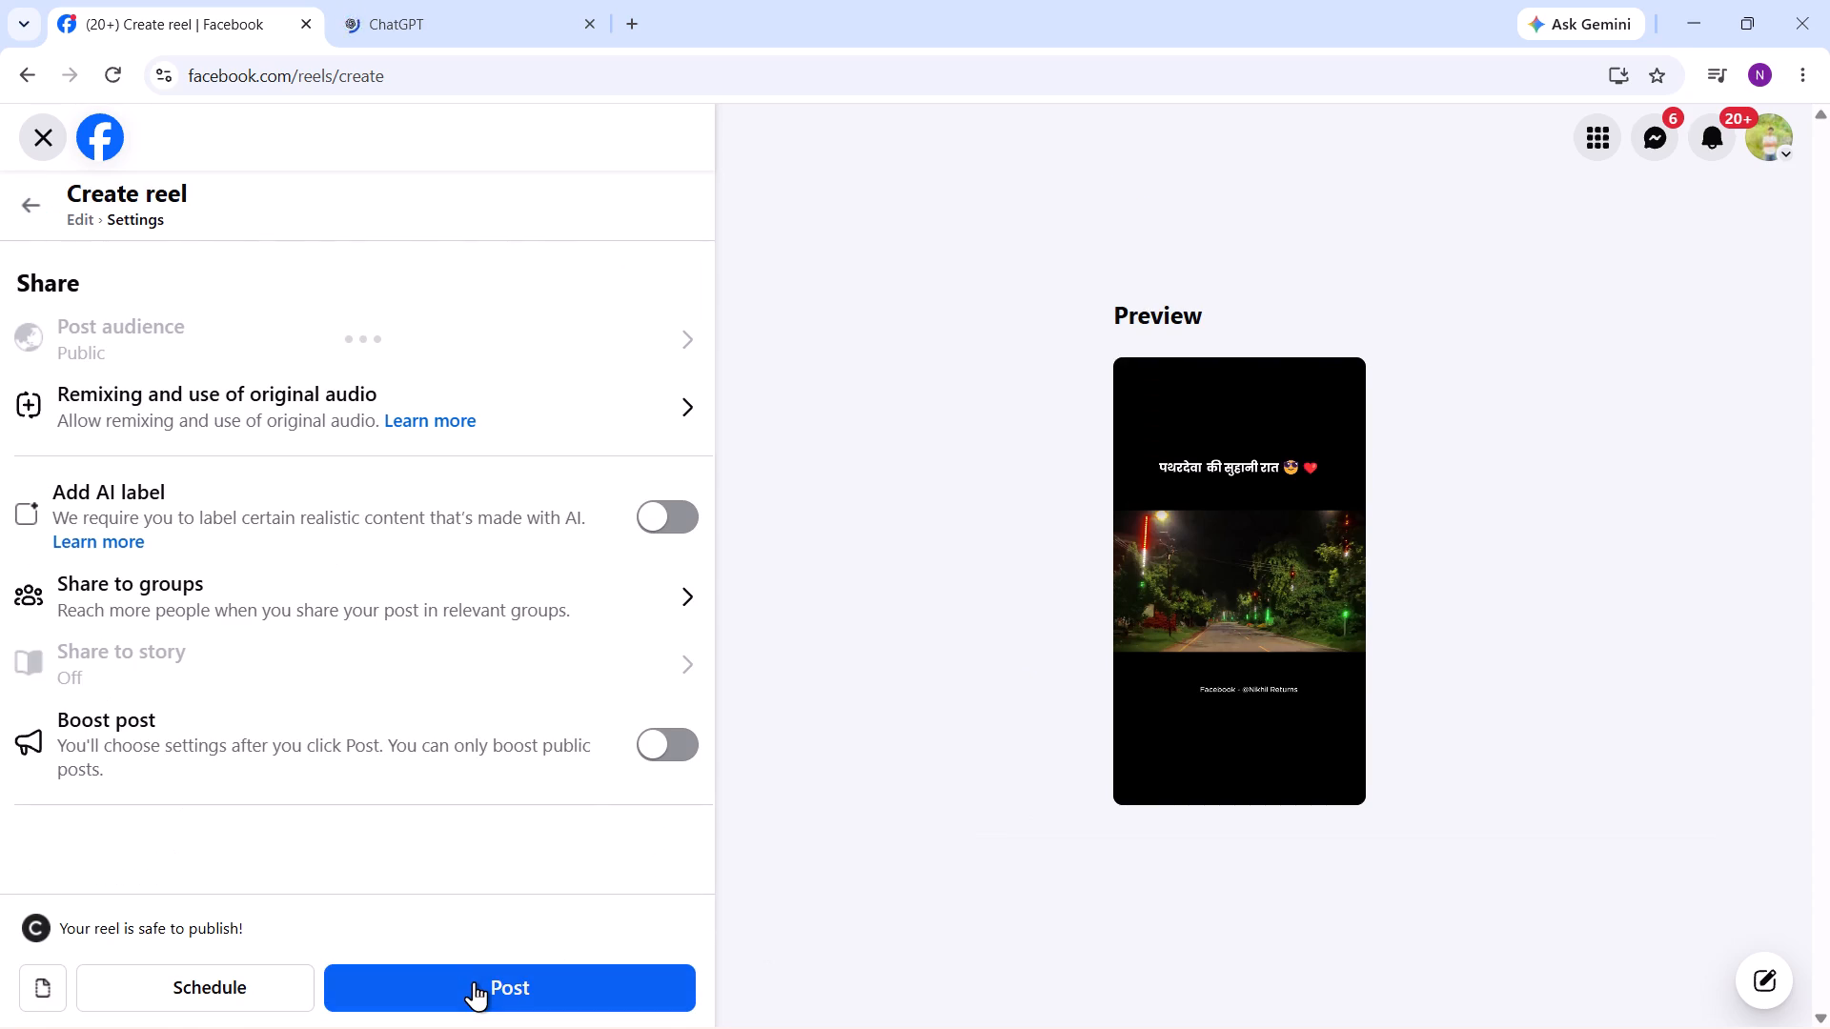
Turn on the AI label for the reel.
scroll(337, 597, up, 3)
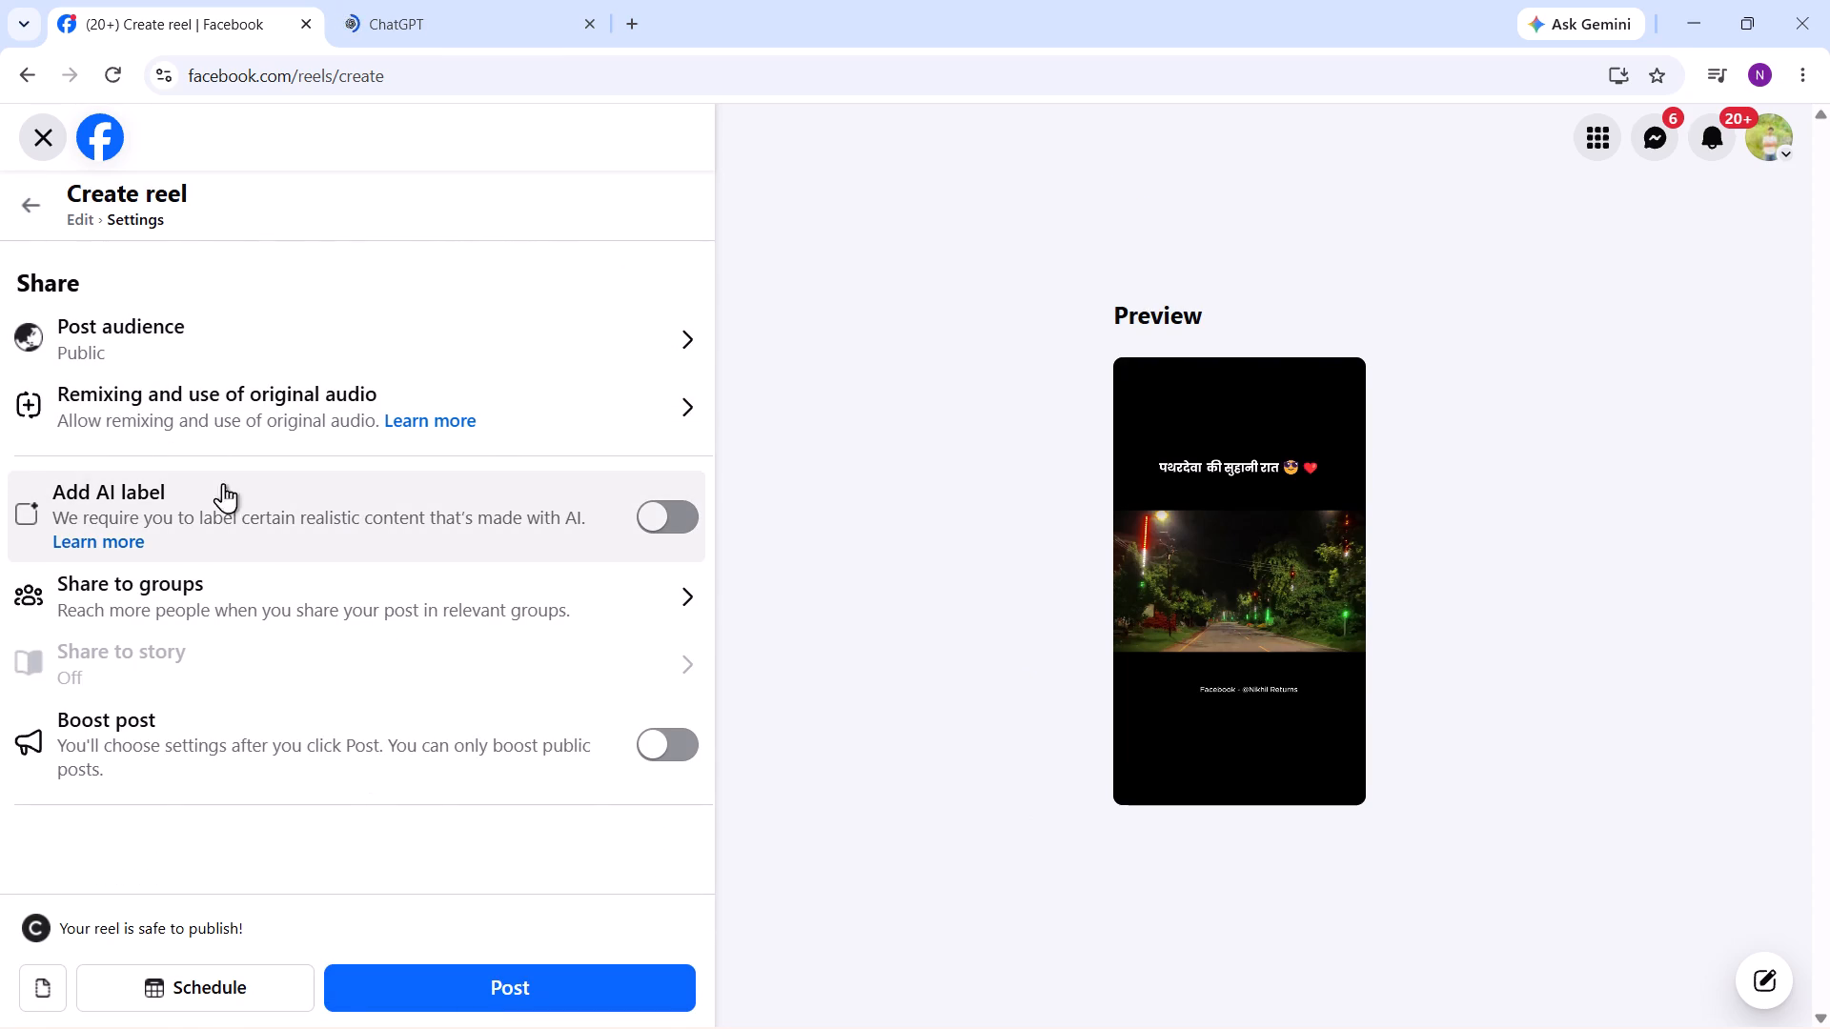
click(661, 521)
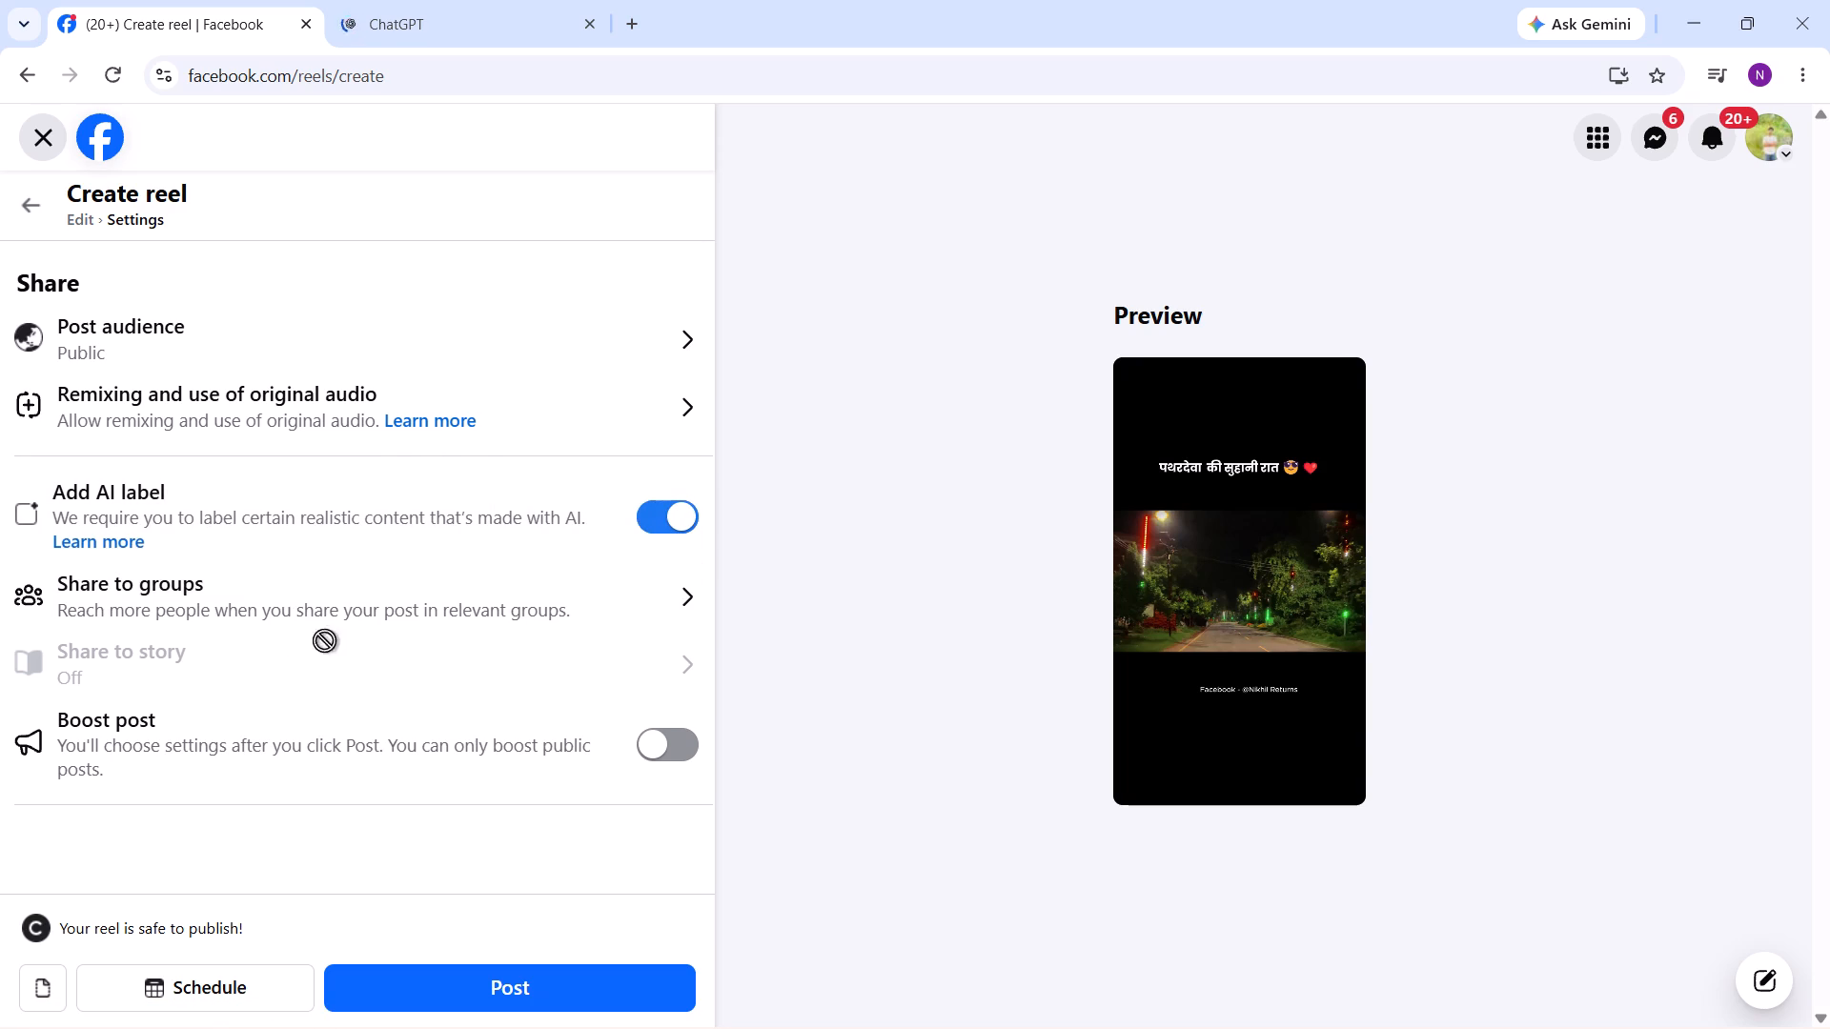
Share the reel to the Facebook Content Monetization and Star Sender All India groups.
click(670, 602)
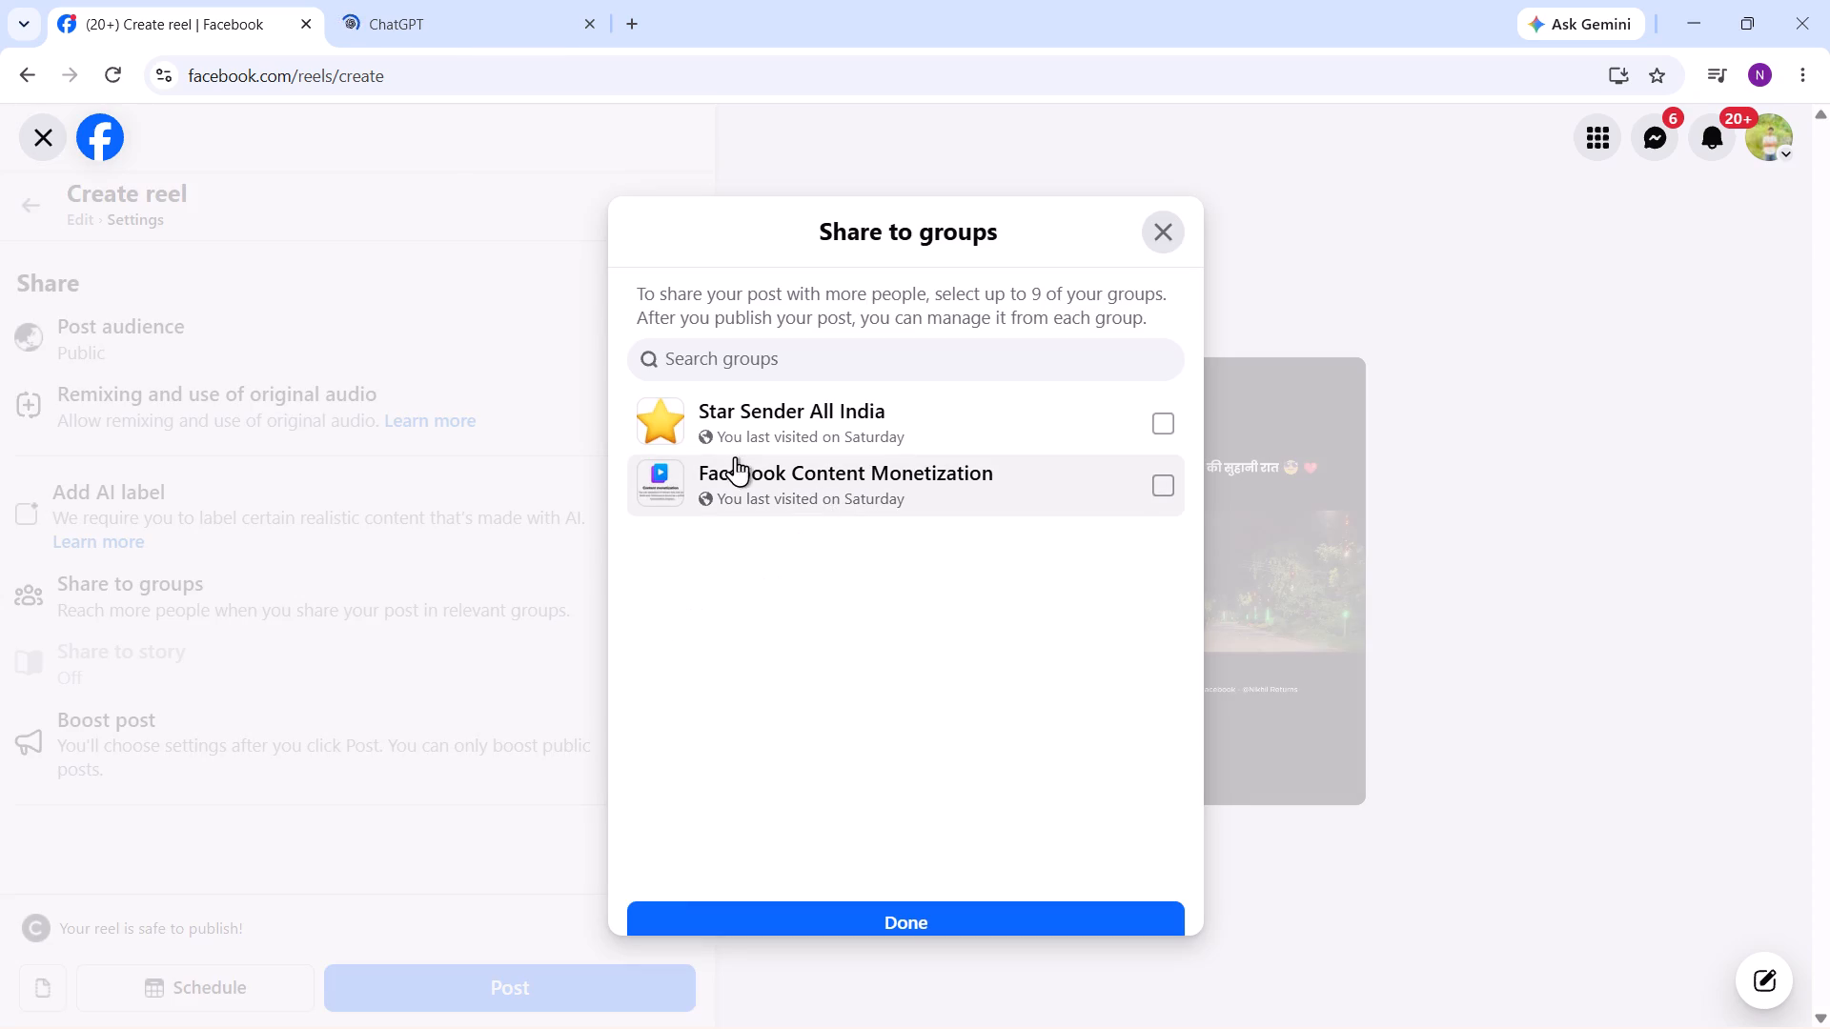
click(767, 468)
click(903, 624)
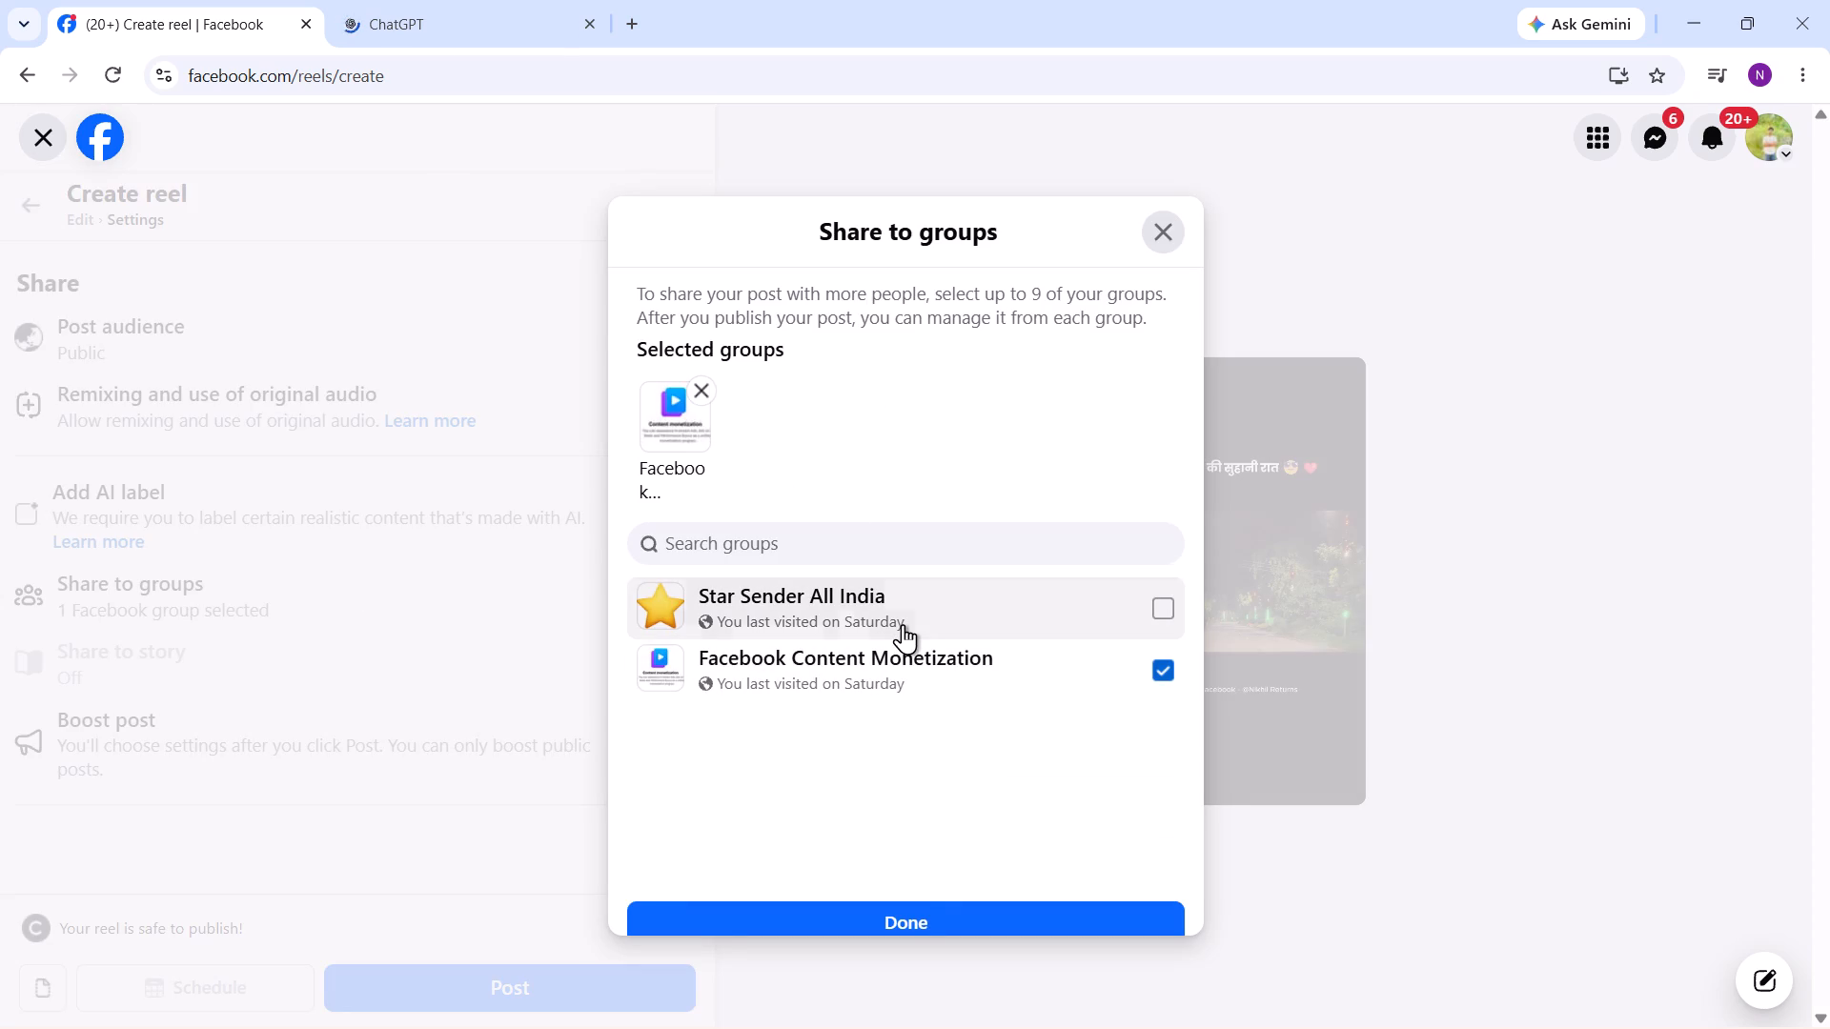
click(921, 911)
Post the reel with the chosen sharing settings.
scroll(519, 714, down, 1)
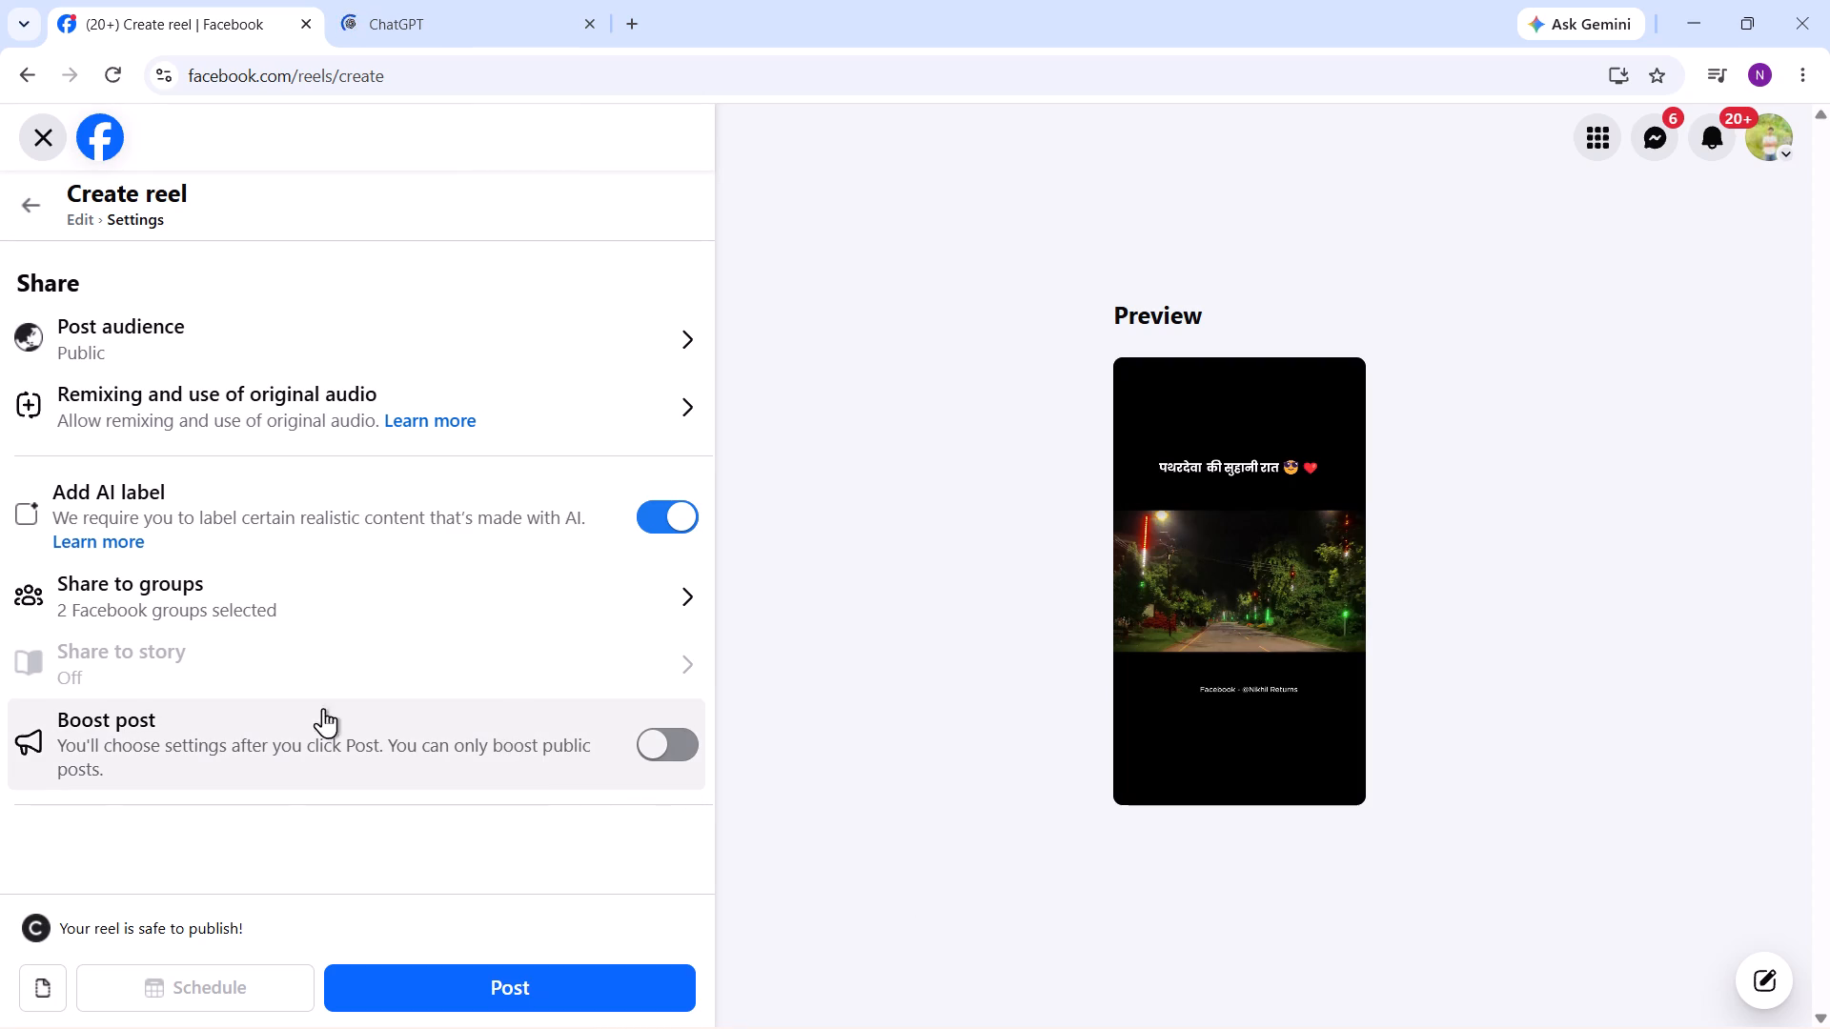
scroll(273, 878, down, 3)
click(463, 968)
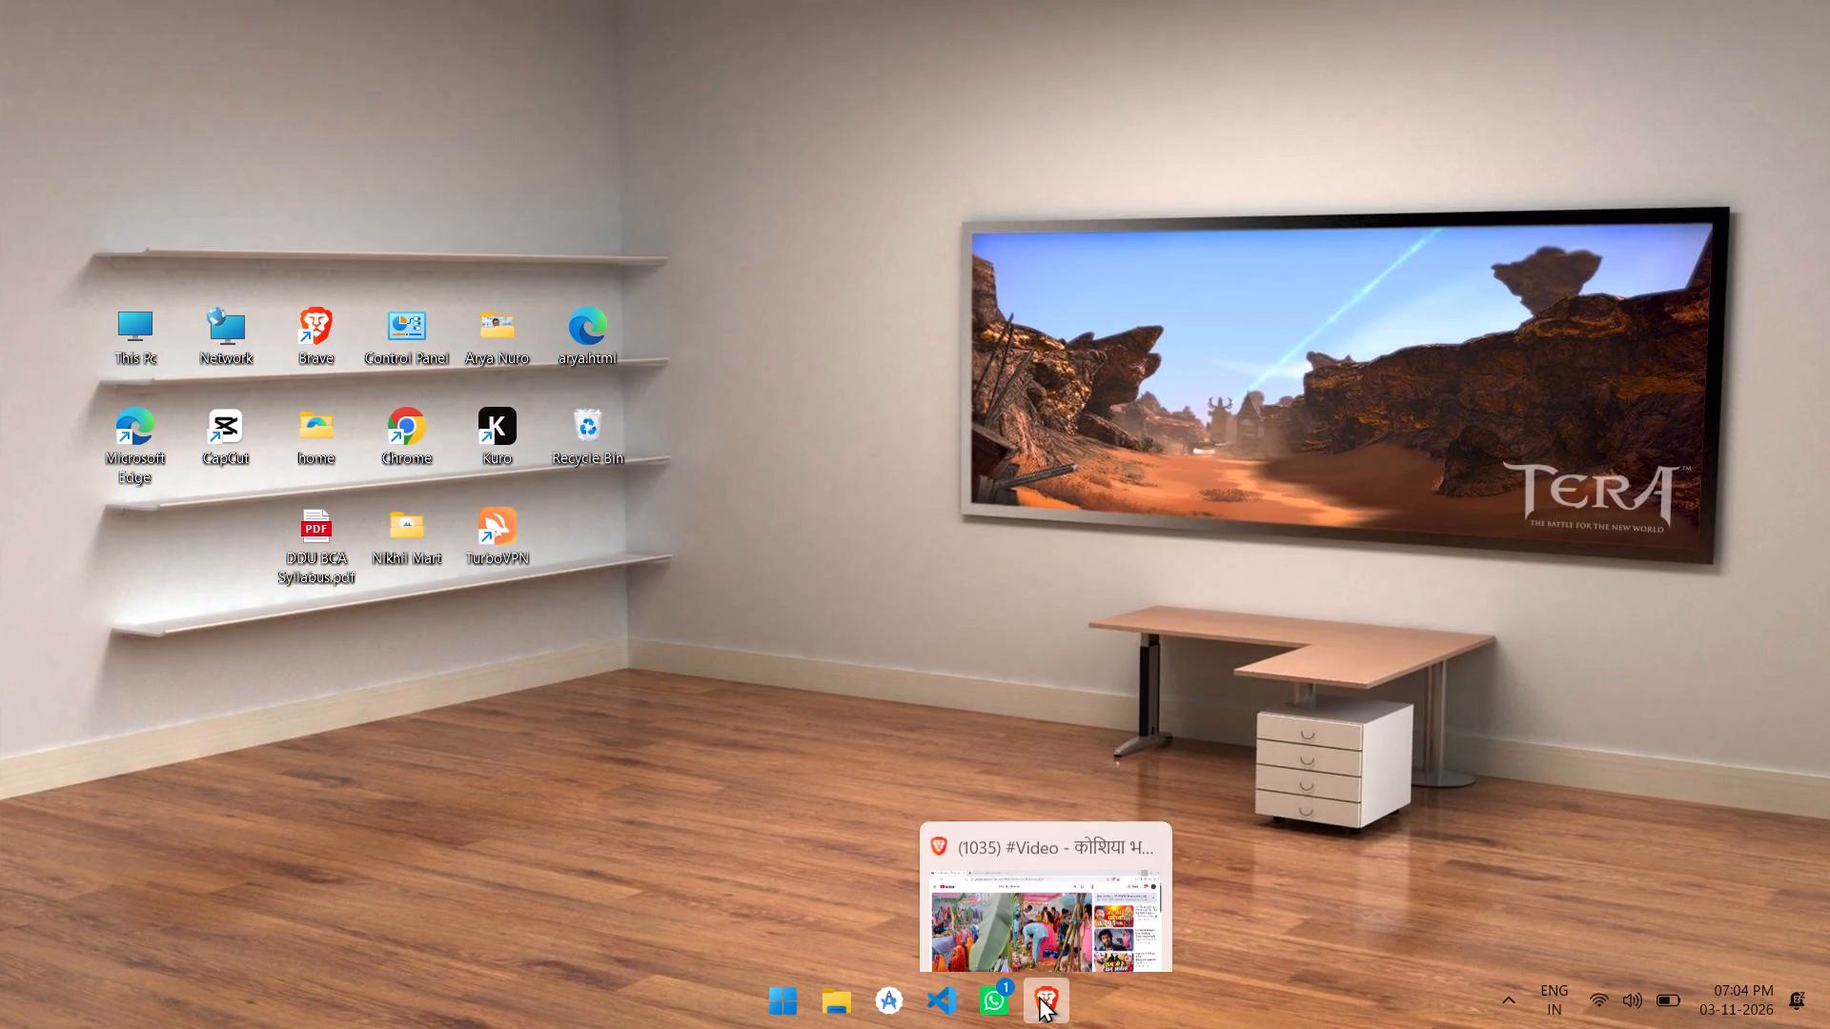
Switch to Brave and expand the Mix playlist of the playing Neelkamal Singh Chhath Geet video to view its queued songs.
click(1004, 886)
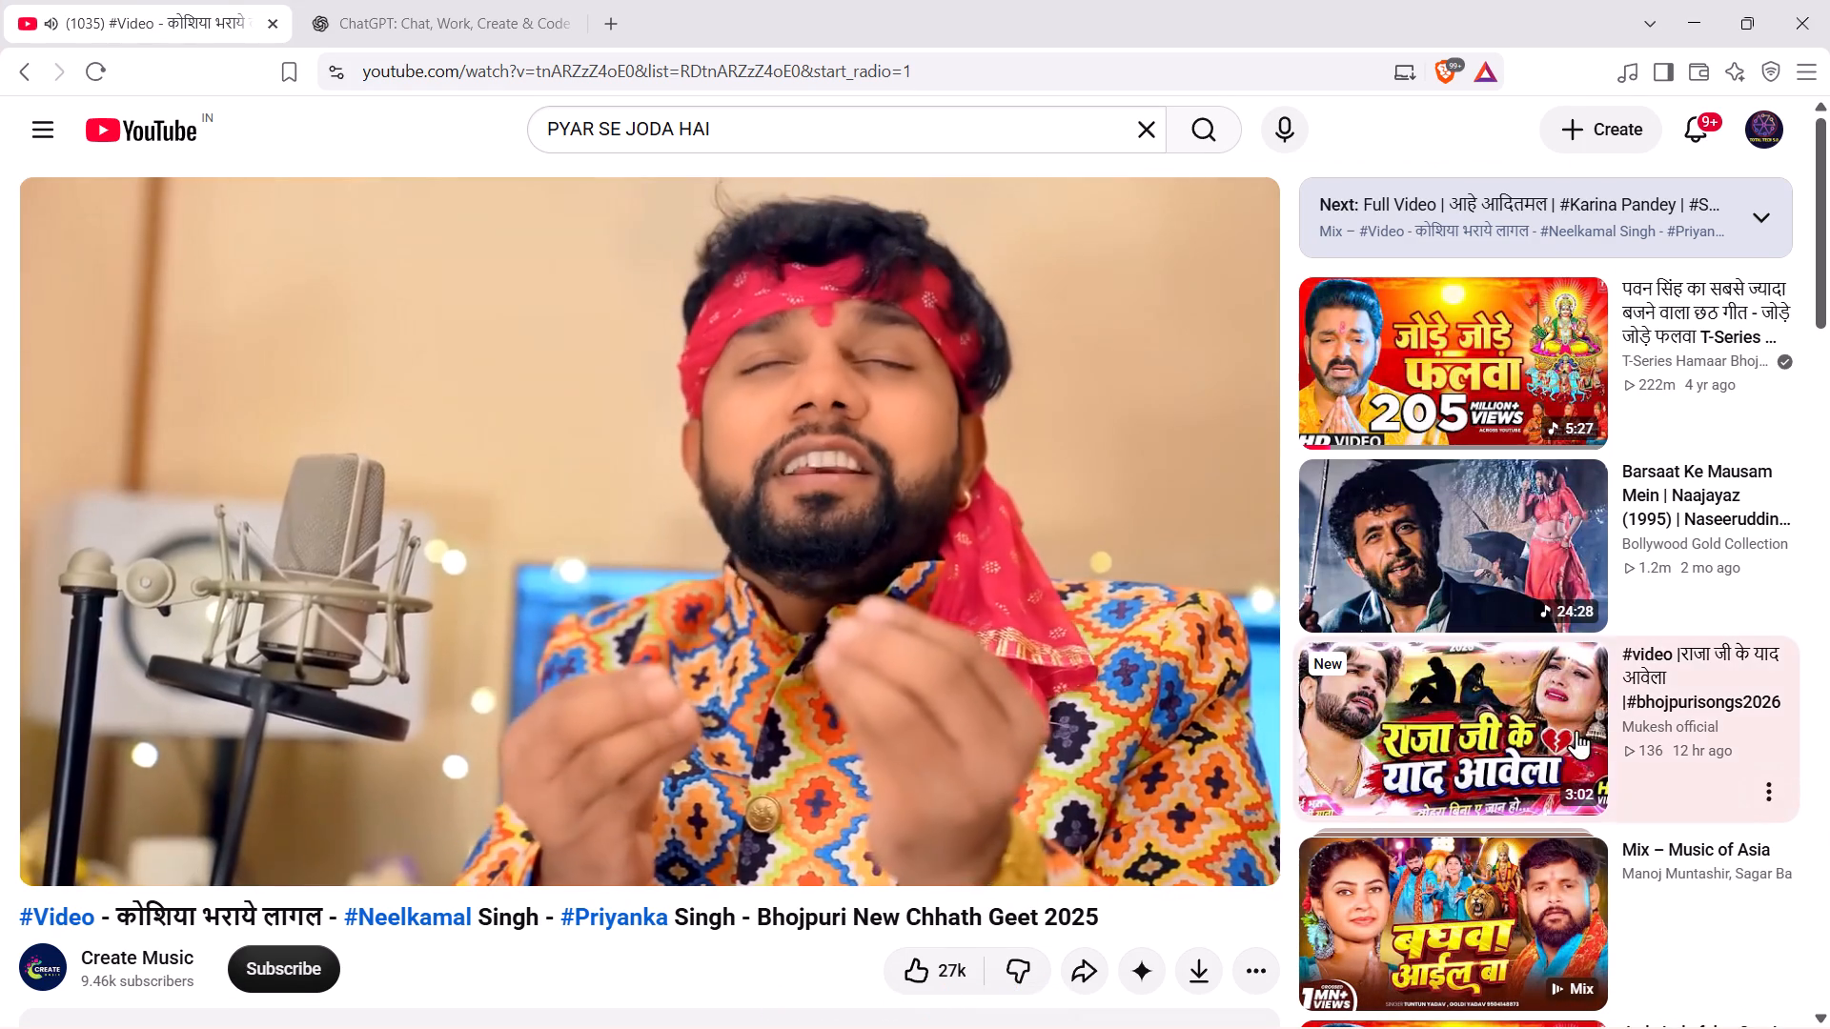
scroll(816, 653, up, 2)
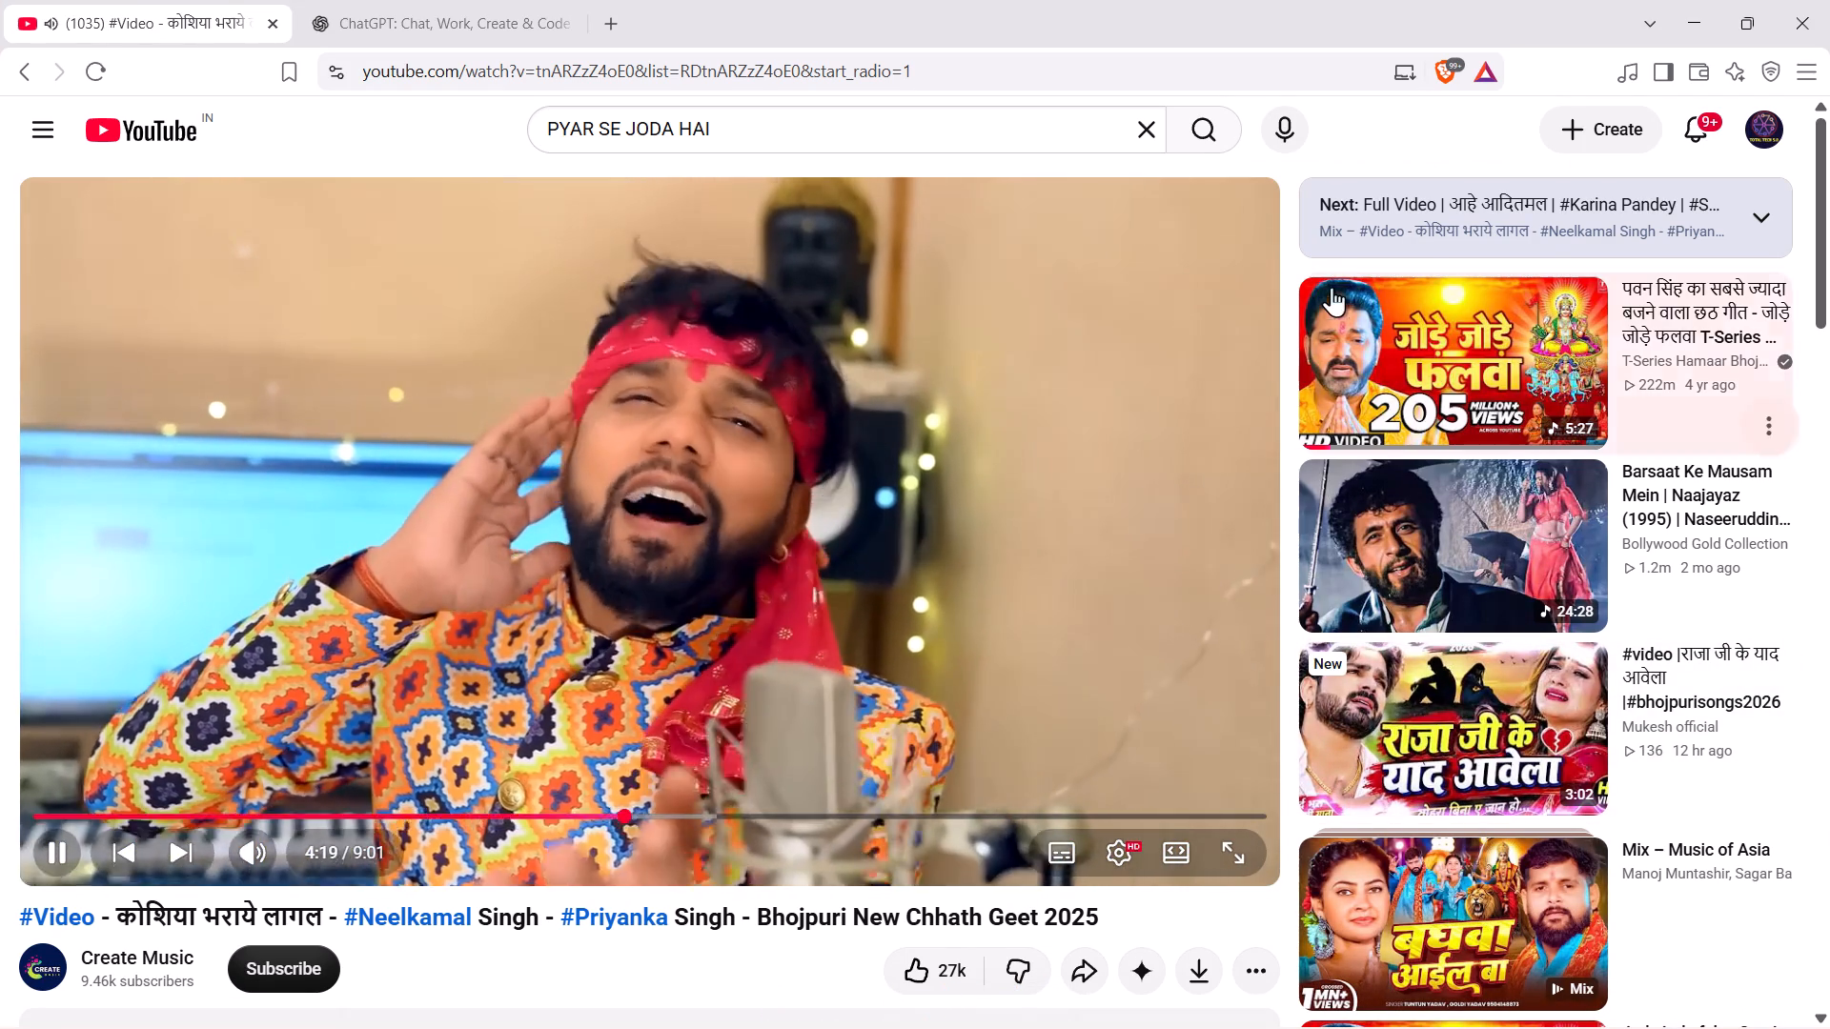
click(1345, 230)
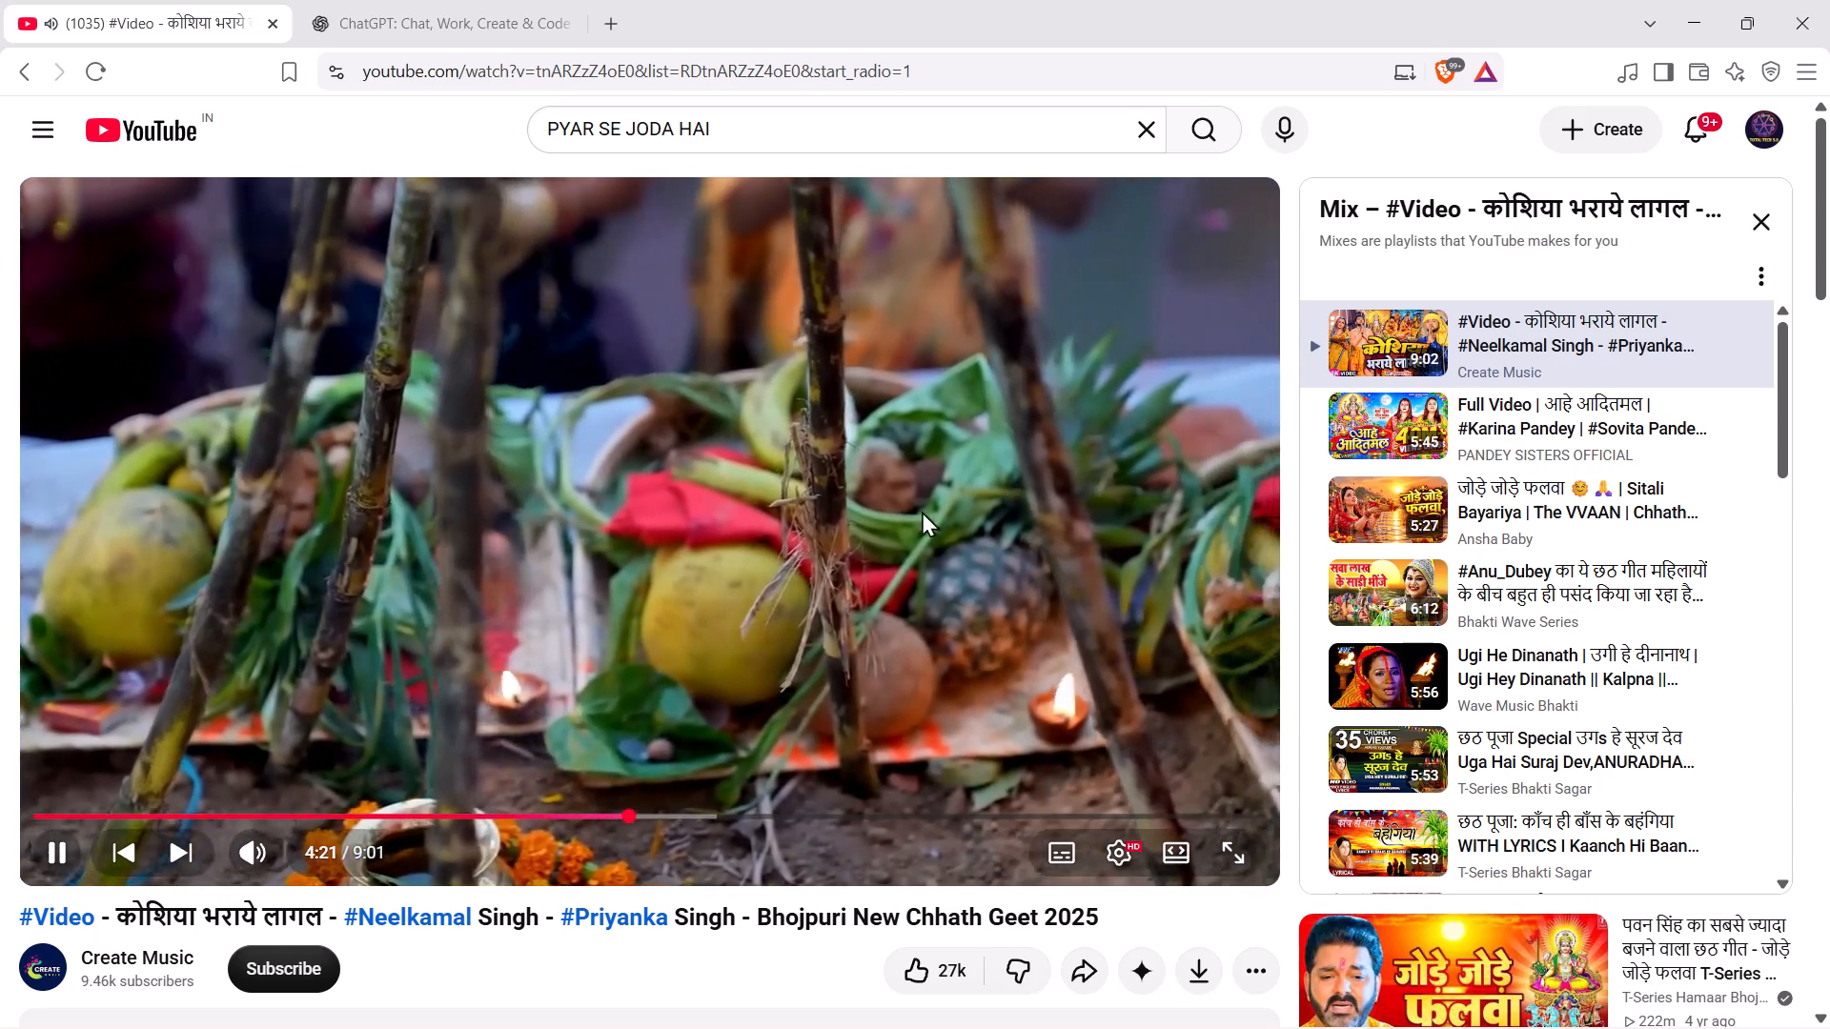
scroll(859, 516, up, 2)
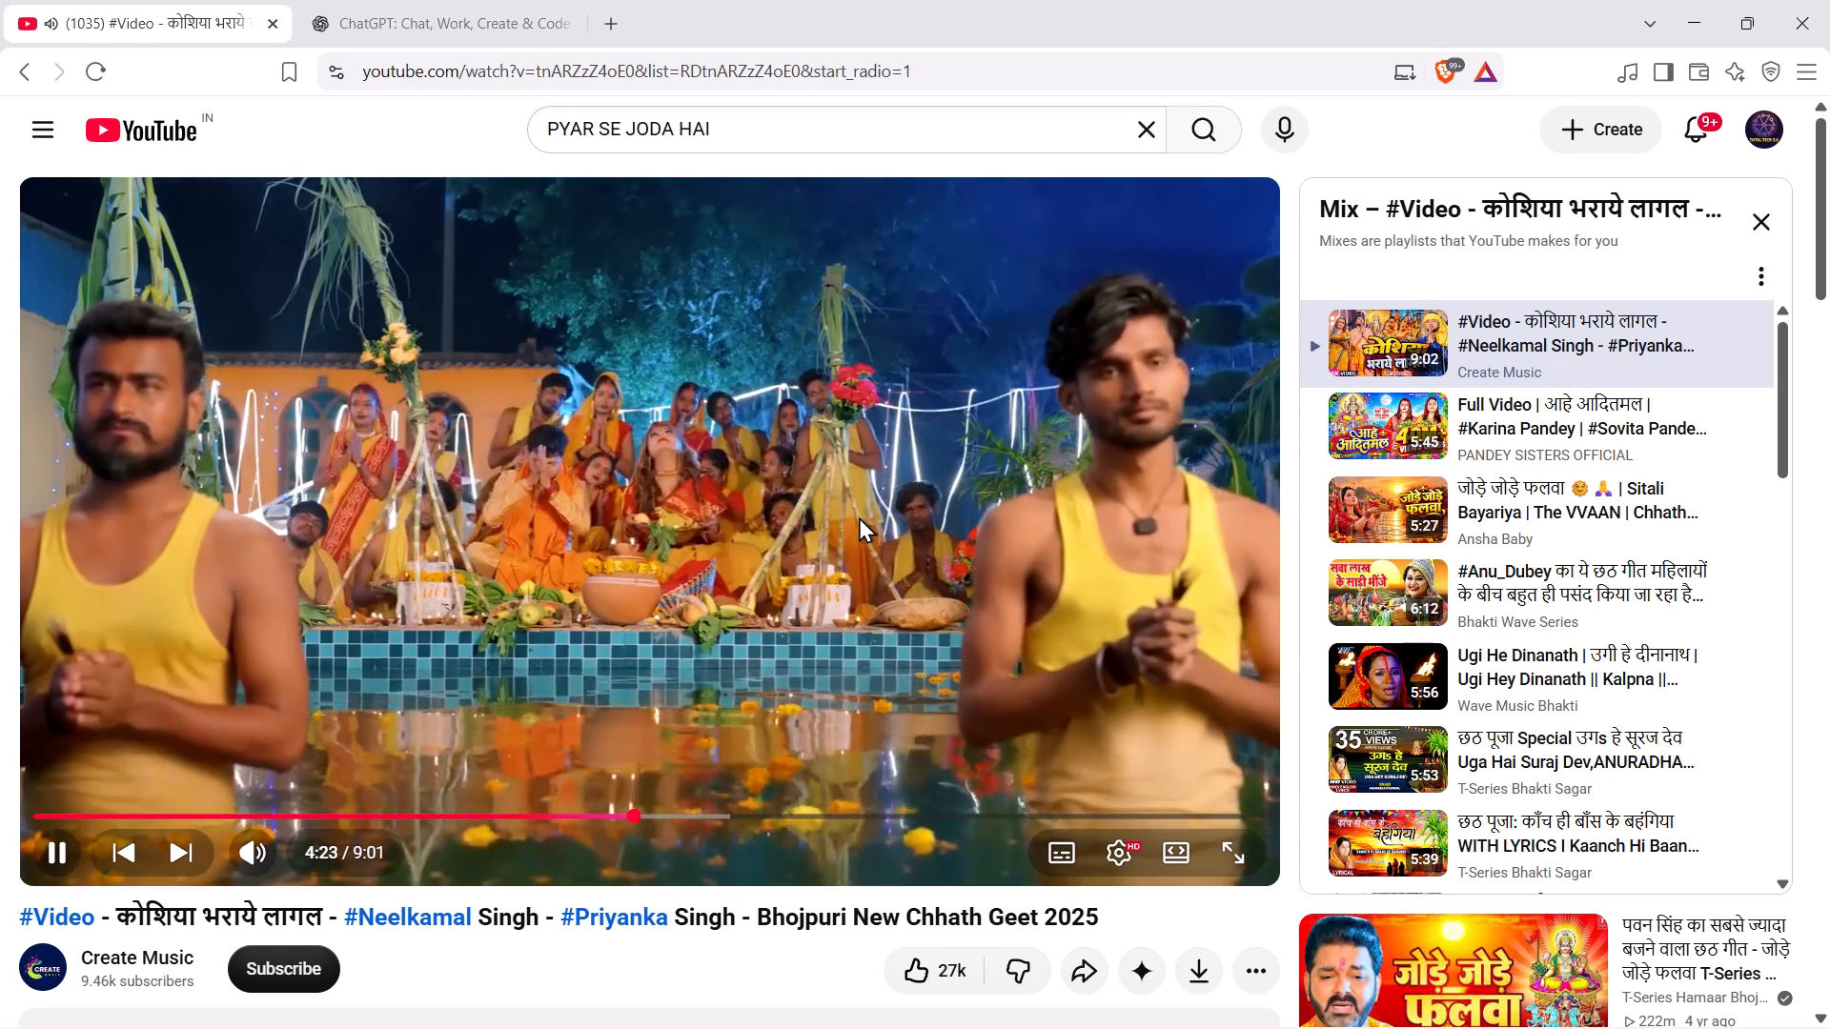
scroll(859, 516, up, 1)
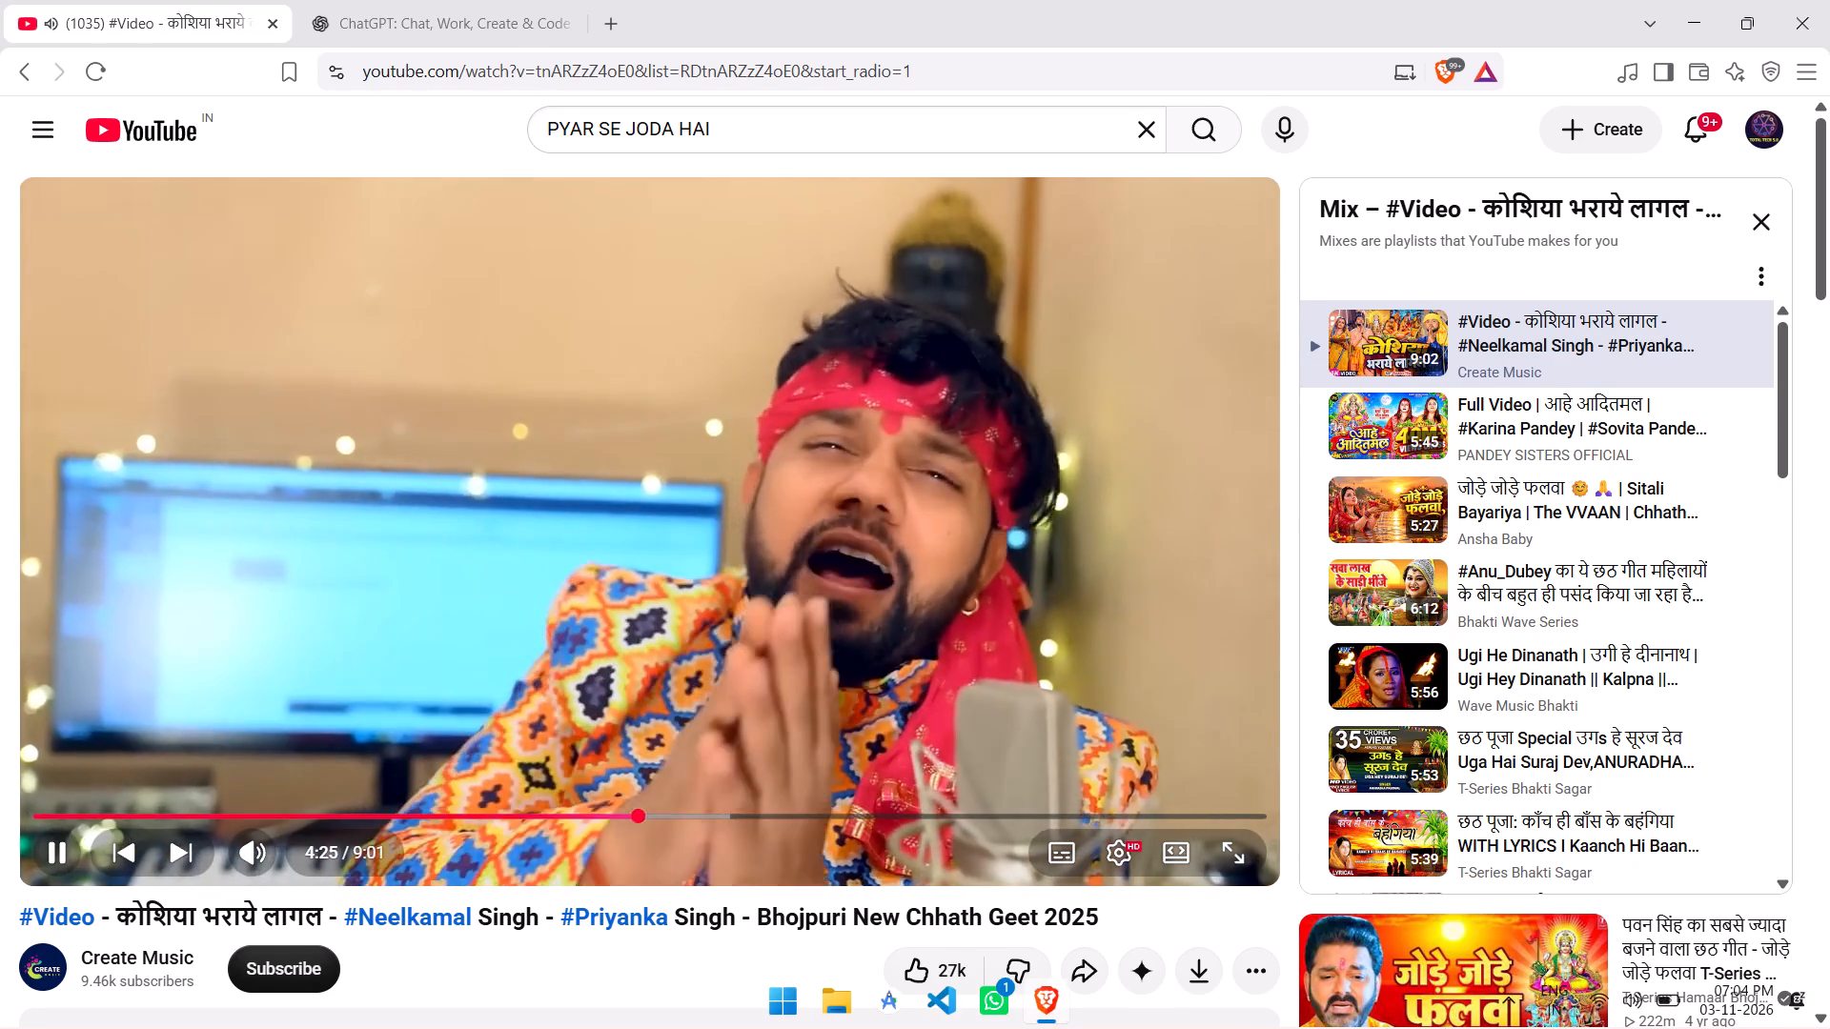
Show the hidden system tray icons.
click(1499, 1001)
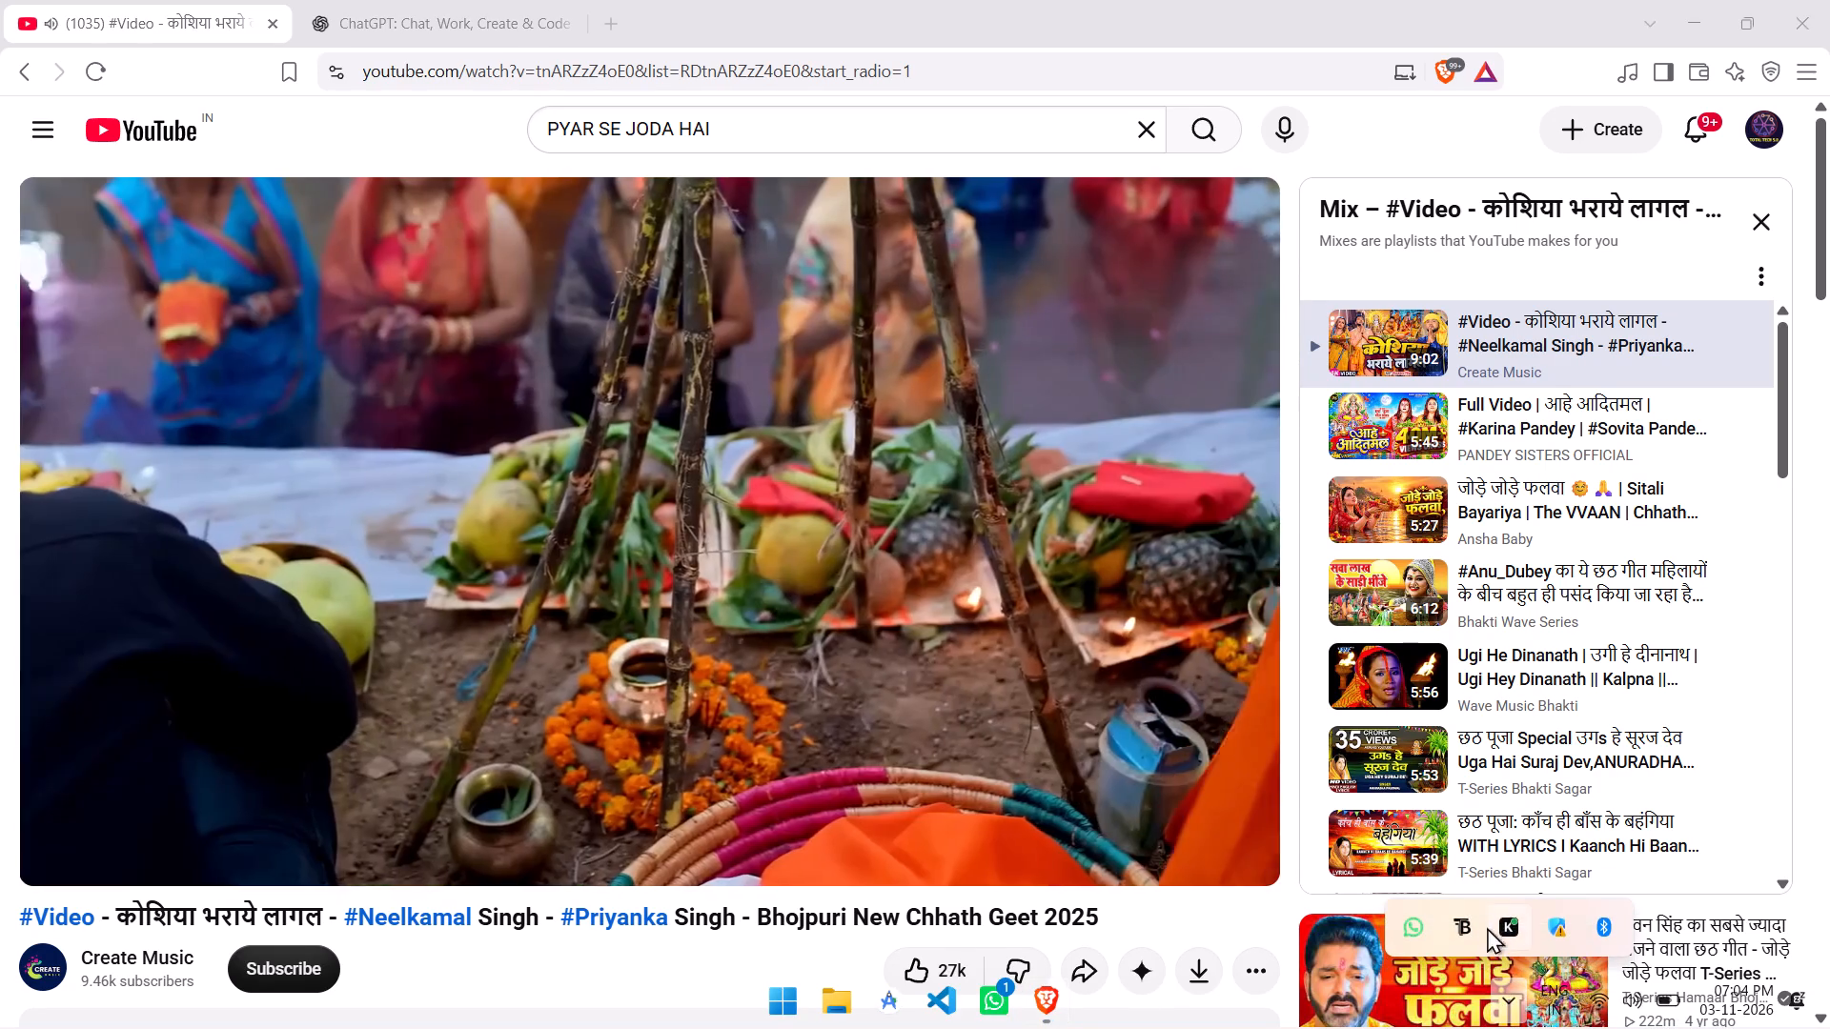